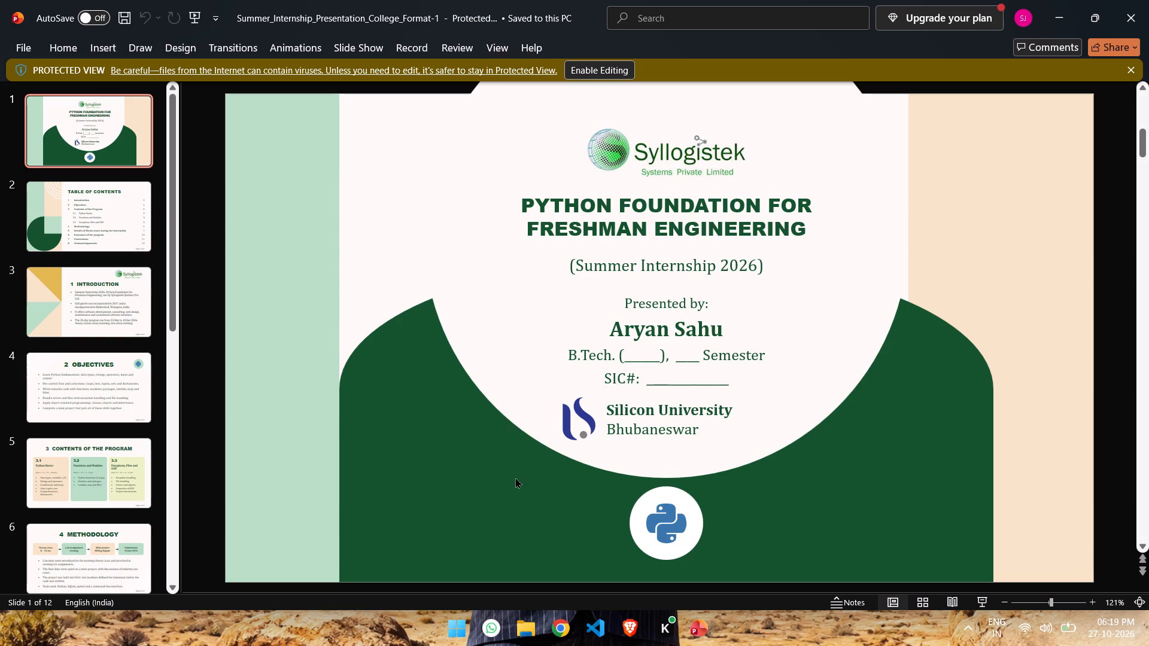
pyautogui.scroll(-3, 664, 455)
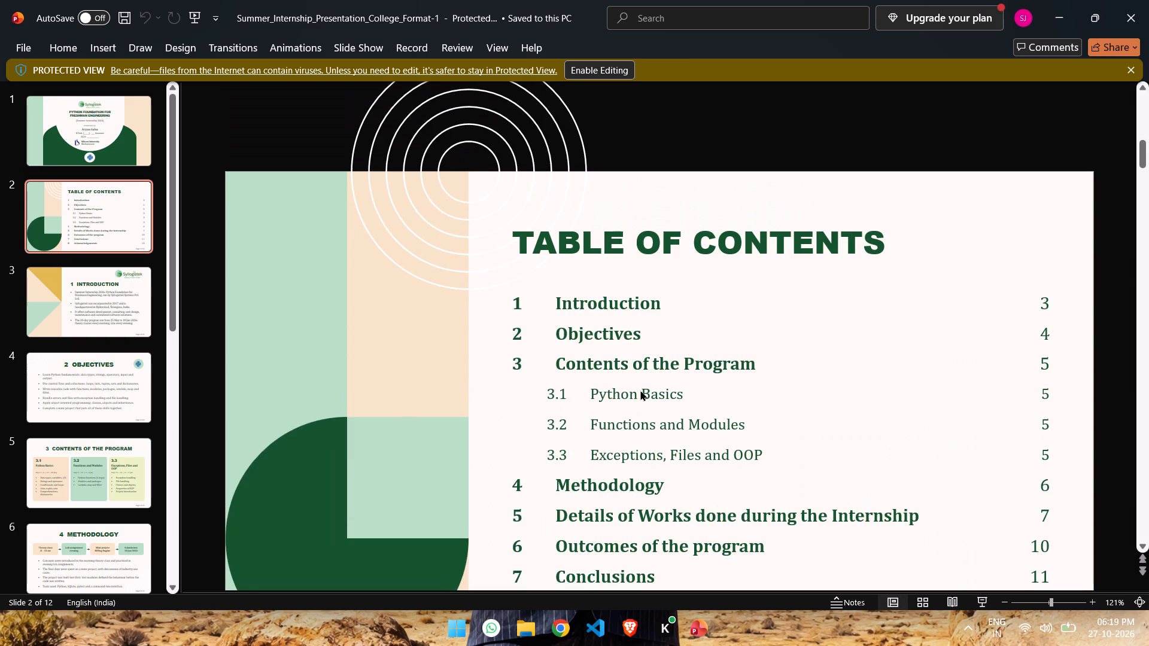
pyautogui.scroll(-4, 640, 389)
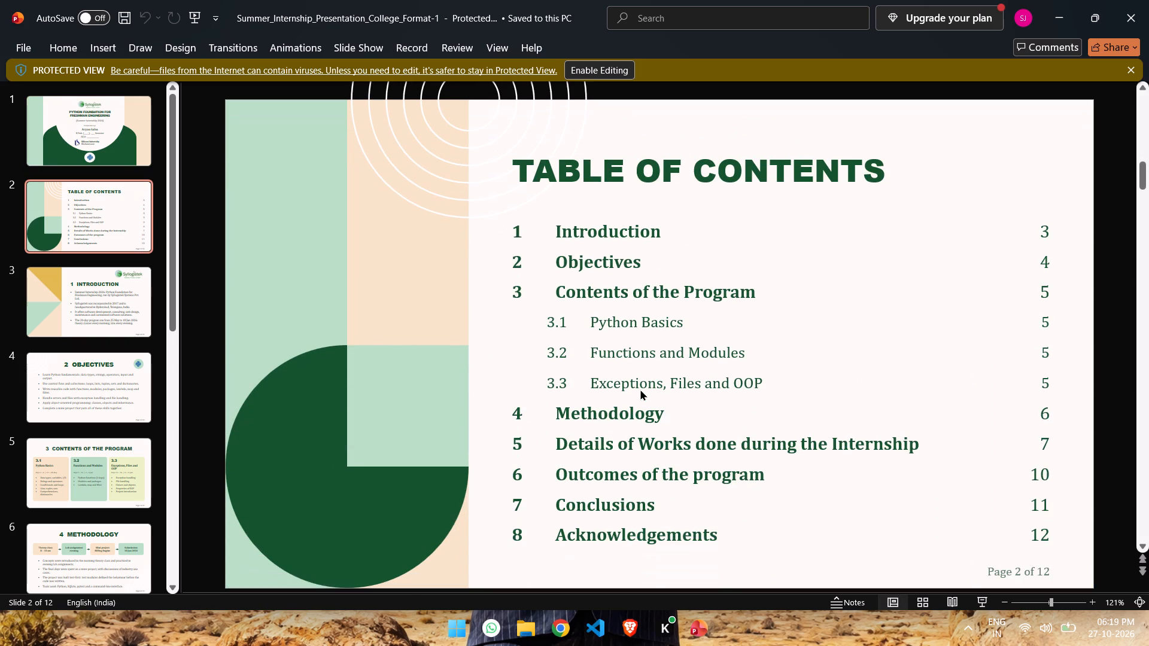
pyautogui.click(432, 403)
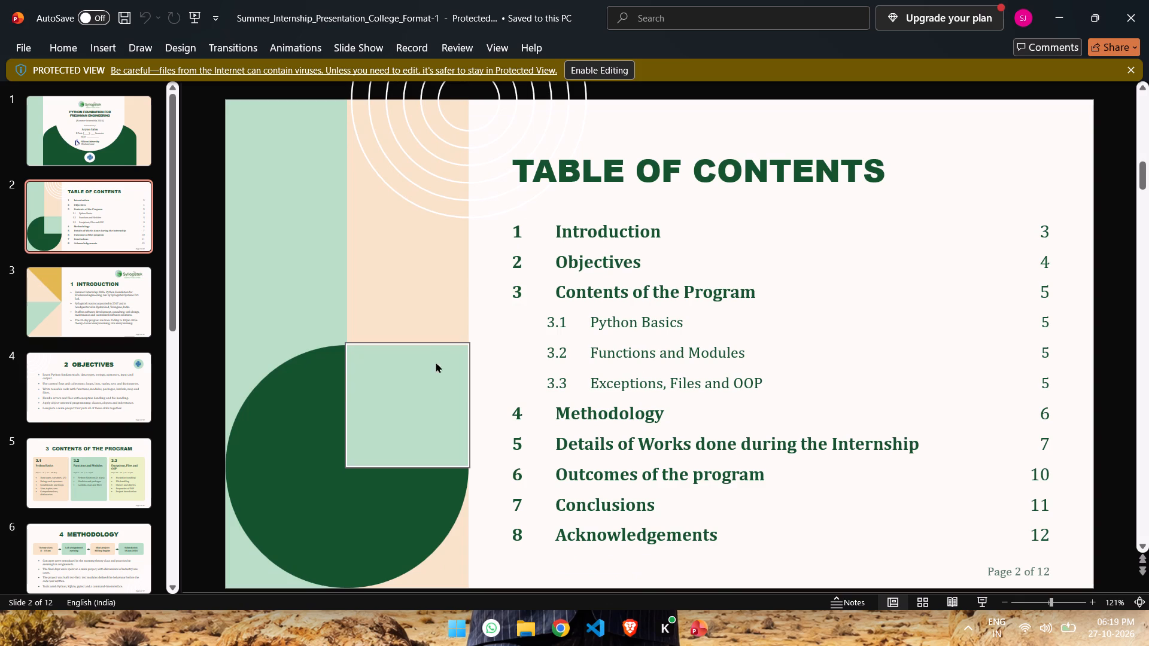
pyautogui.click(429, 303)
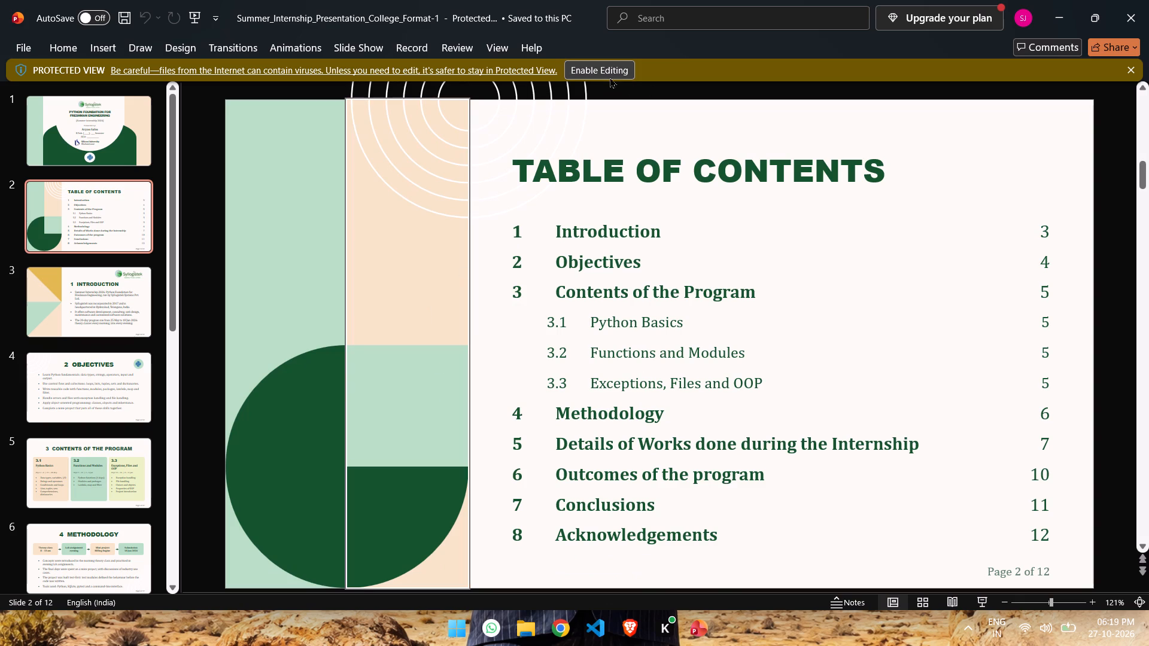
pyautogui.click(609, 74)
# Examine which separate shapes make up the decoration beside the Table of Contents: strips, concentric rings, circle and square.
pyautogui.click(440, 300)
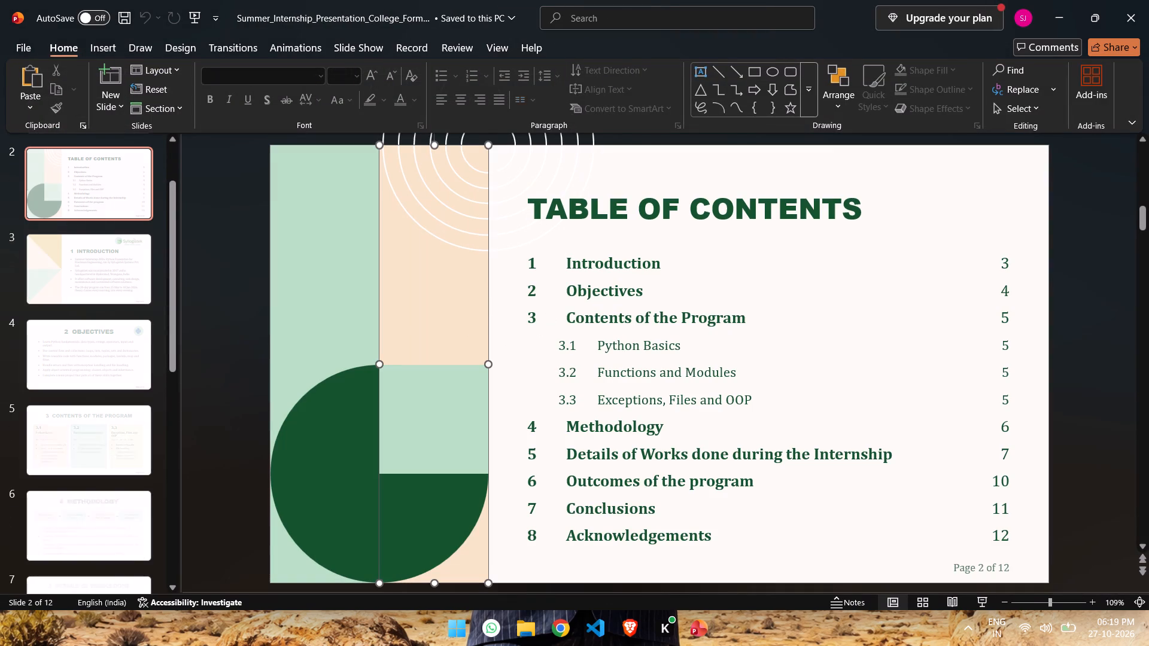
pyautogui.click(489, 162)
pyautogui.click(491, 203)
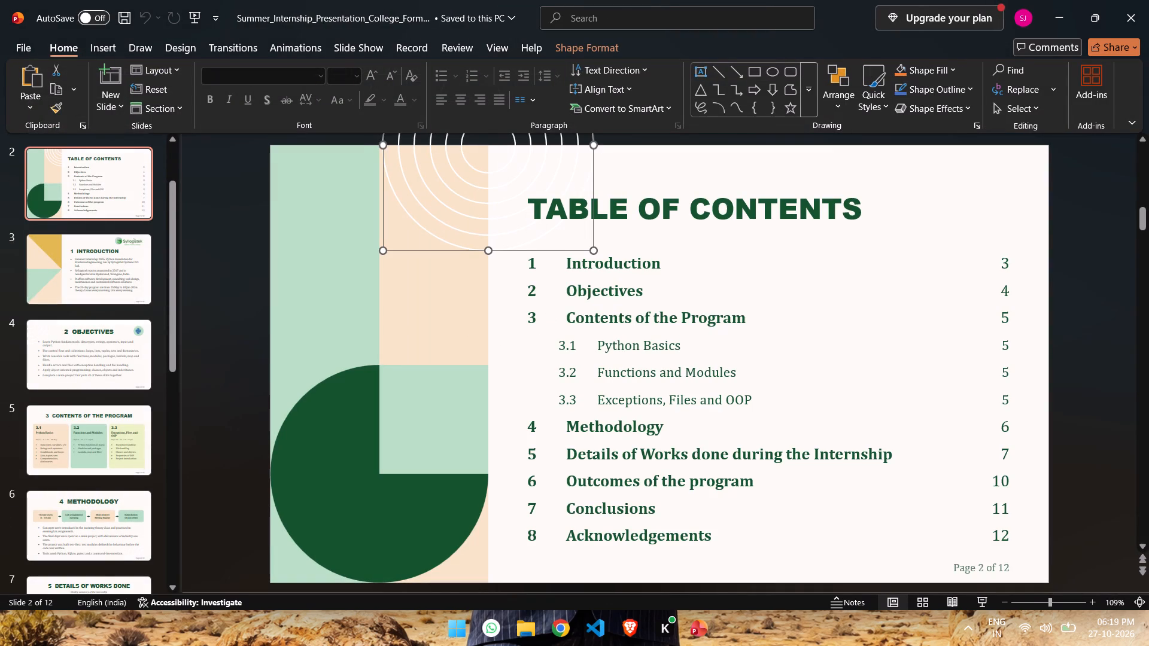
pyautogui.click(450, 362)
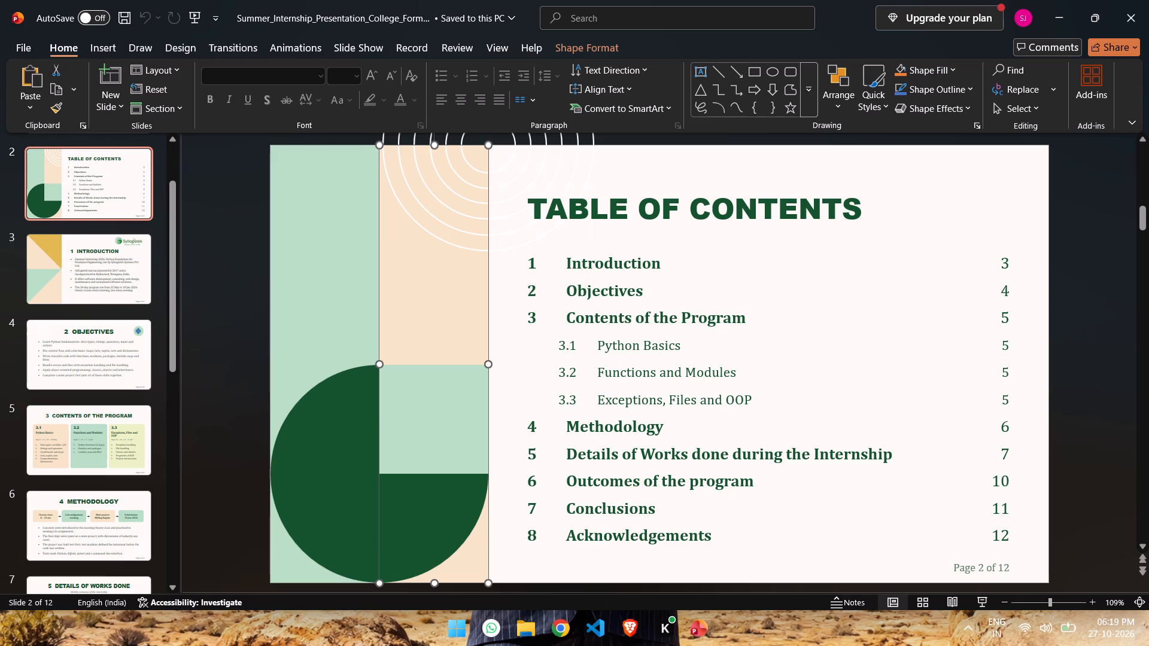
pyautogui.click(445, 423)
pyautogui.click(460, 268)
pyautogui.click(427, 511)
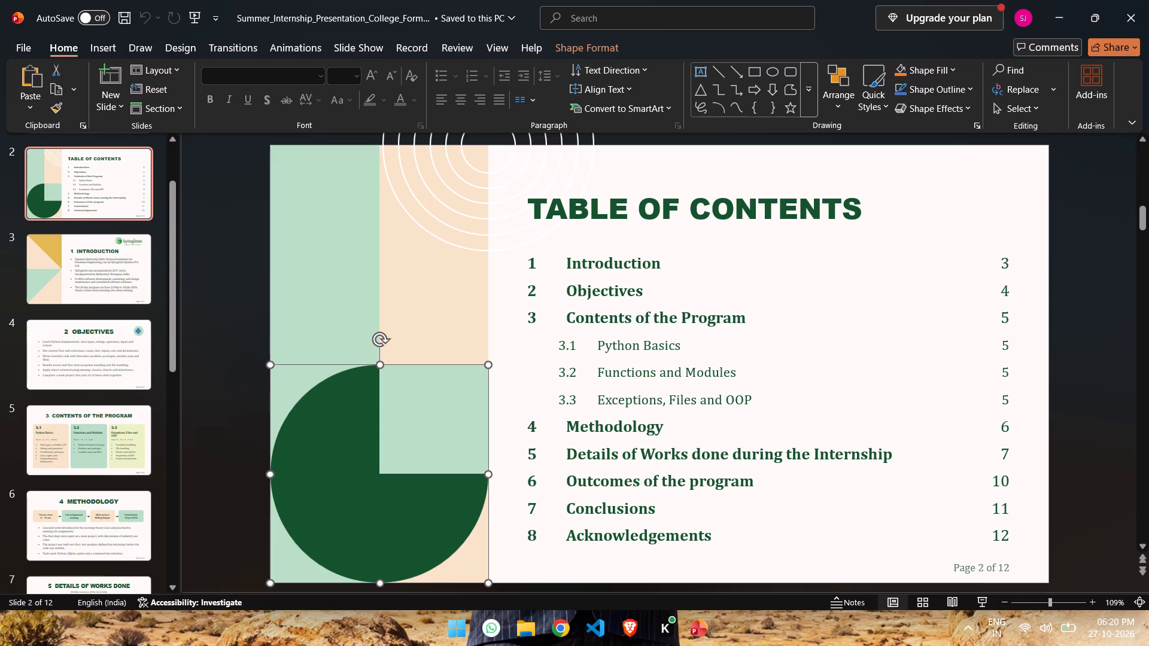
pyautogui.click(421, 417)
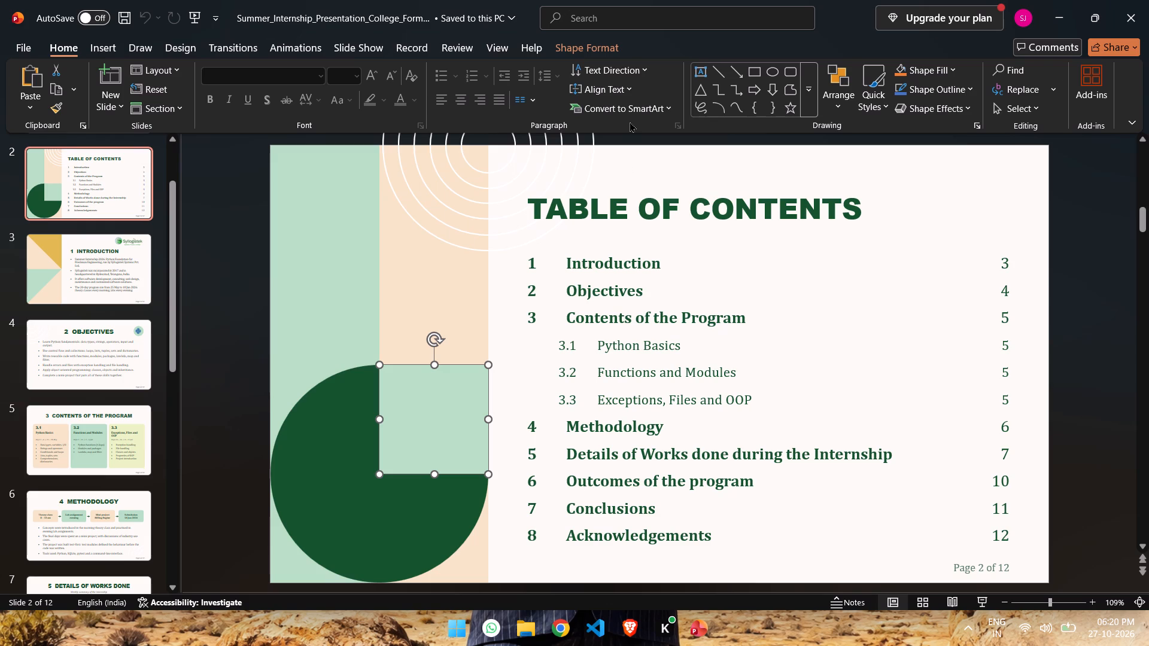
pyautogui.click(699, 138)
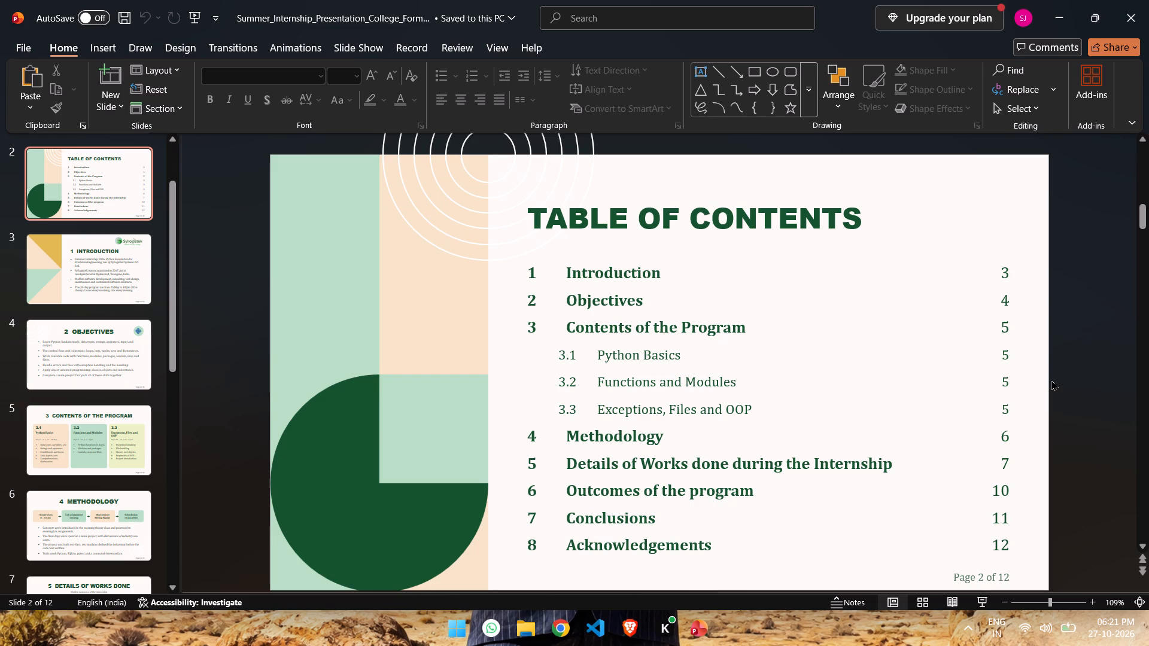
pyautogui.click(466, 430)
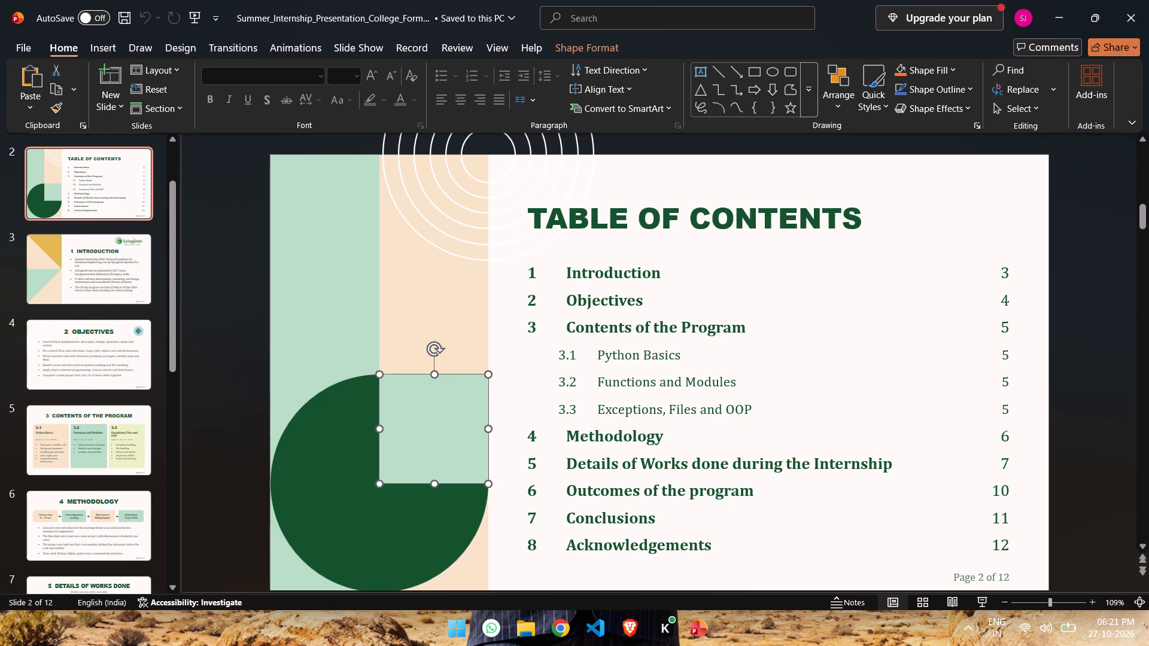
pyautogui.click(339, 410)
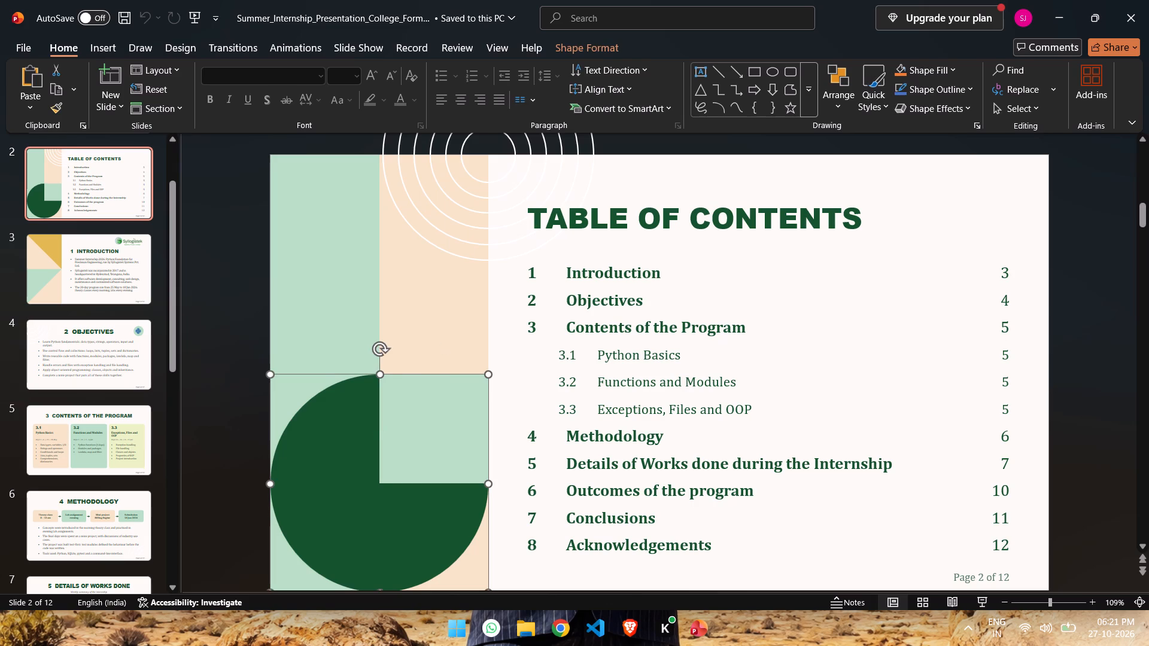
pyautogui.click(423, 428)
pyautogui.click(437, 340)
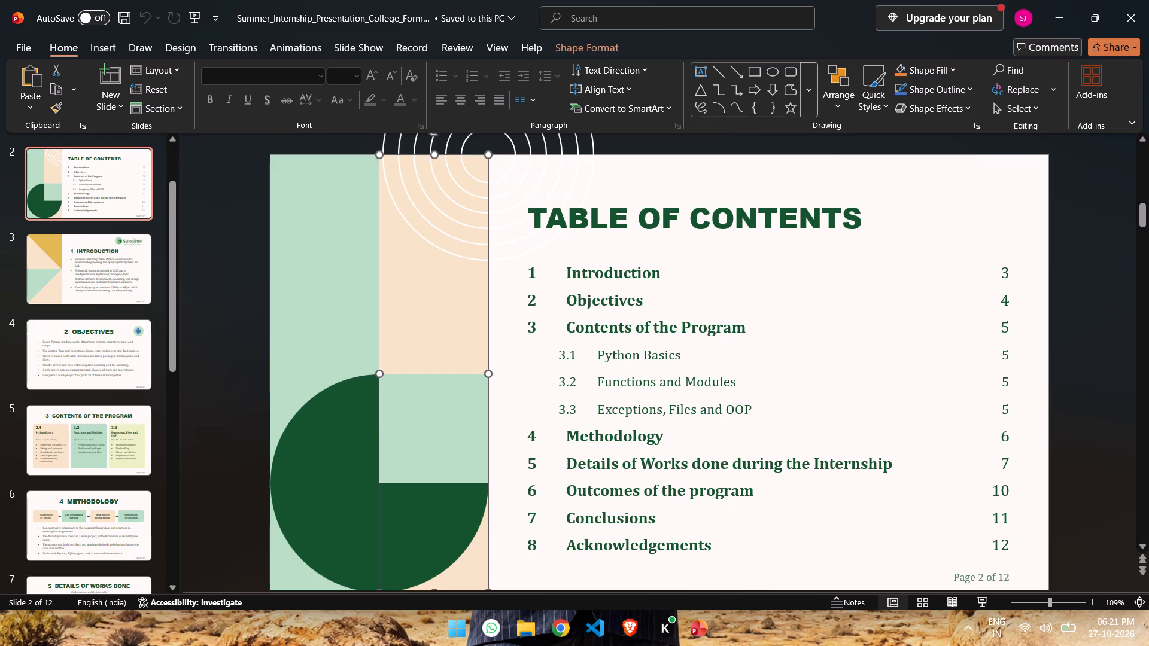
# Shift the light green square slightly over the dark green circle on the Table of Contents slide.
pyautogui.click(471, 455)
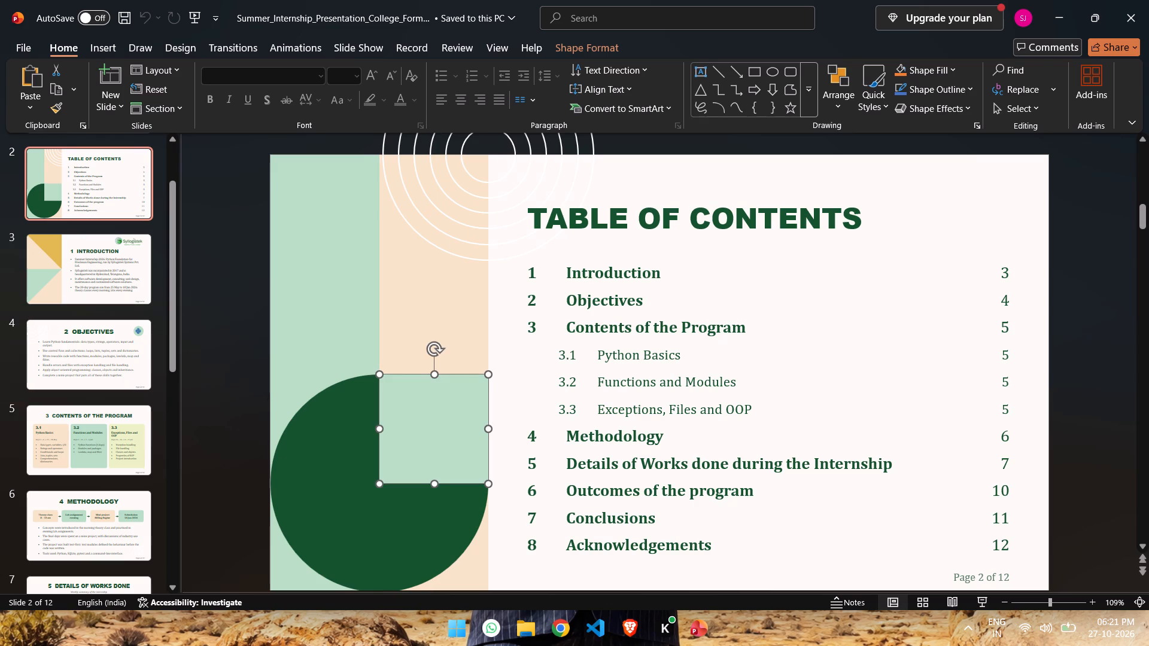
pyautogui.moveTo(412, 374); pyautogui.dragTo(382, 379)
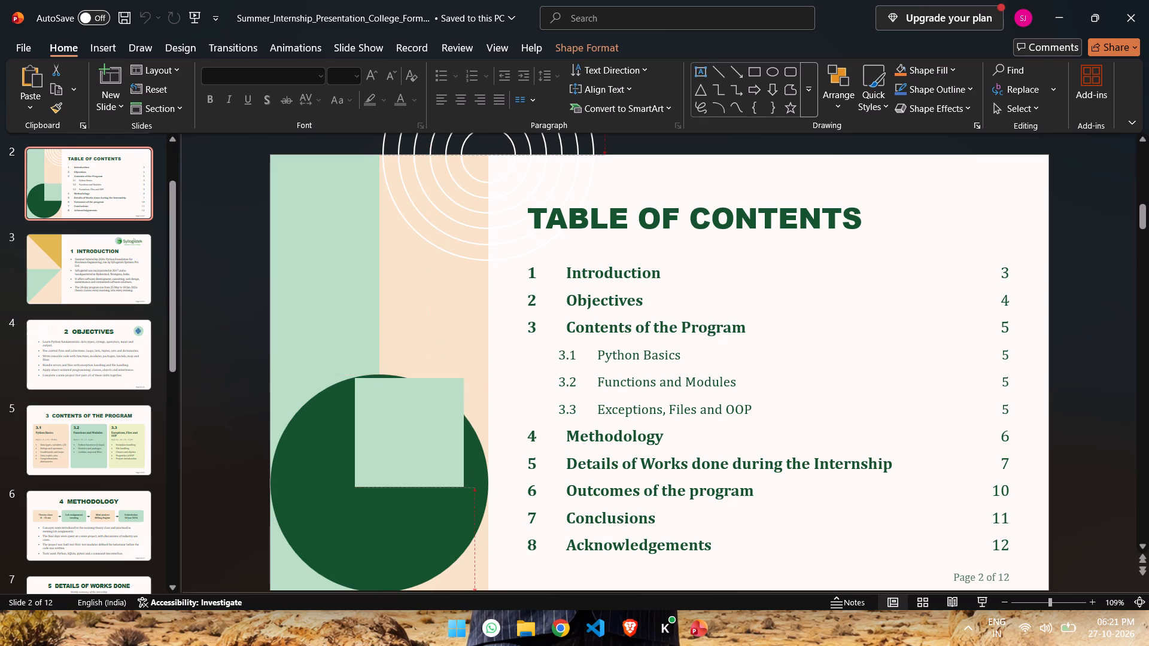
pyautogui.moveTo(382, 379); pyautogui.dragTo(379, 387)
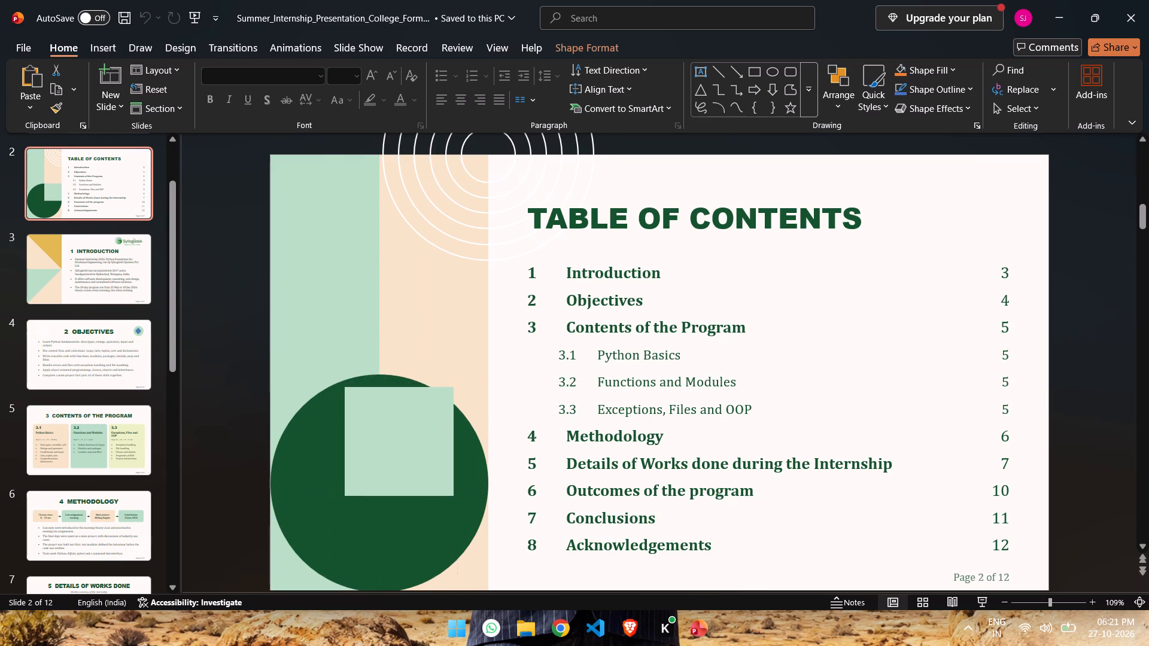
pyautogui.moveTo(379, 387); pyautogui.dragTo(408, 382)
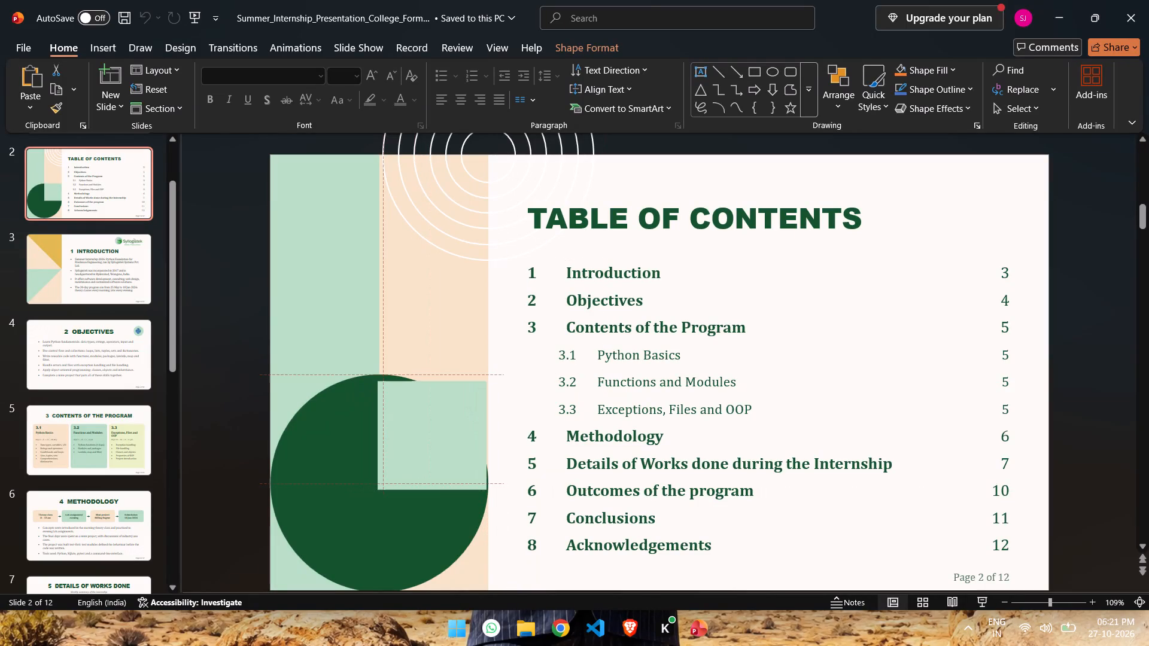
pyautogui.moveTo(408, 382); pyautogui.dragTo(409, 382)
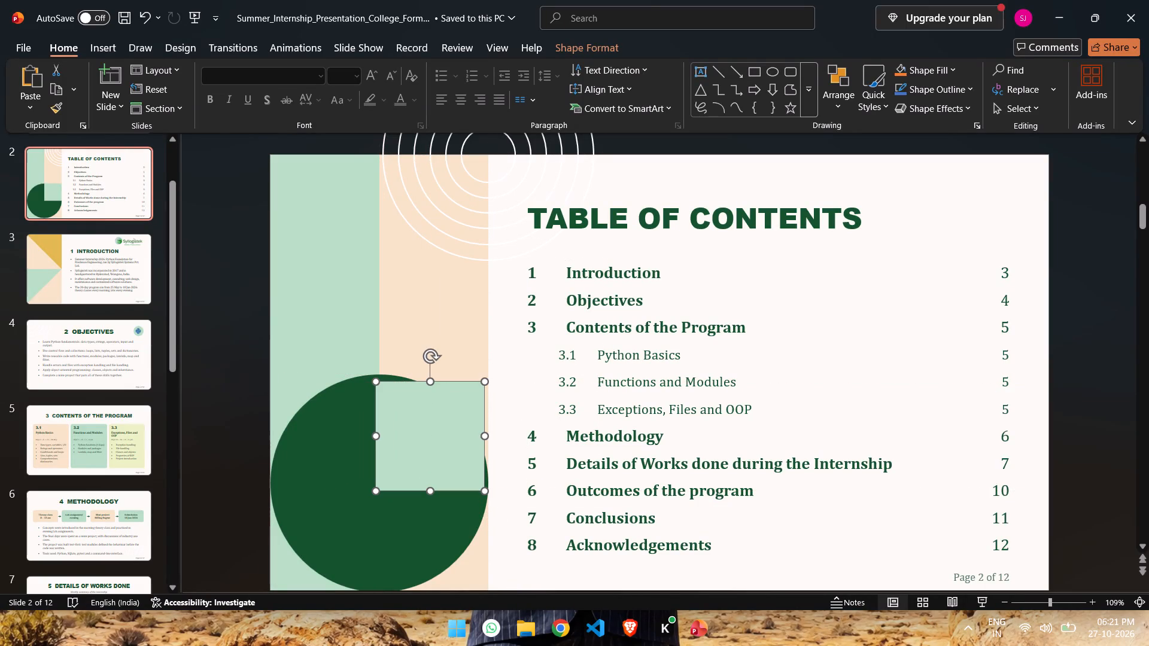
# Delete the light green square overlapping the dark green circle on the Table of Contents slide.
pyautogui.click(413, 406)
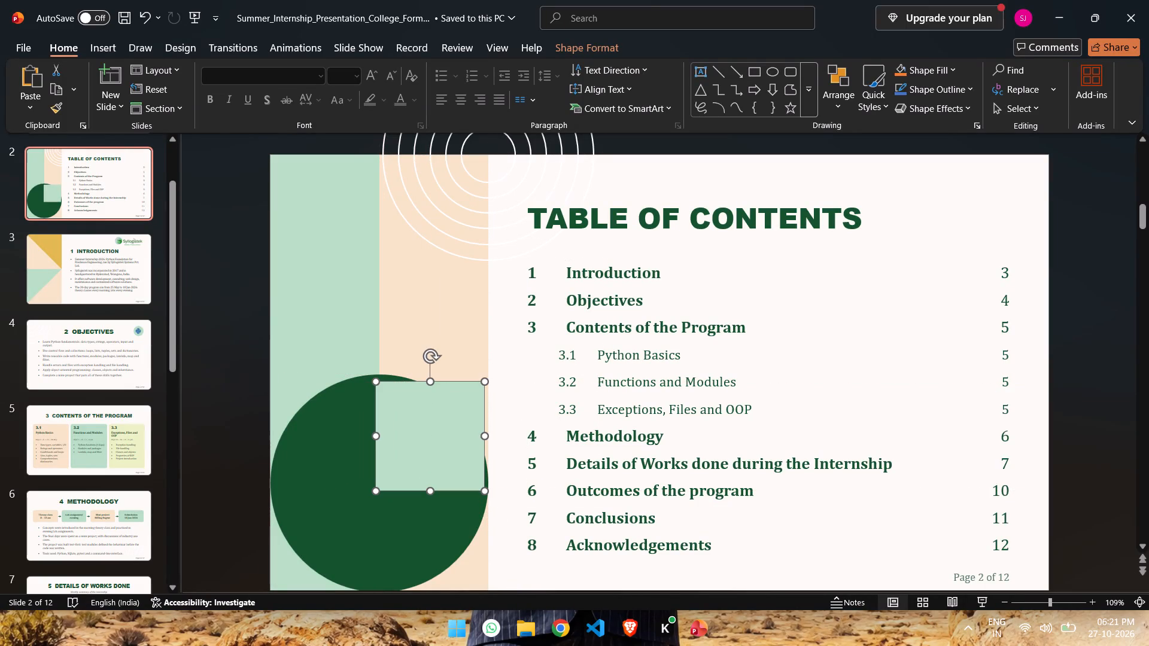
pyautogui.click(475, 395)
pyautogui.press('Delete')
pyautogui.click(458, 382)
pyautogui.press('Delete')
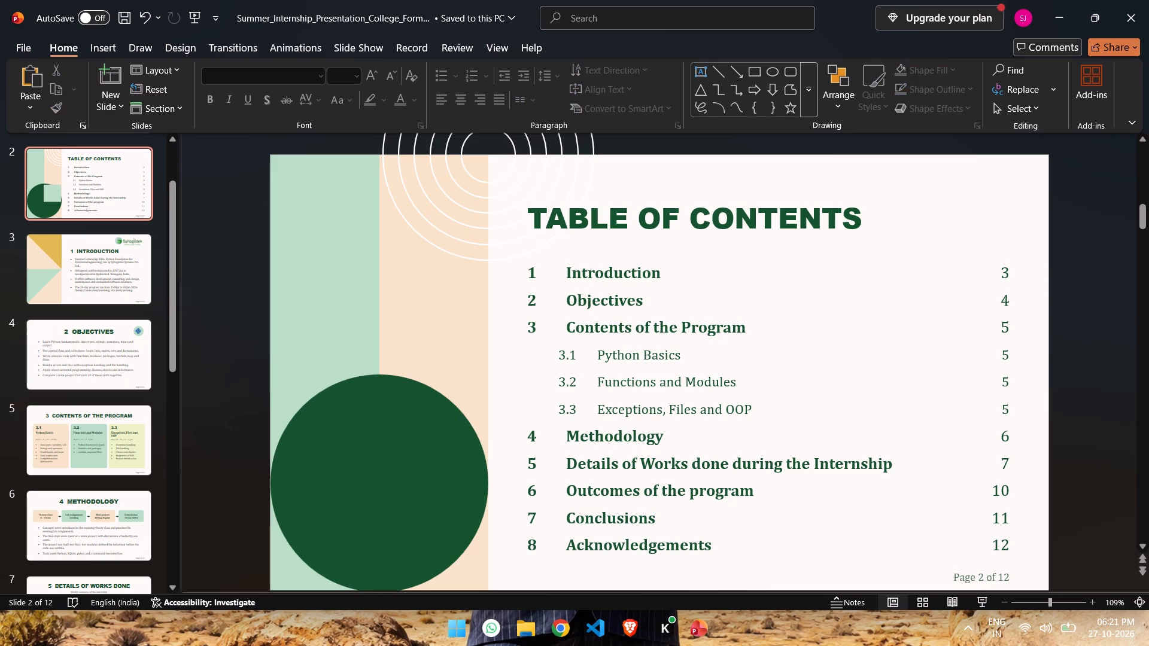
# Delete the dark green circle from the Table of Contents slide.
pyautogui.click(434, 400)
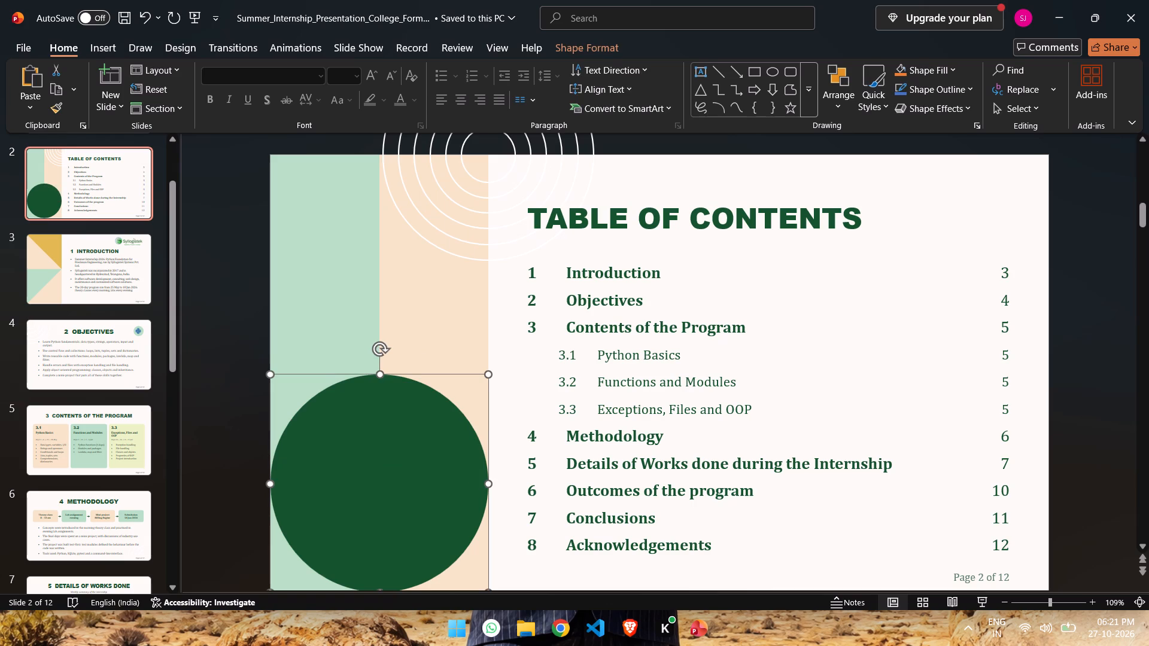
pyautogui.click(439, 373)
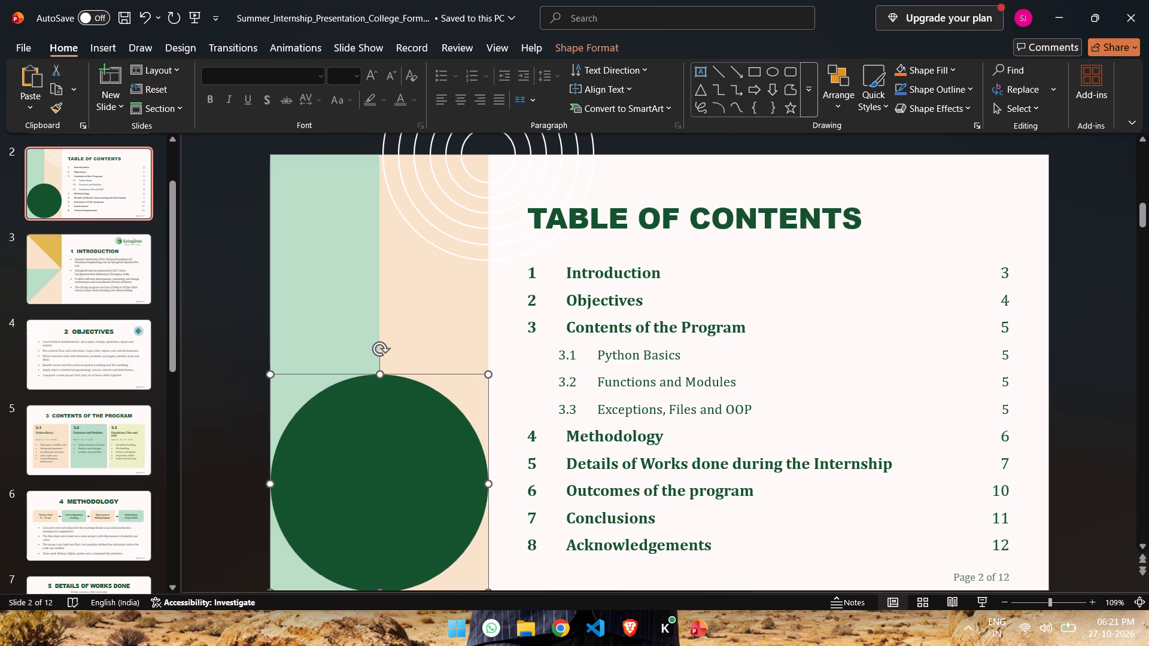
pyautogui.click(438, 374)
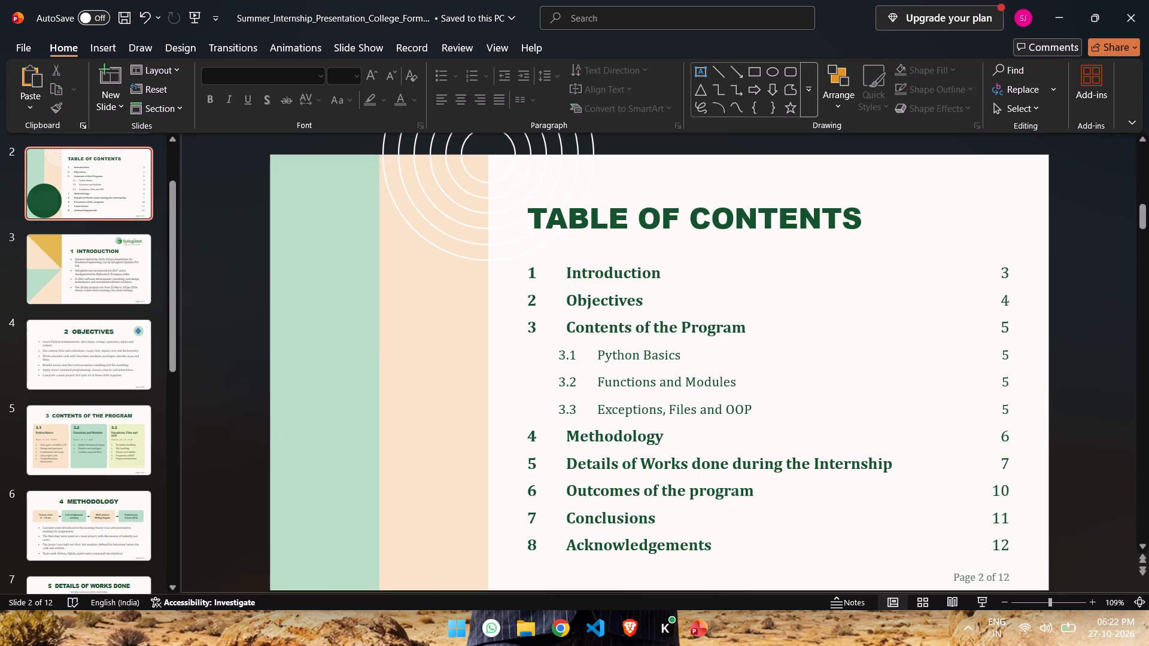
# Delete the peach and light green vertical strips beside the list on the Table of Contents slide.
pyautogui.click(456, 381)
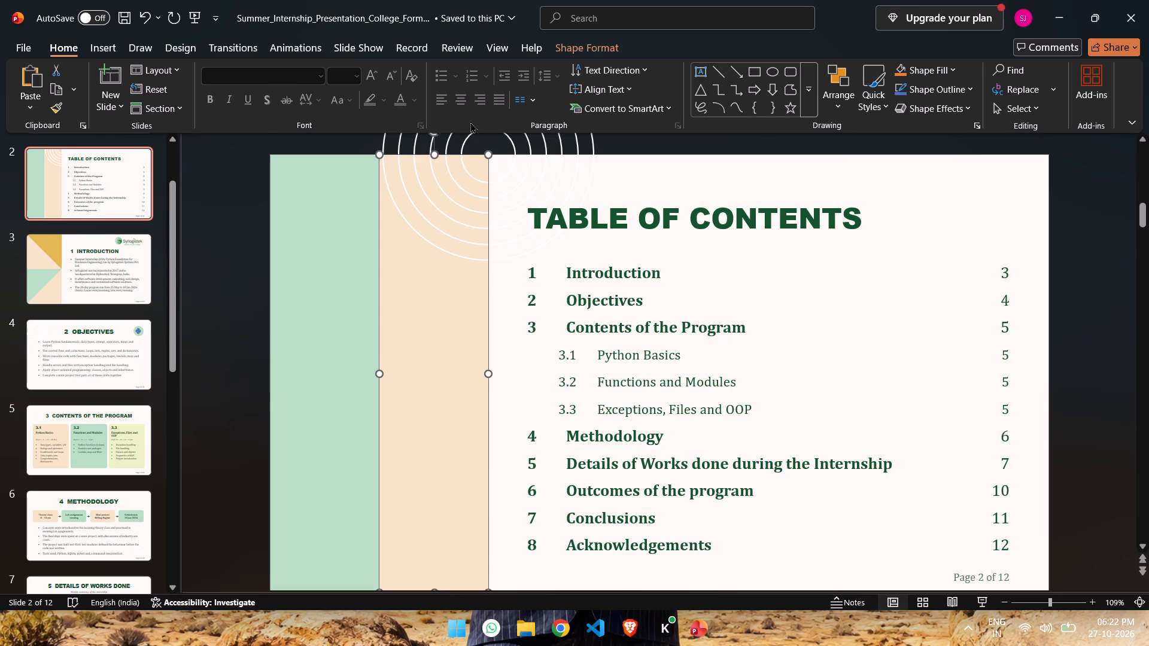
pyautogui.click(451, 155)
pyautogui.press('Delete')
pyautogui.click(372, 191)
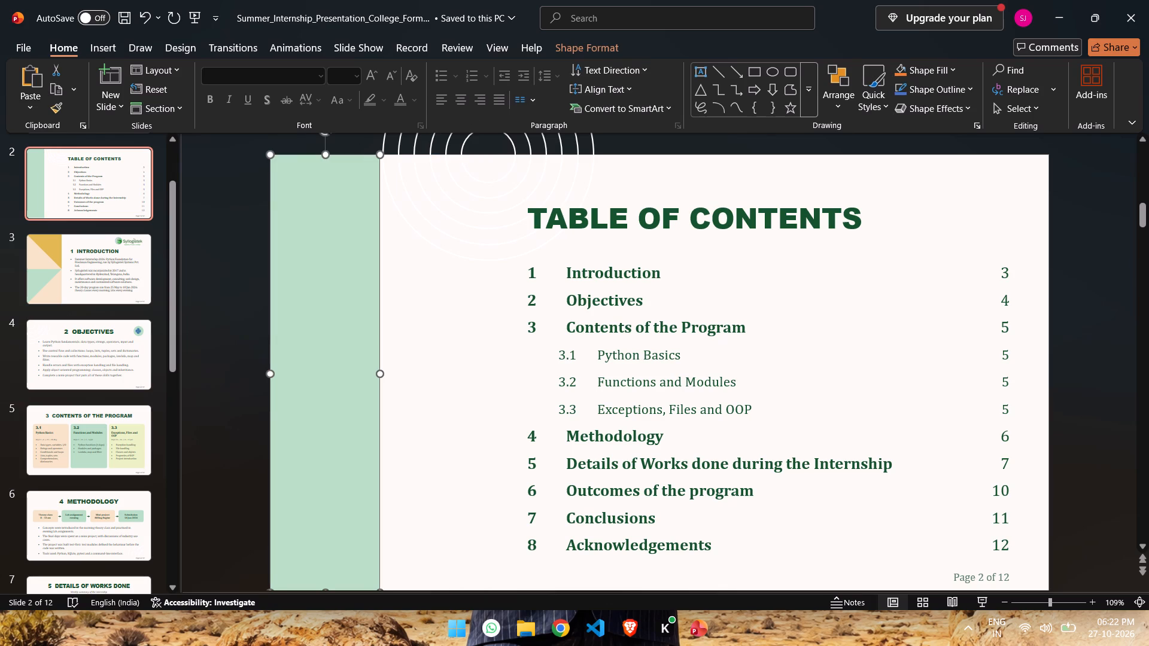
pyautogui.click(360, 152)
pyautogui.press('Delete')
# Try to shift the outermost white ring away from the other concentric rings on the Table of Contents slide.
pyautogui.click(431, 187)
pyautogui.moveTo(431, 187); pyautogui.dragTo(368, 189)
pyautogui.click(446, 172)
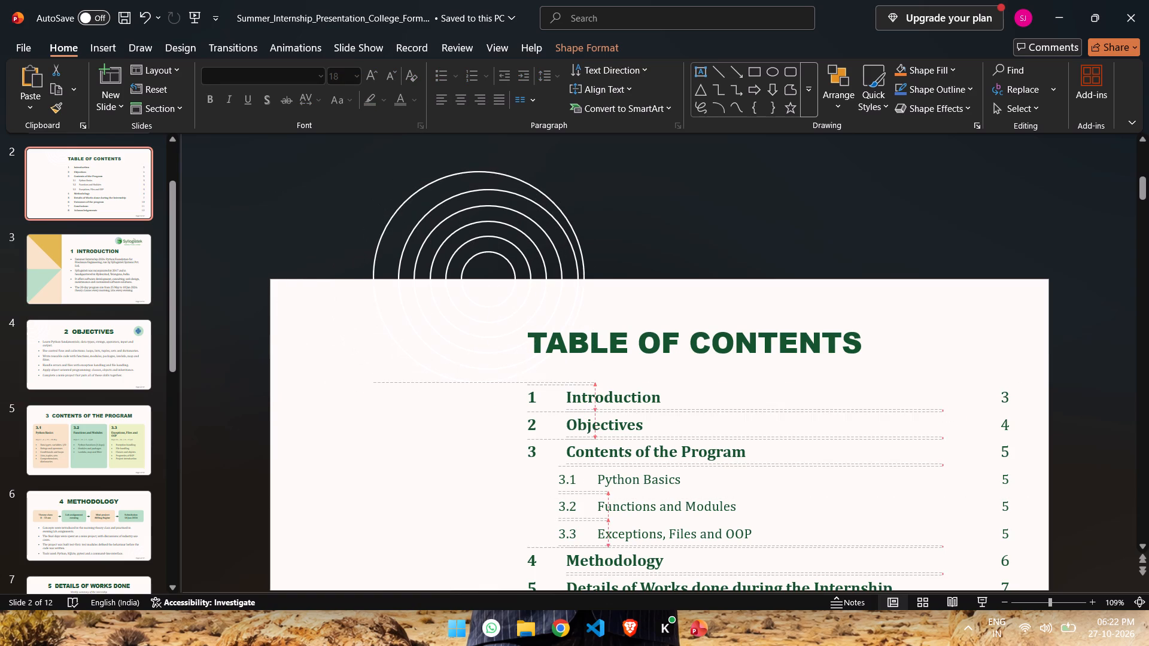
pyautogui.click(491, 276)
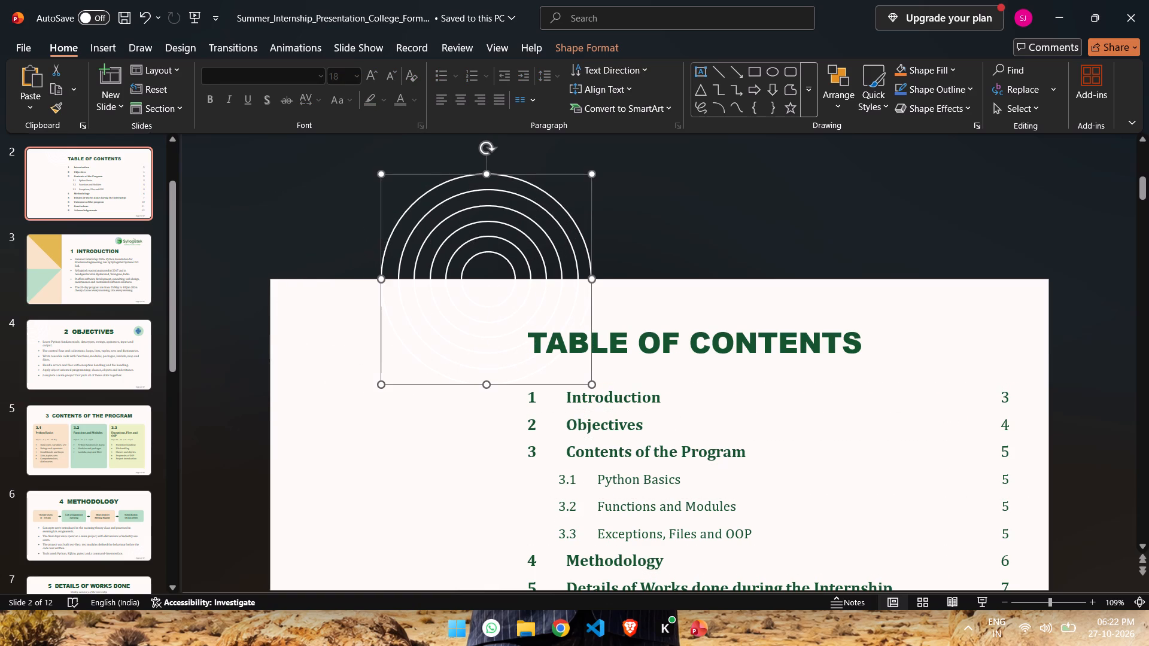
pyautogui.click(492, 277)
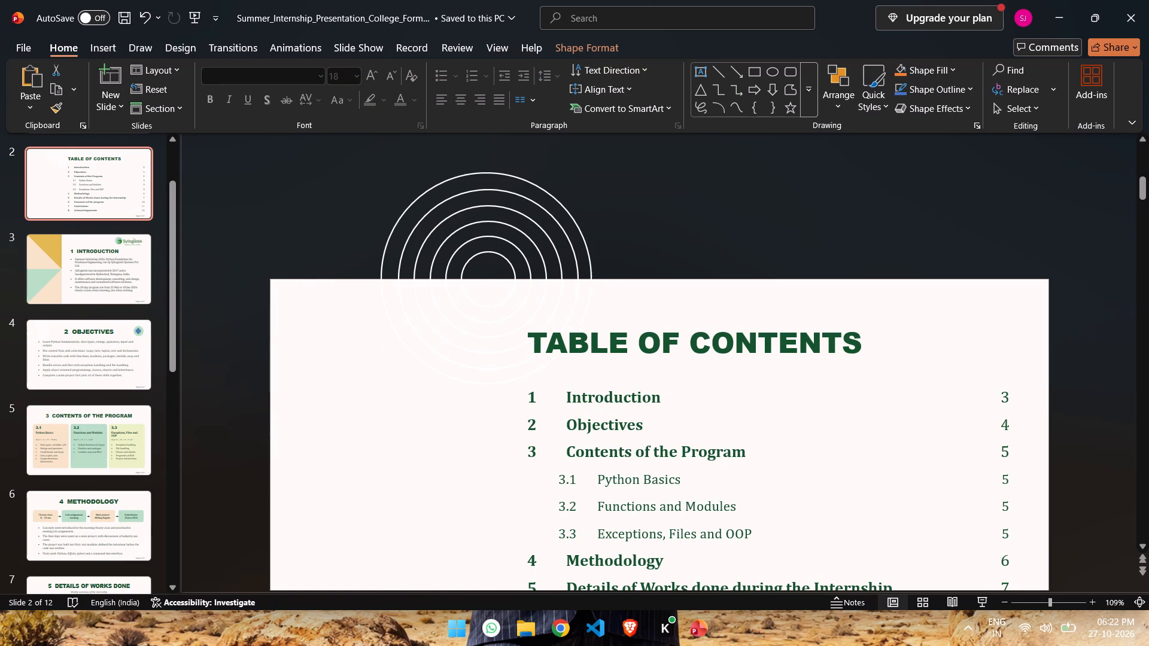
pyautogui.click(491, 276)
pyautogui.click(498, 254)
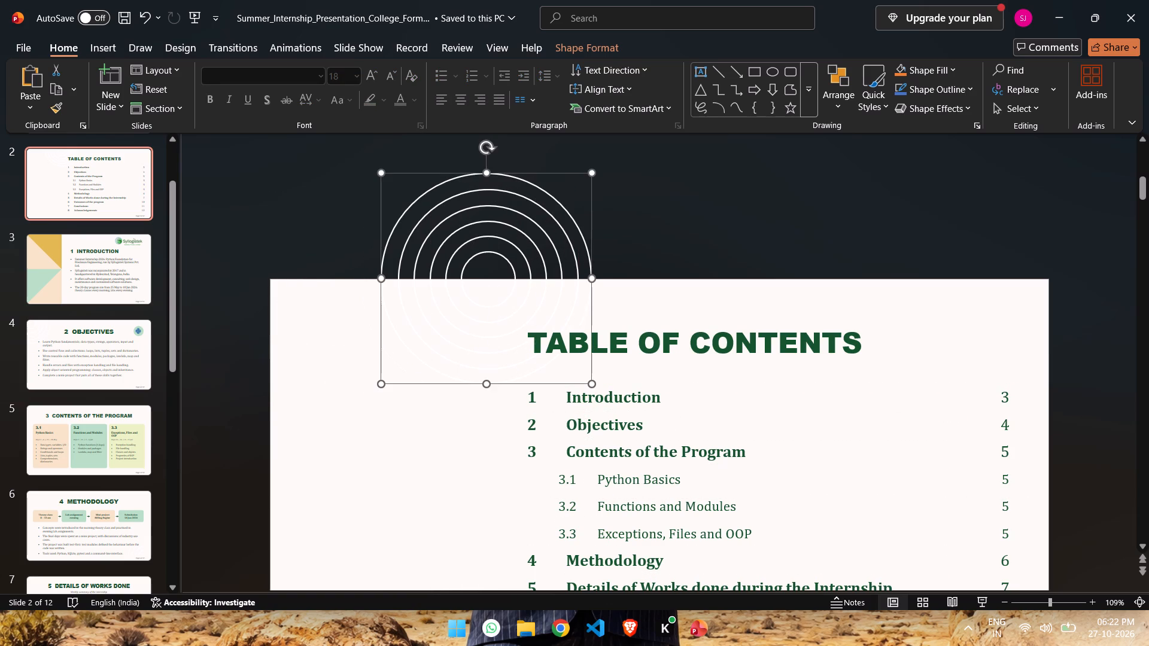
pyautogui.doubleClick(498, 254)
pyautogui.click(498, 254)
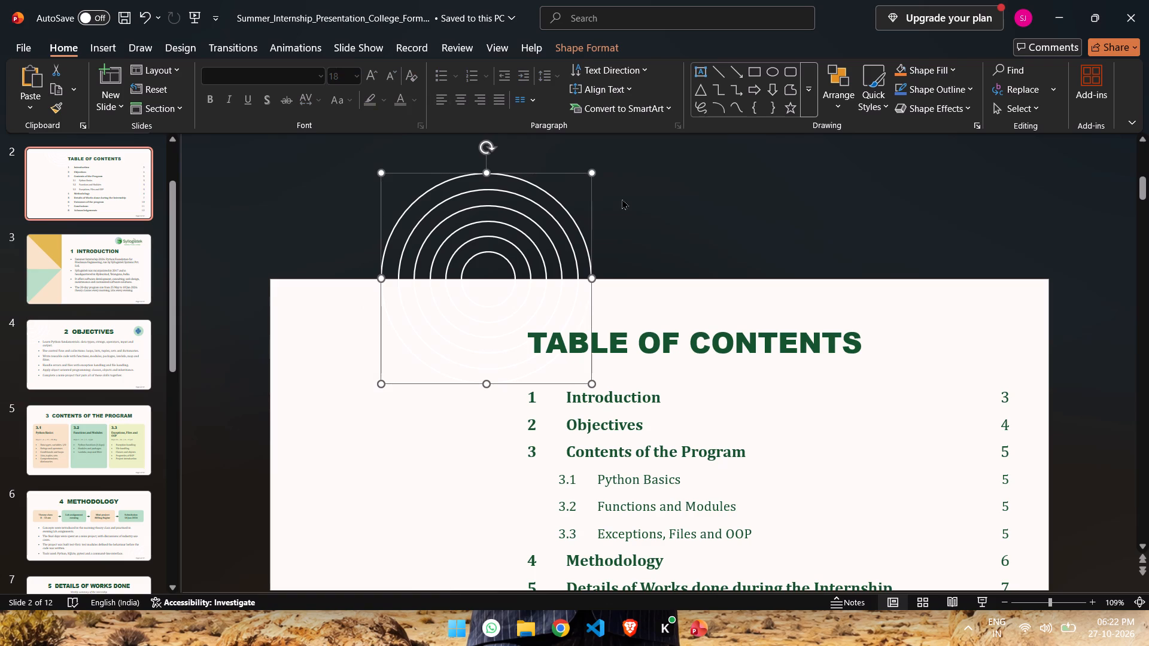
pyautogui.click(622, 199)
# Delete the concentric white rings one by one from the upper edge of the Table of Contents slide.
pyautogui.scroll(-5, 590, 307)
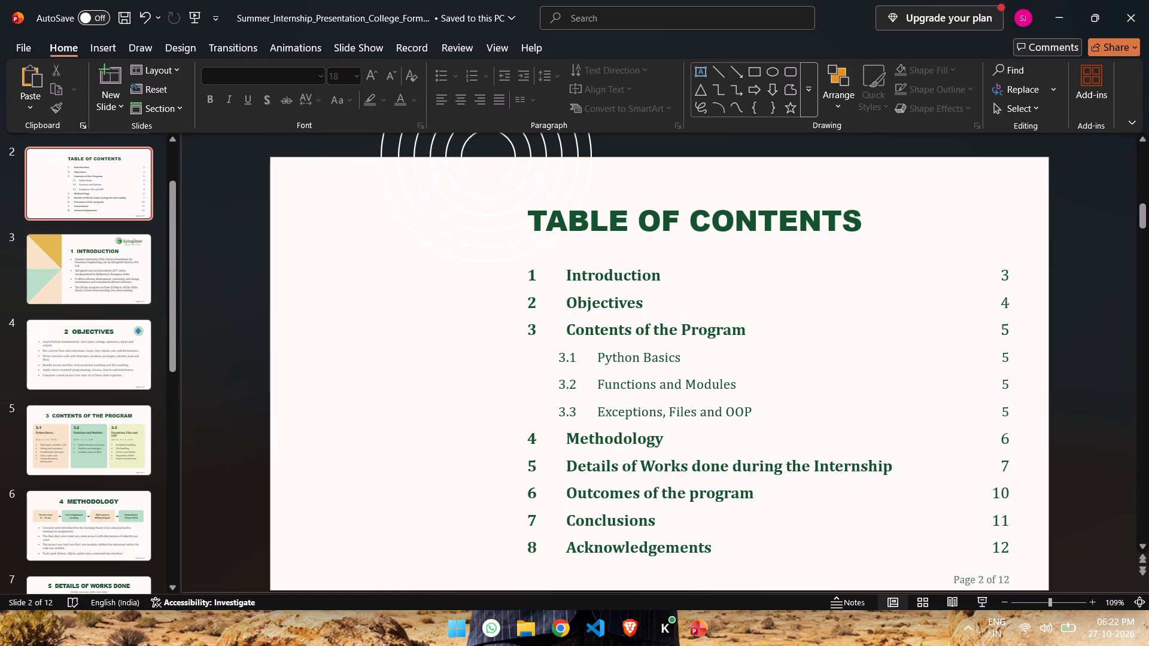
pyautogui.click(515, 221)
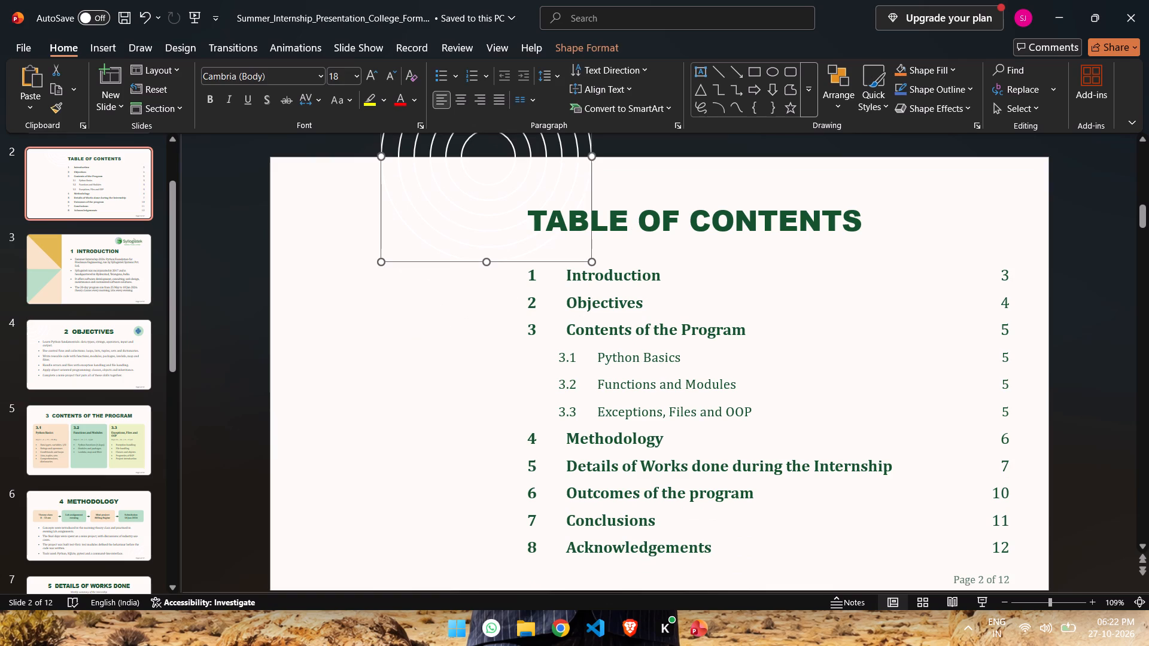
pyautogui.press('Delete')
pyautogui.click(503, 234)
pyautogui.press('Delete')
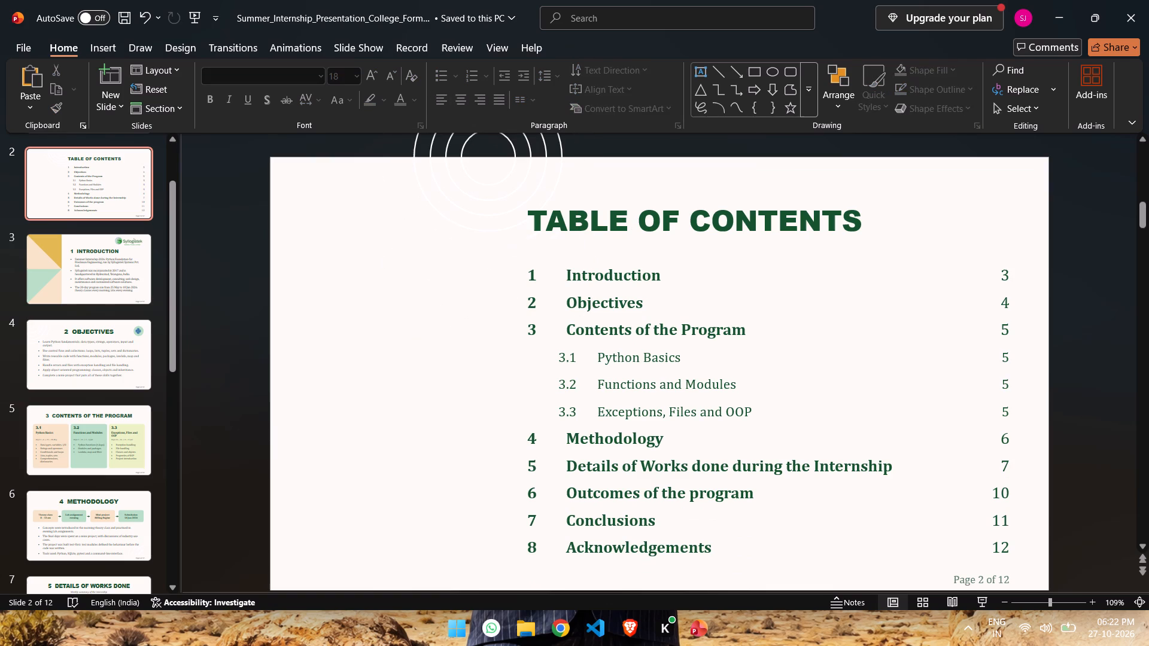
pyautogui.click(485, 192)
pyautogui.press('Delete')
pyautogui.click(485, 192)
pyautogui.press('Delete')
pyautogui.click(485, 192)
pyautogui.press('Delete')
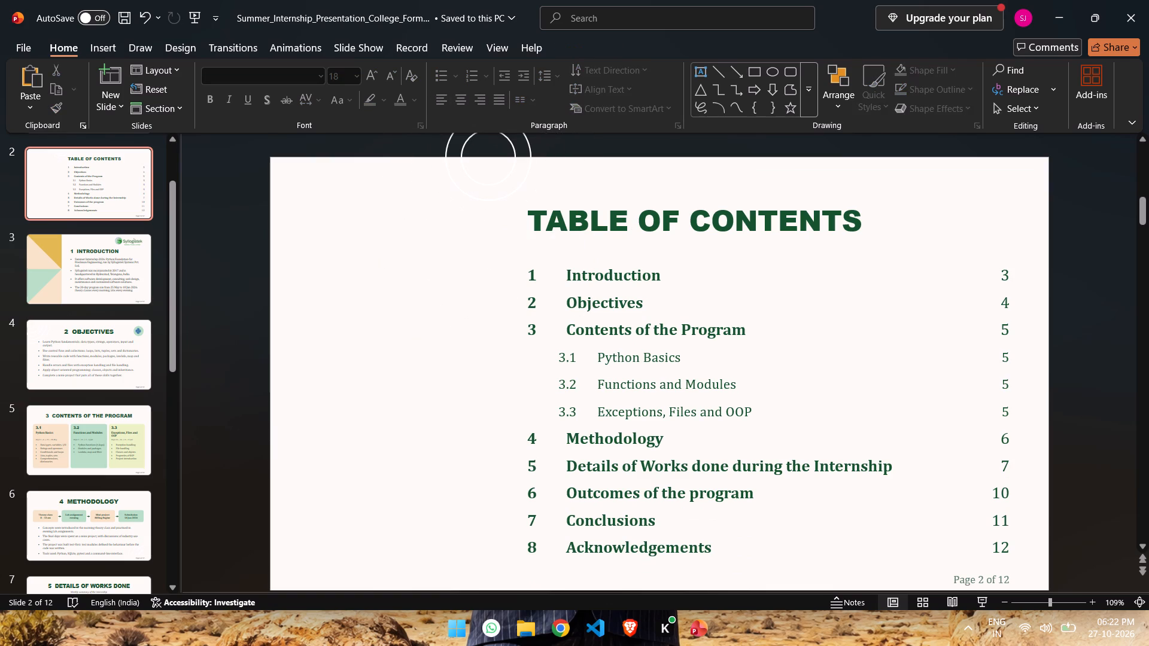
pyautogui.click(485, 188)
pyautogui.press('Delete')
pyautogui.click(485, 175)
pyautogui.press('Delete')
pyautogui.click(564, 203)
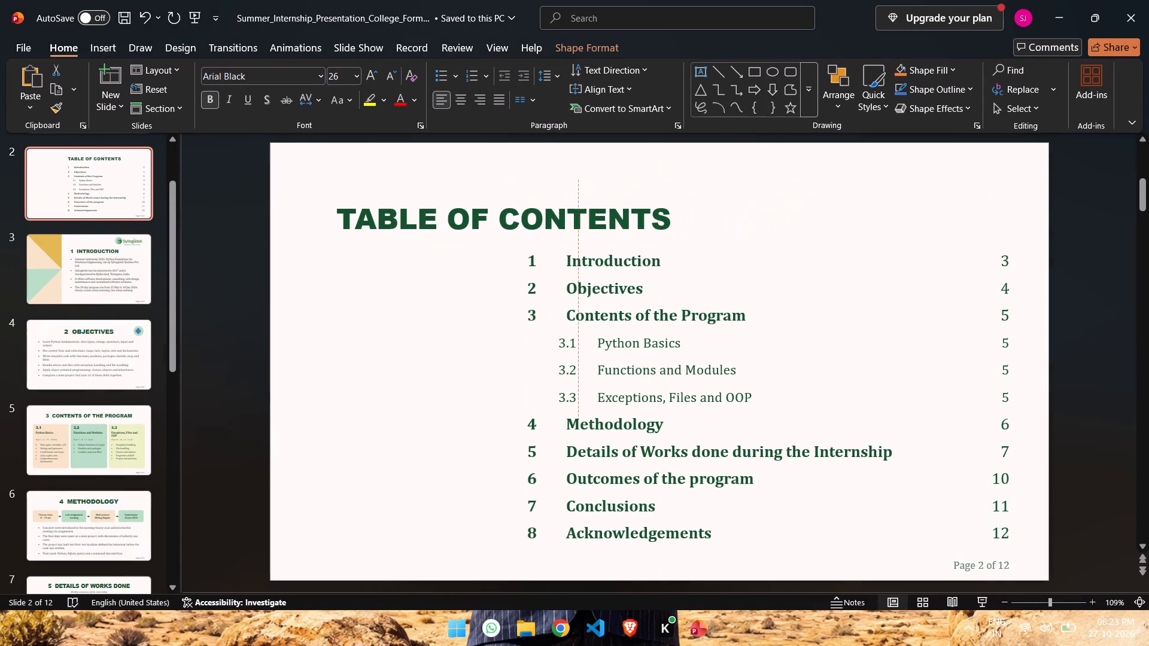
pyautogui.moveTo(425, 190); pyautogui.dragTo(572, 194)
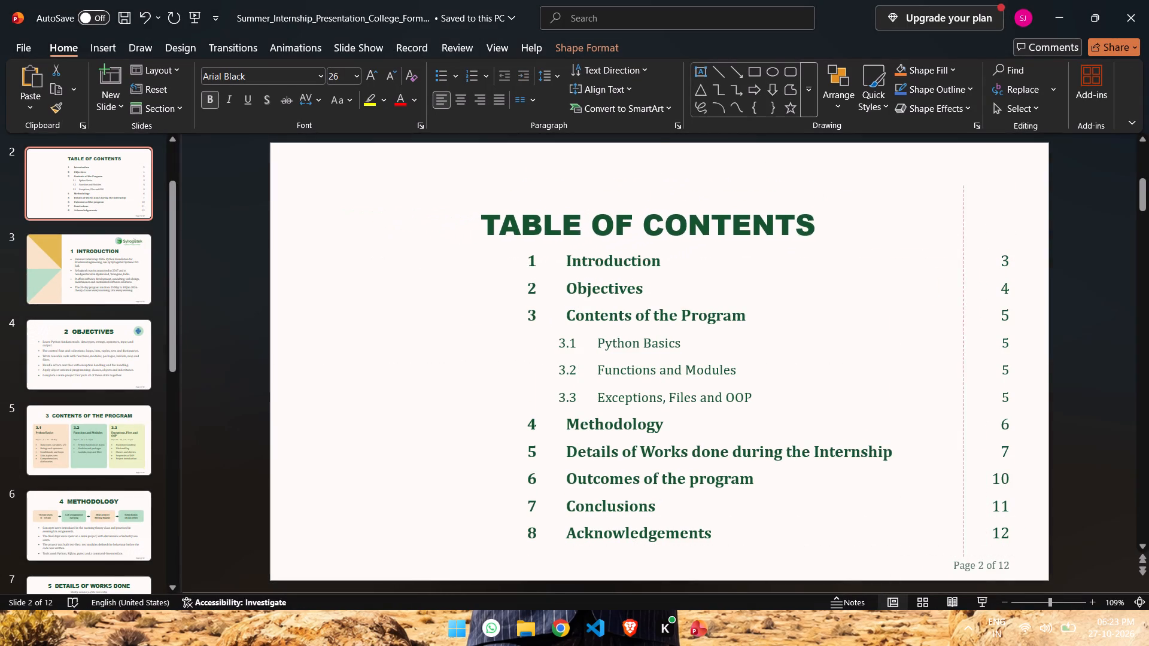
pyautogui.moveTo(572, 194); pyautogui.dragTo(609, 195)
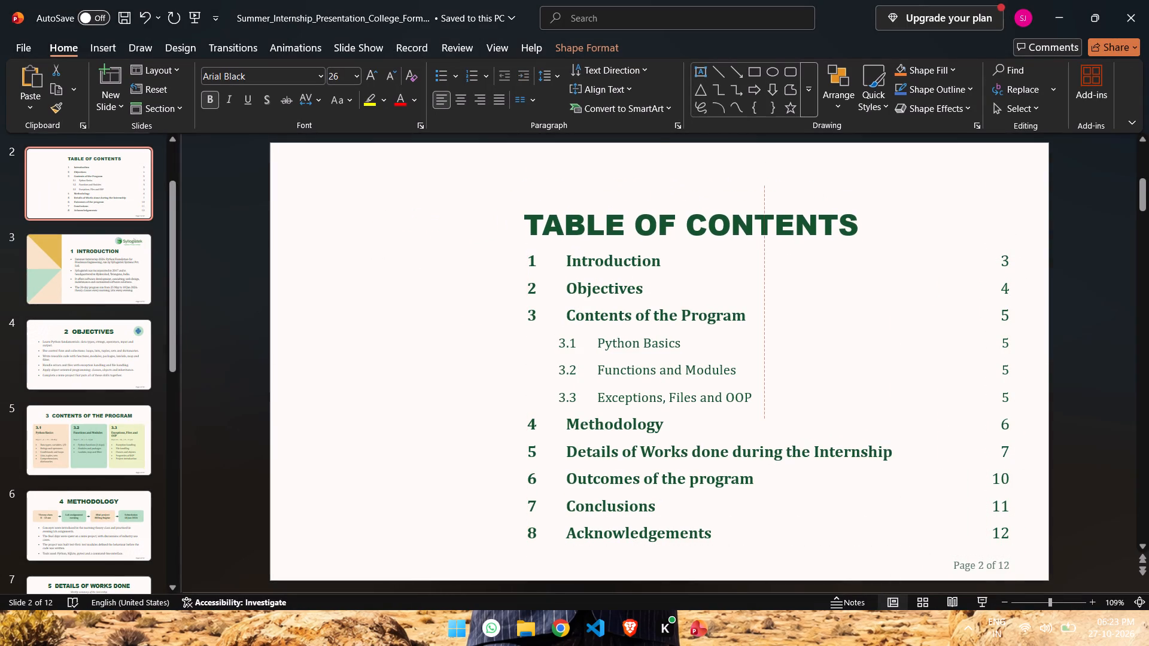
pyautogui.moveTo(609, 195); pyautogui.dragTo(608, 194)
pyautogui.click(324, 228)
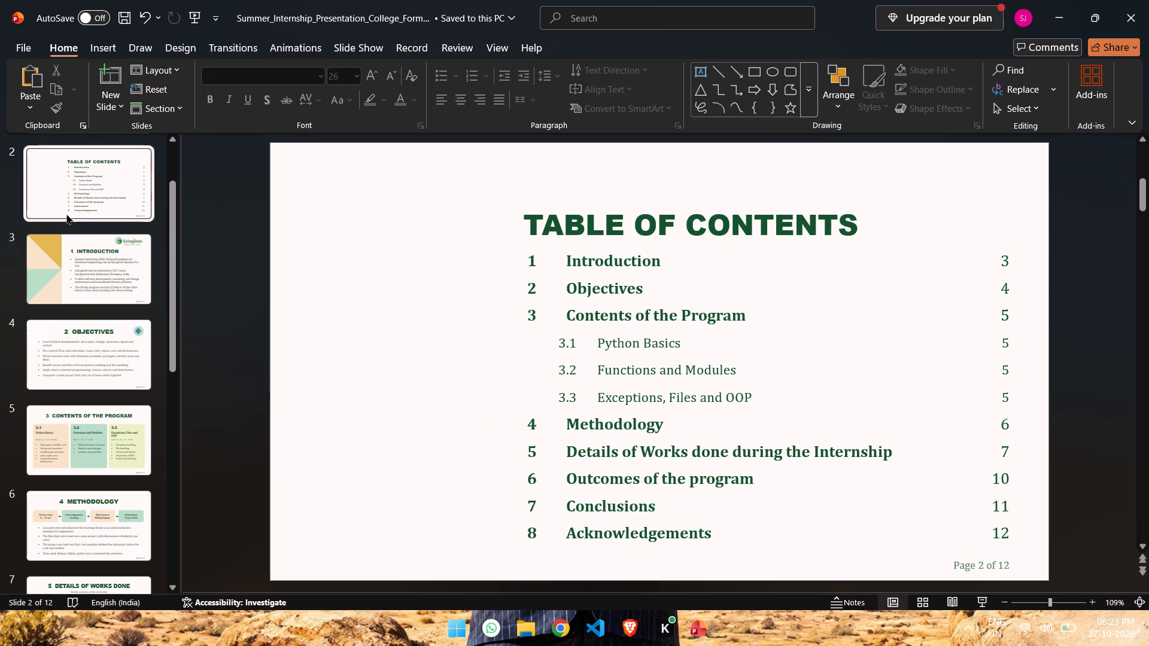
# Select the upper gold-and-peach decorative shape on the Introduction slide.
pyautogui.click(70, 287)
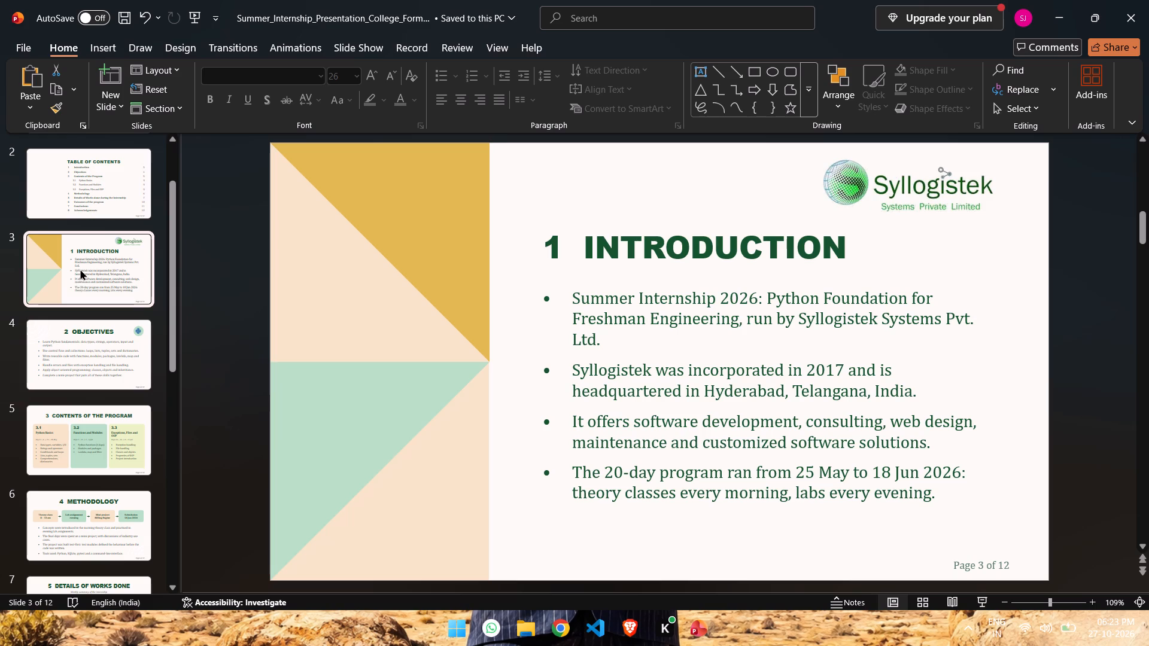
pyautogui.click(396, 232)
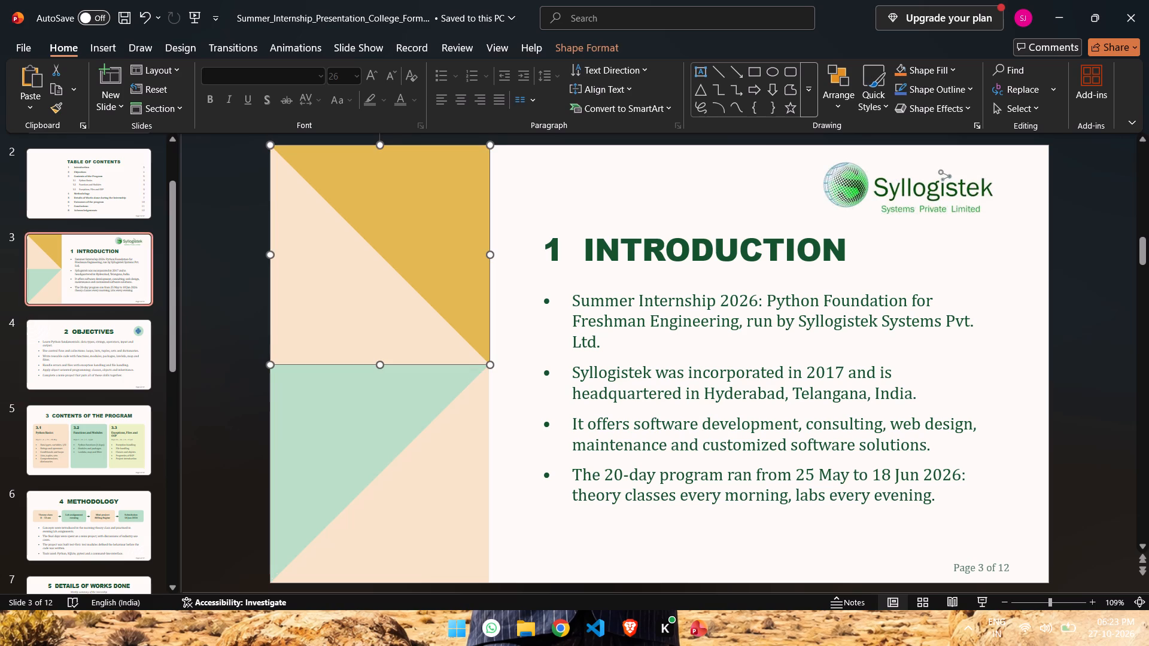
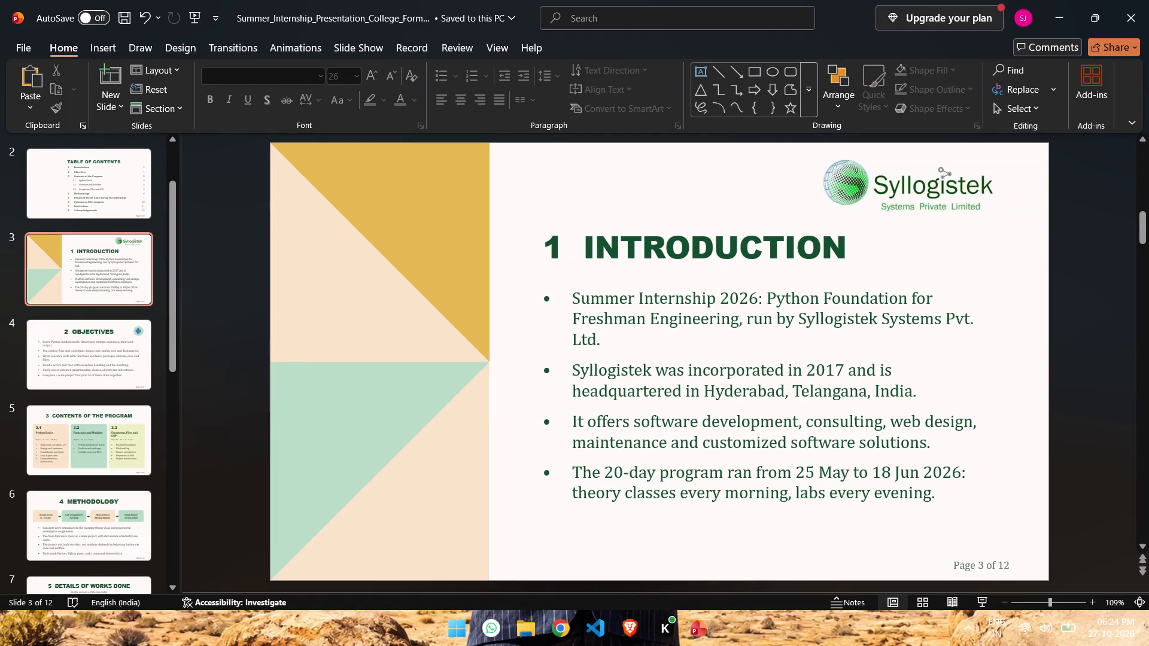
# Move the TABLE OF CONTENTS heading on slide 2 to the slide's upper left, just above the contents list.
pyautogui.click(53, 156)
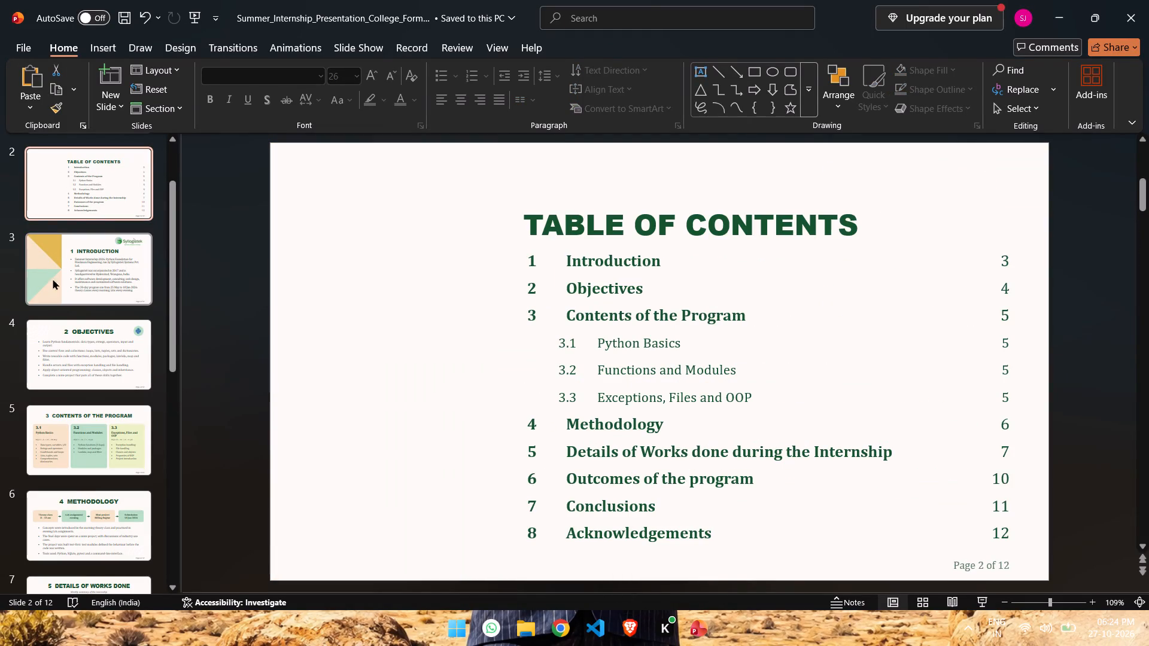
pyautogui.click(535, 223)
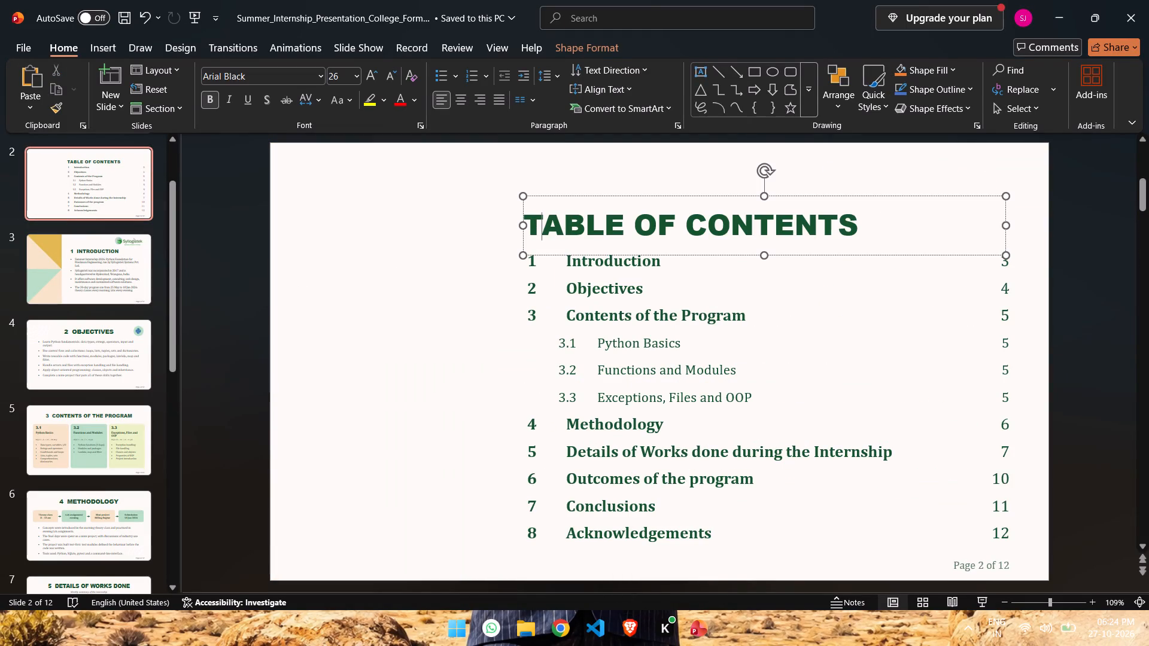
pyautogui.moveTo(570, 195); pyautogui.dragTo(361, 176)
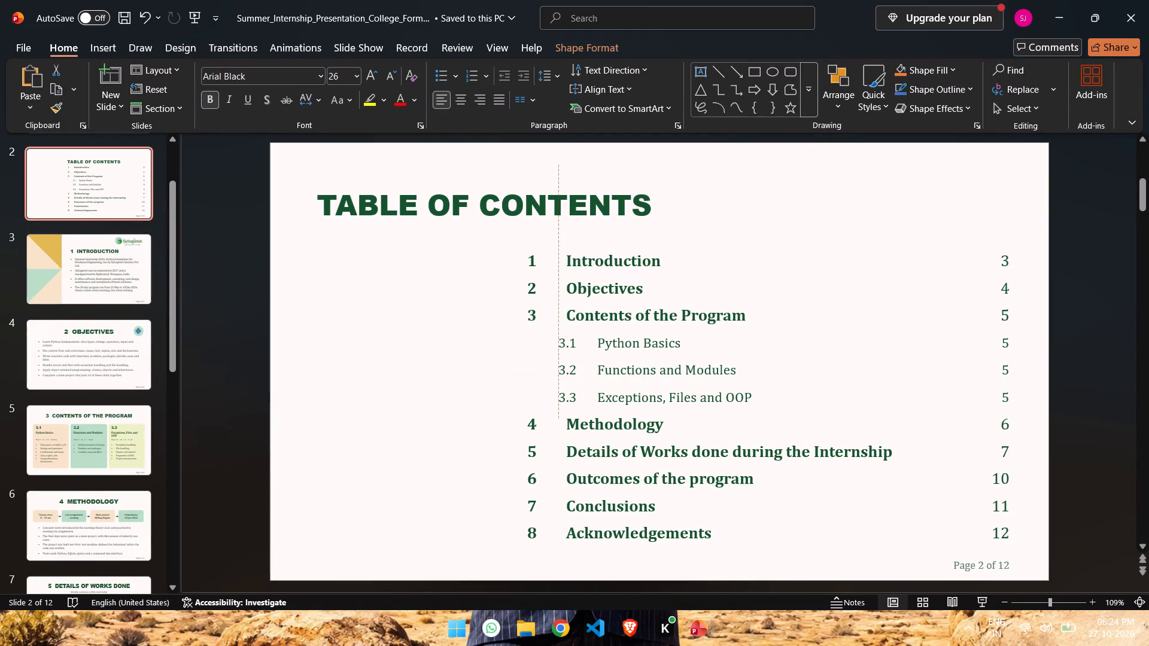
pyautogui.moveTo(361, 176); pyautogui.dragTo(360, 187)
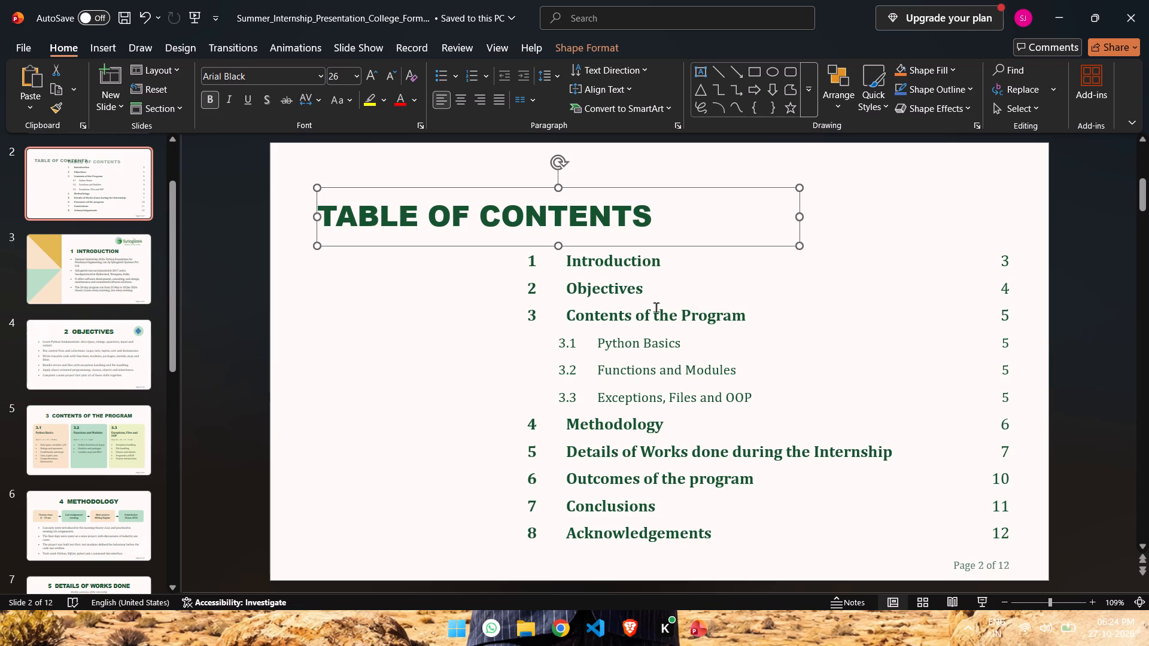
pyautogui.click(346, 215)
pyautogui.click(331, 212)
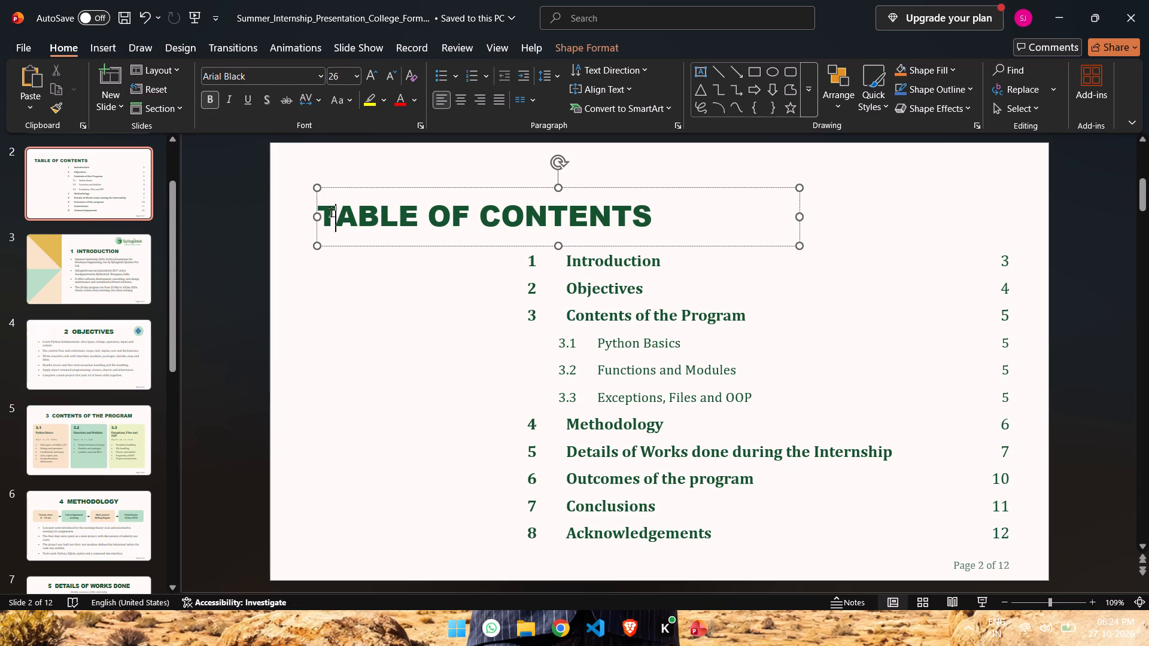
pyautogui.click(324, 212)
pyautogui.moveTo(324, 212); pyautogui.dragTo(365, 209)
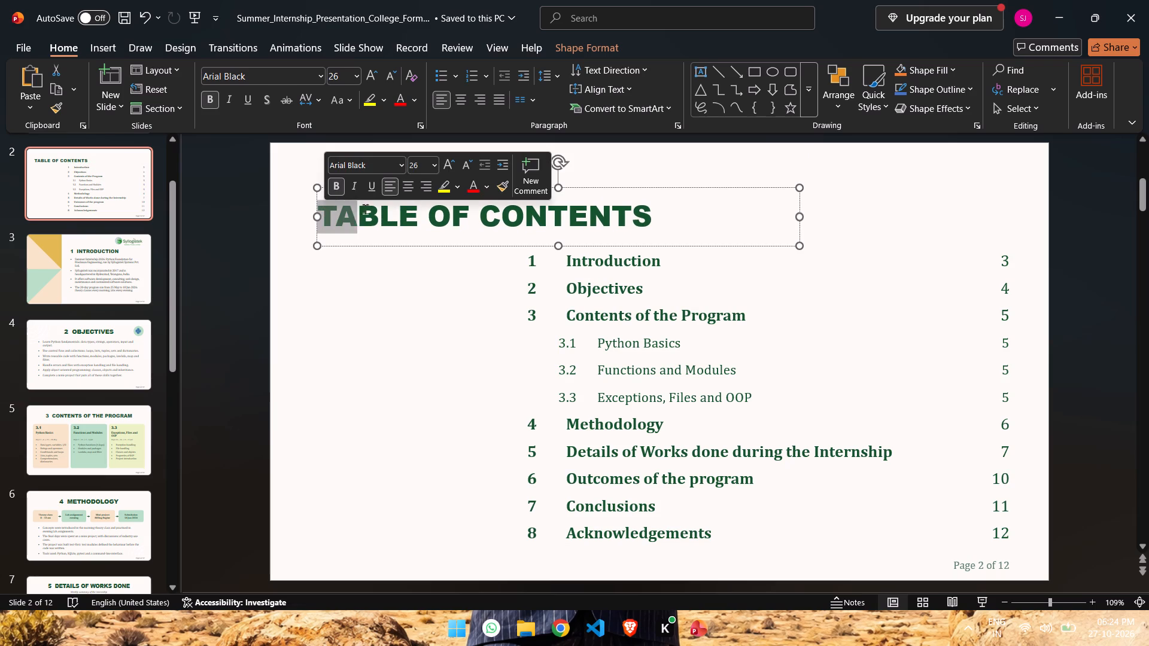
pyautogui.moveTo(365, 209); pyautogui.dragTo(652, 231)
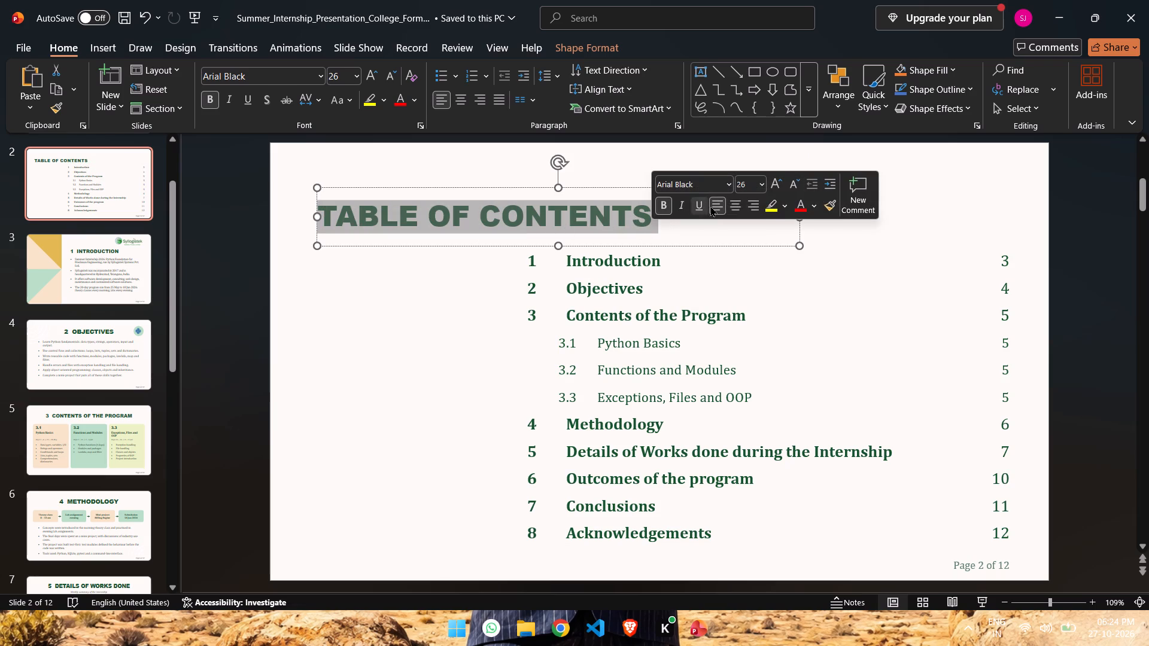
pyautogui.click(414, 361)
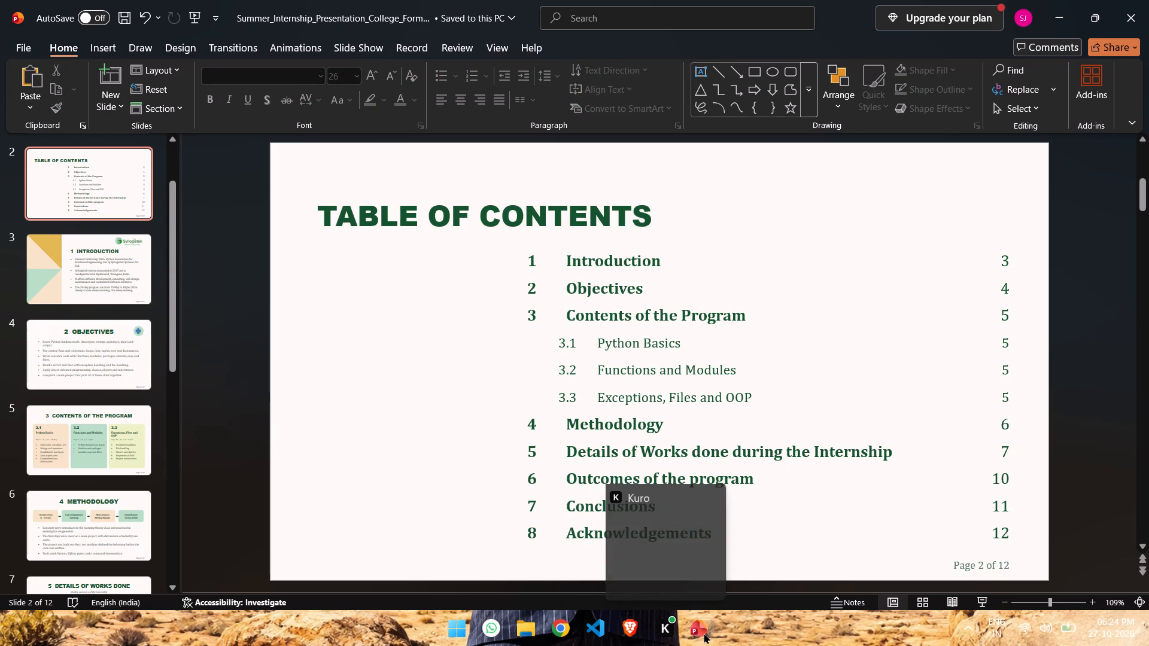
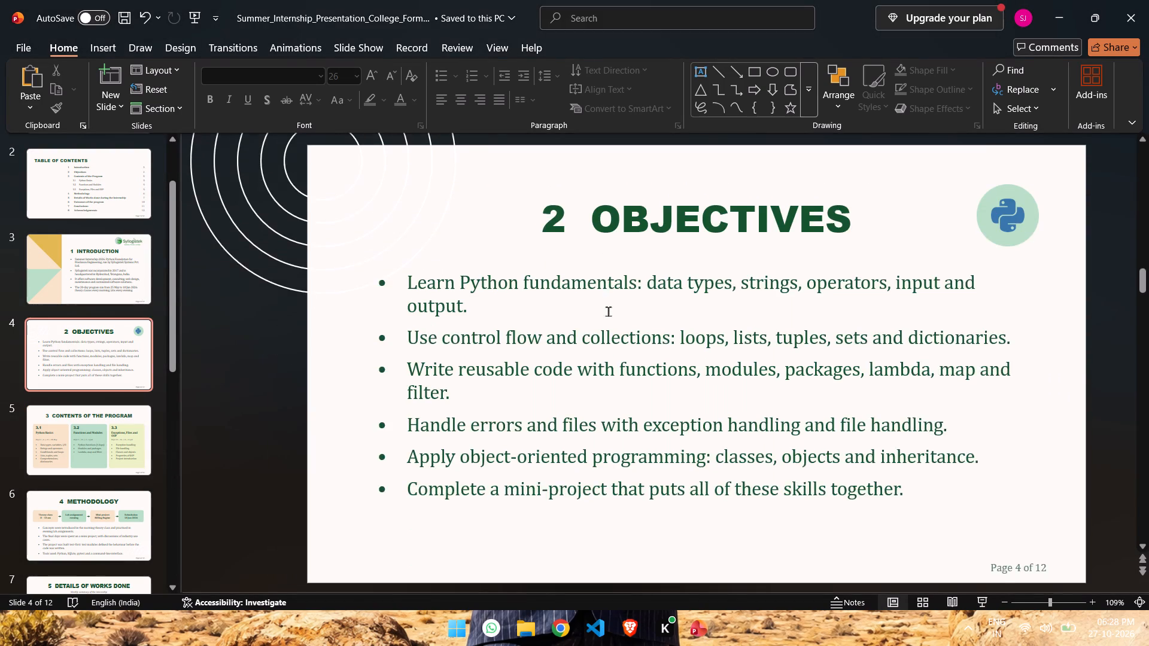
pyautogui.scroll(-3, 608, 311)
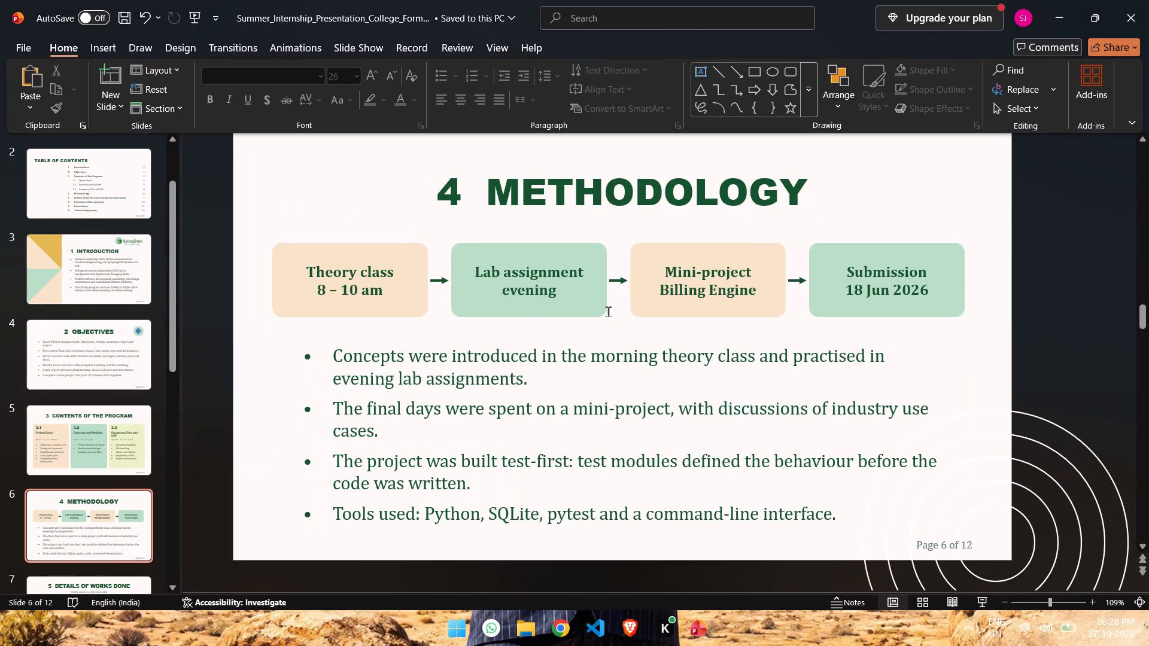
pyautogui.scroll(-4, 608, 311)
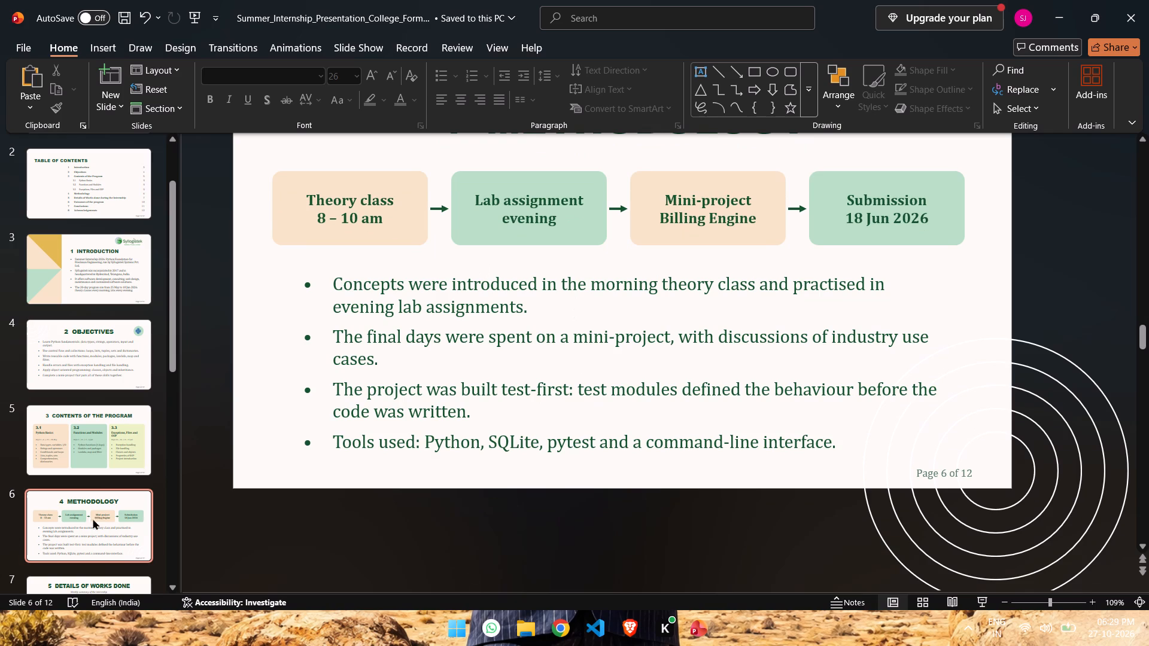
pyautogui.scroll(-4, 500, 438)
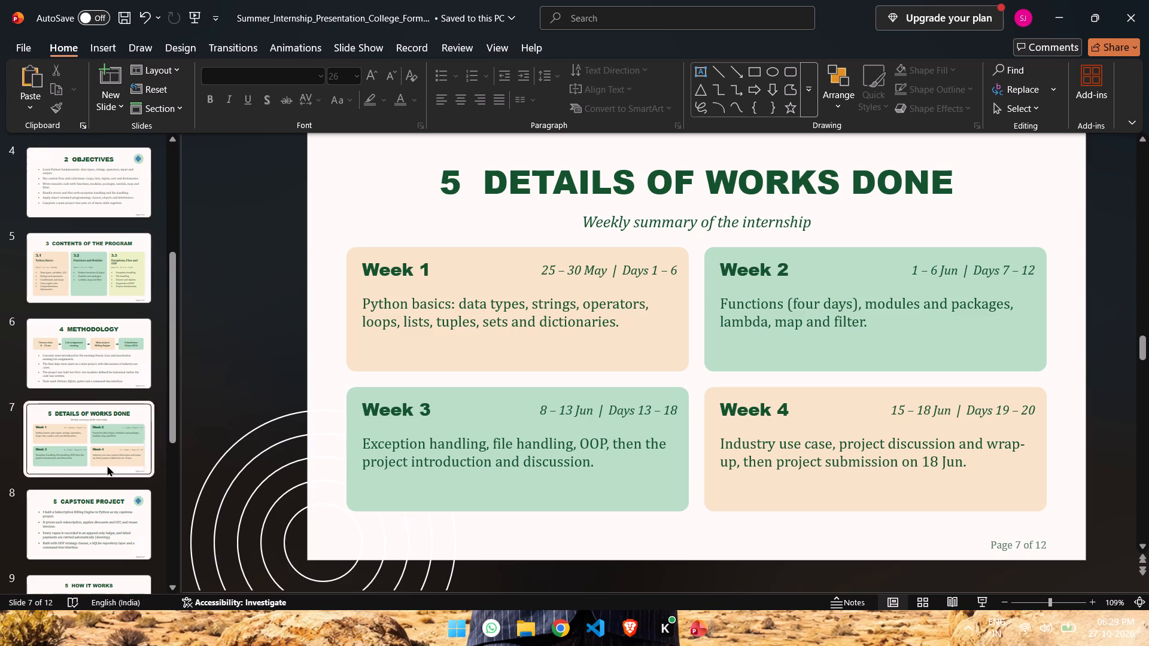
pyautogui.click(92, 534)
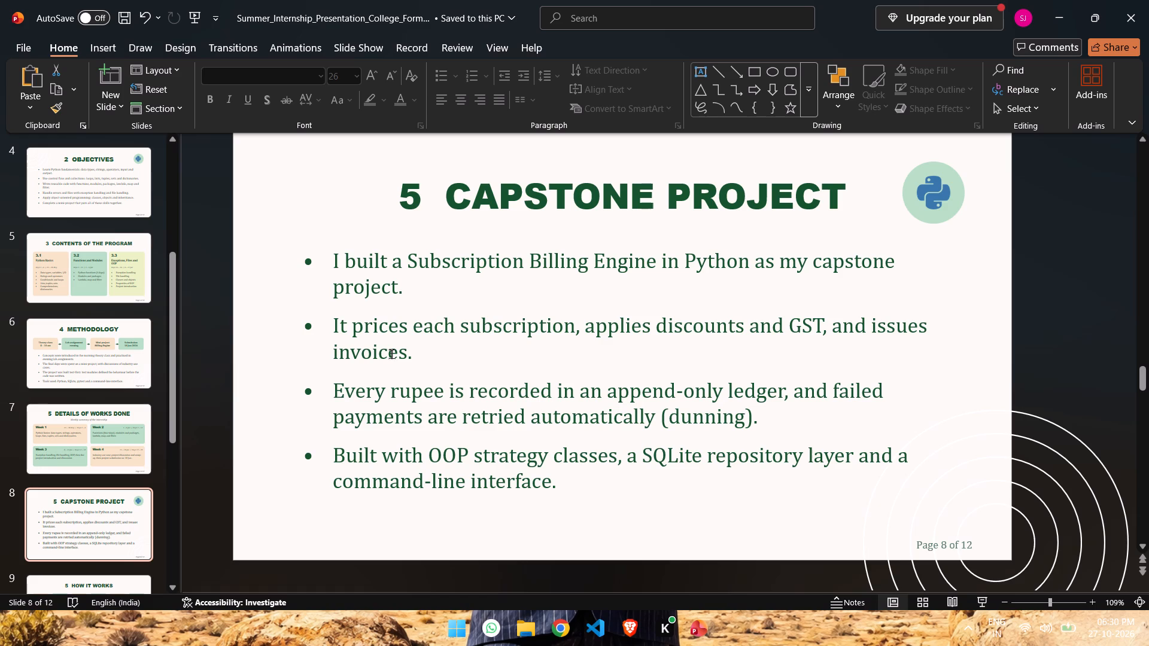
pyautogui.click(627, 630)
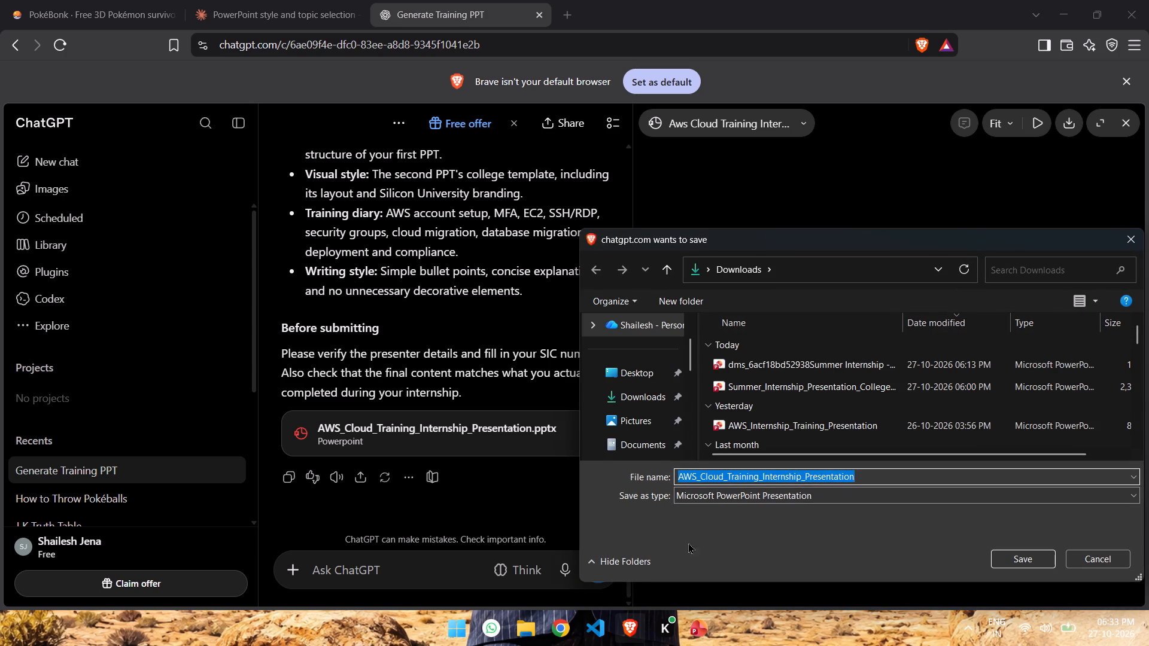
pyautogui.click(868, 471)
pyautogui.click(868, 471)
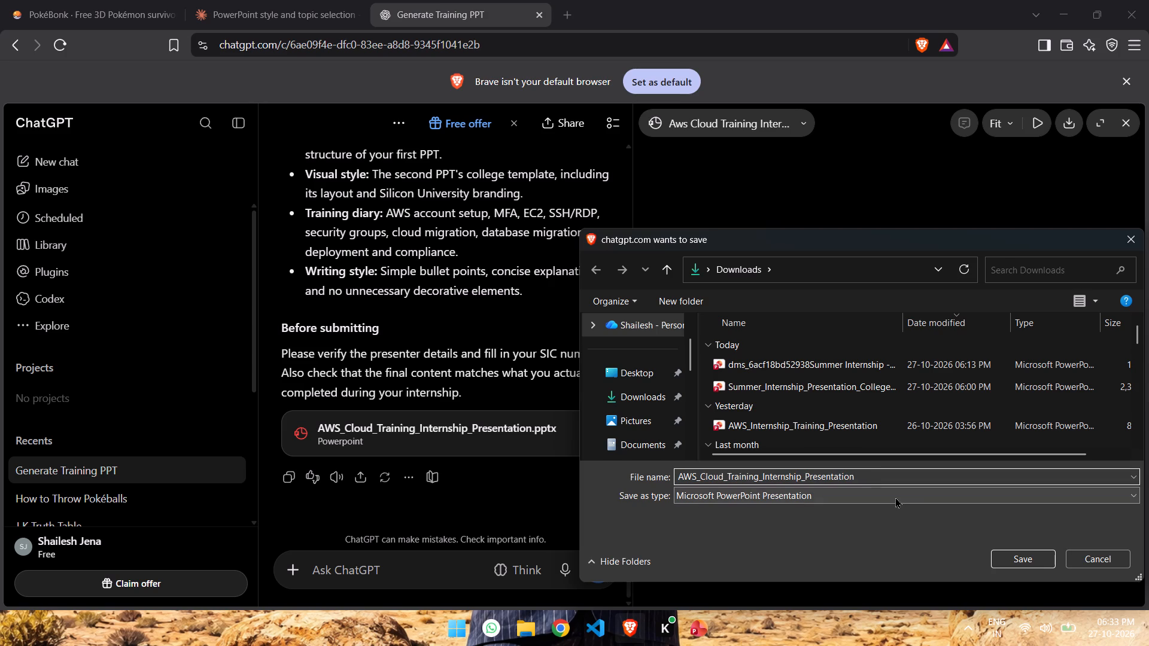
pyautogui.click(1005, 555)
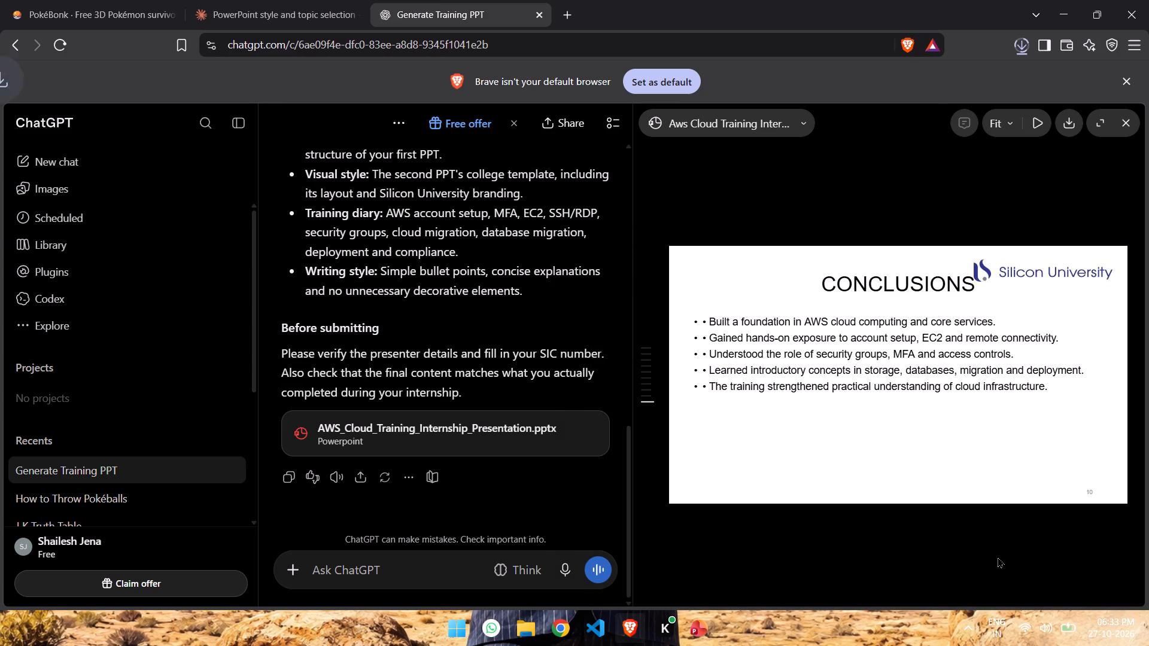
# Switch to File Explorer and open the downloaded AWS_Cloud_Training_Internship_Presentation file from Downloads in PowerPoint.
pyautogui.click(516, 626)
pyautogui.scroll(3, 443, 346)
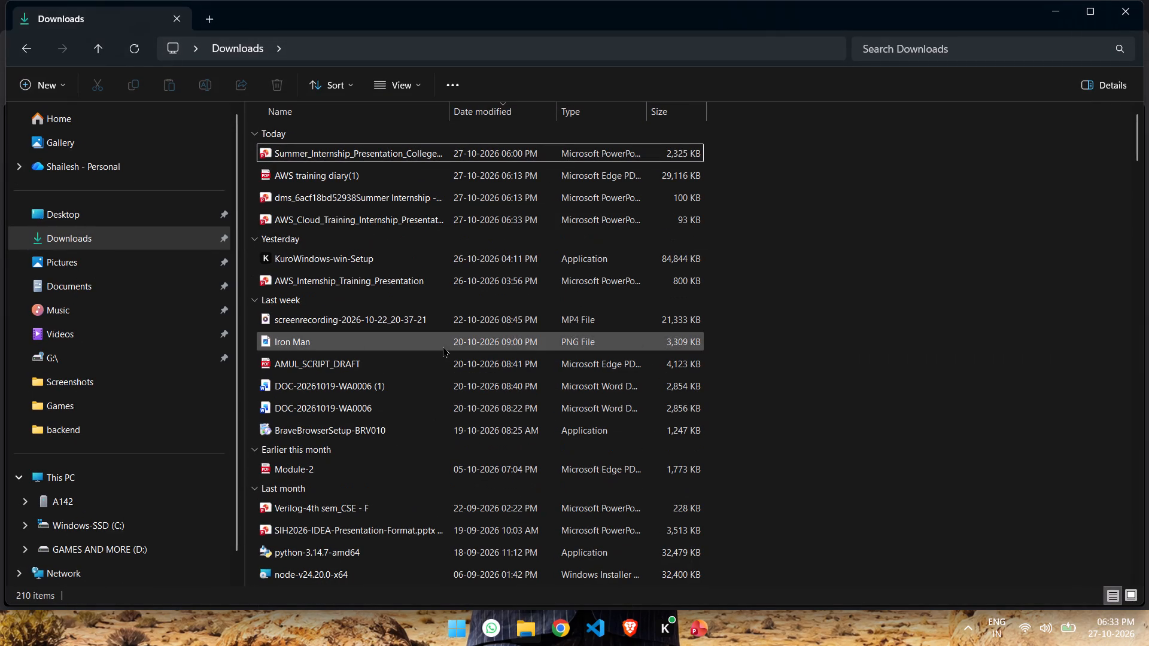
pyautogui.scroll(3, 443, 346)
pyautogui.doubleClick(394, 213)
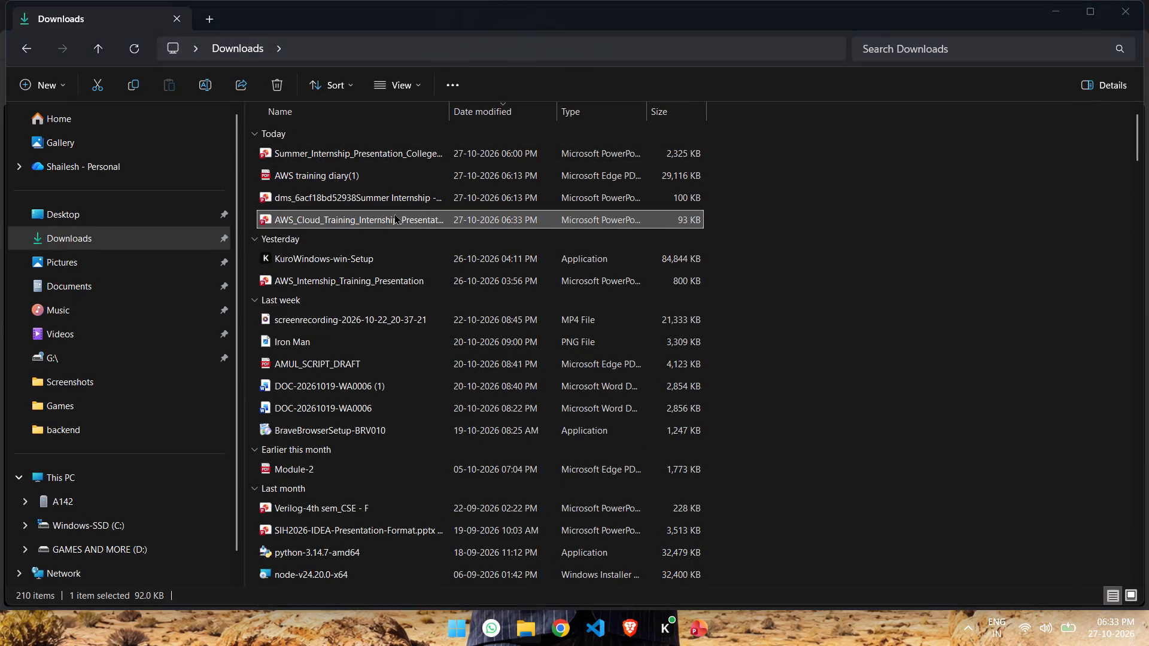
# Try to place the cursor in the title text on slide 1, and enable editing for the protected presentation.
pyautogui.click(566, 181)
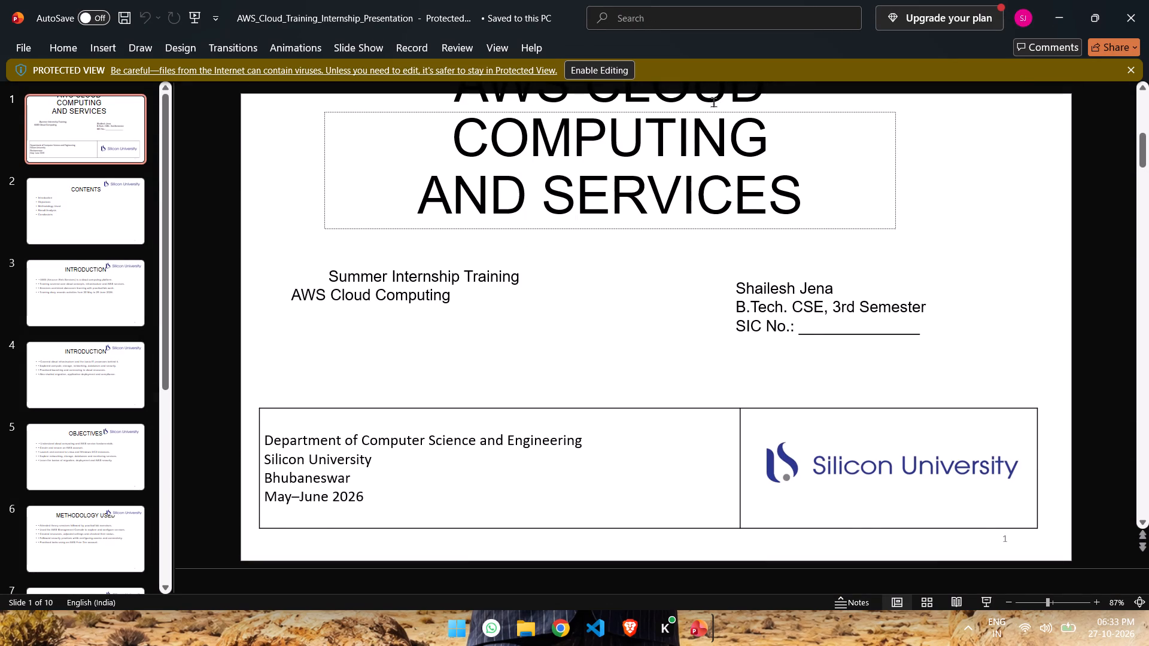
pyautogui.click(722, 100)
pyautogui.click(687, 159)
pyautogui.click(677, 153)
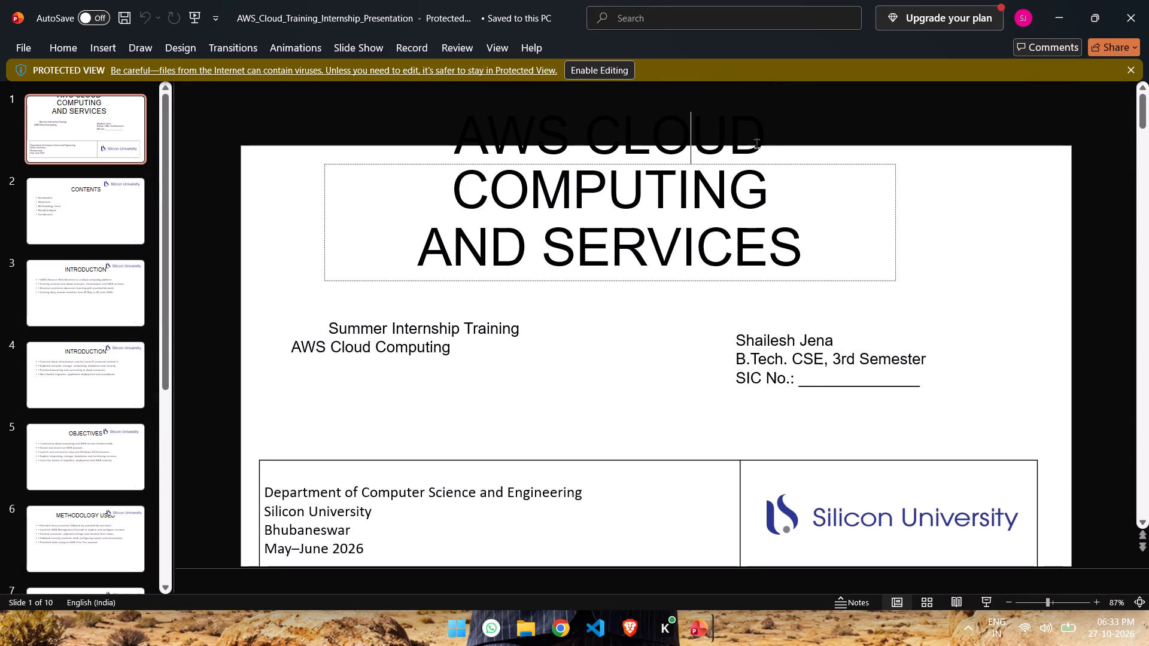
pyautogui.click(697, 140)
pyautogui.click(780, 124)
pyautogui.click(797, 114)
pyautogui.click(610, 75)
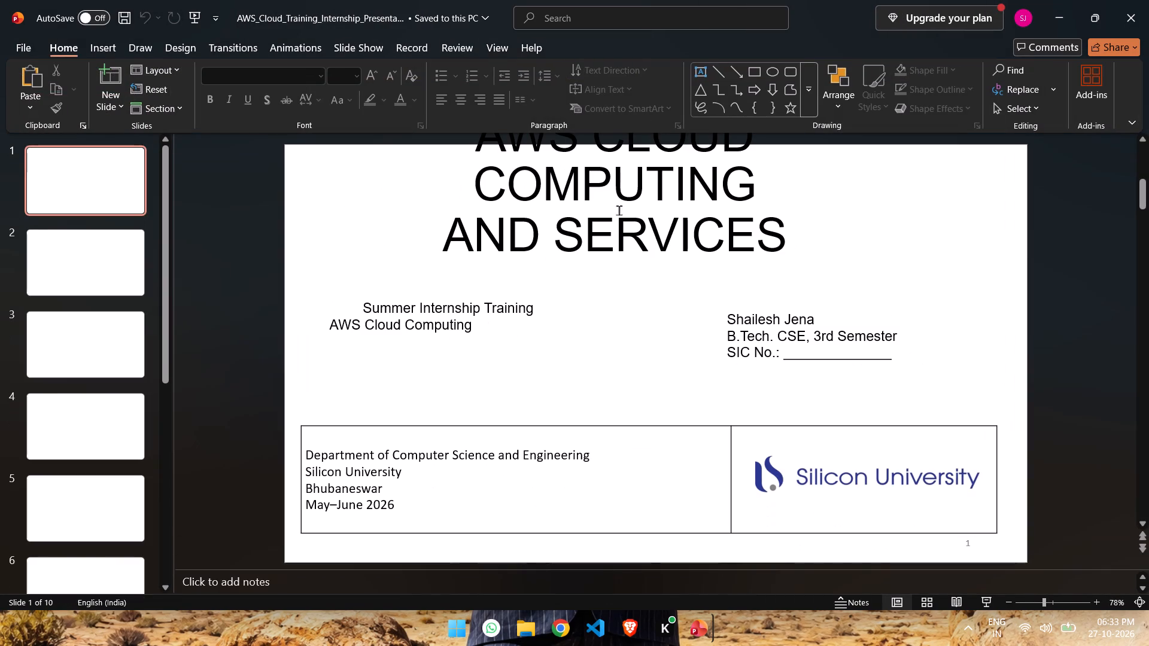
# Select the "AWS CLOUD COMPUTING AND SERVICES" title text box on slide 1.
pyautogui.click(619, 210)
pyautogui.click(677, 145)
pyautogui.click(788, 168)
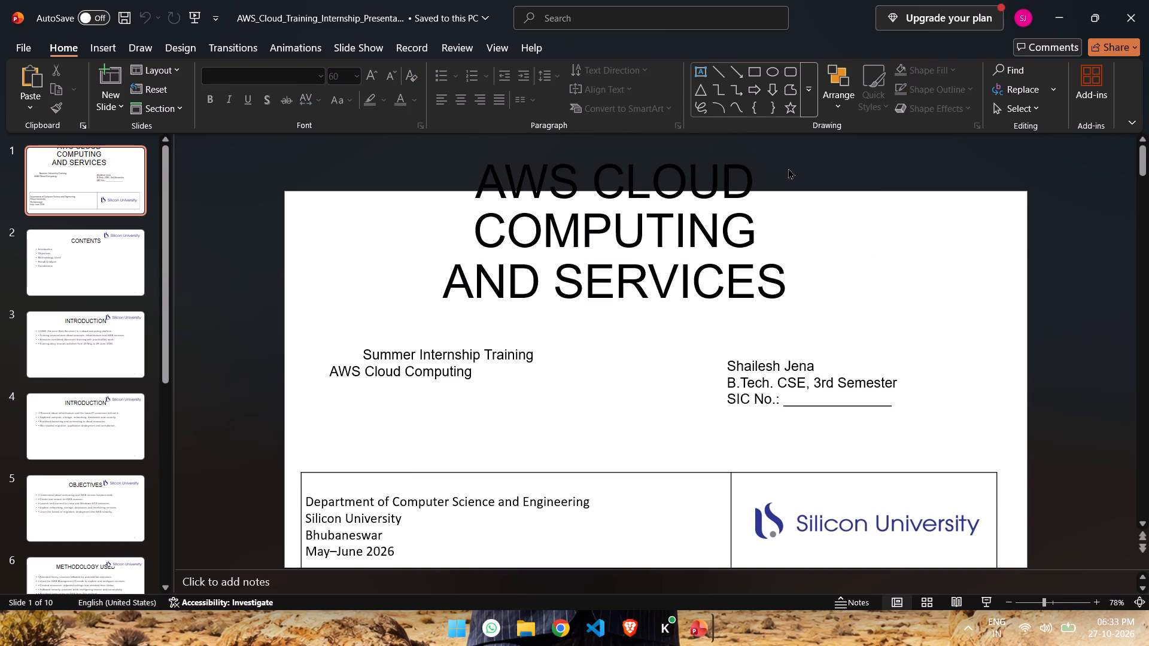
pyautogui.click(706, 212)
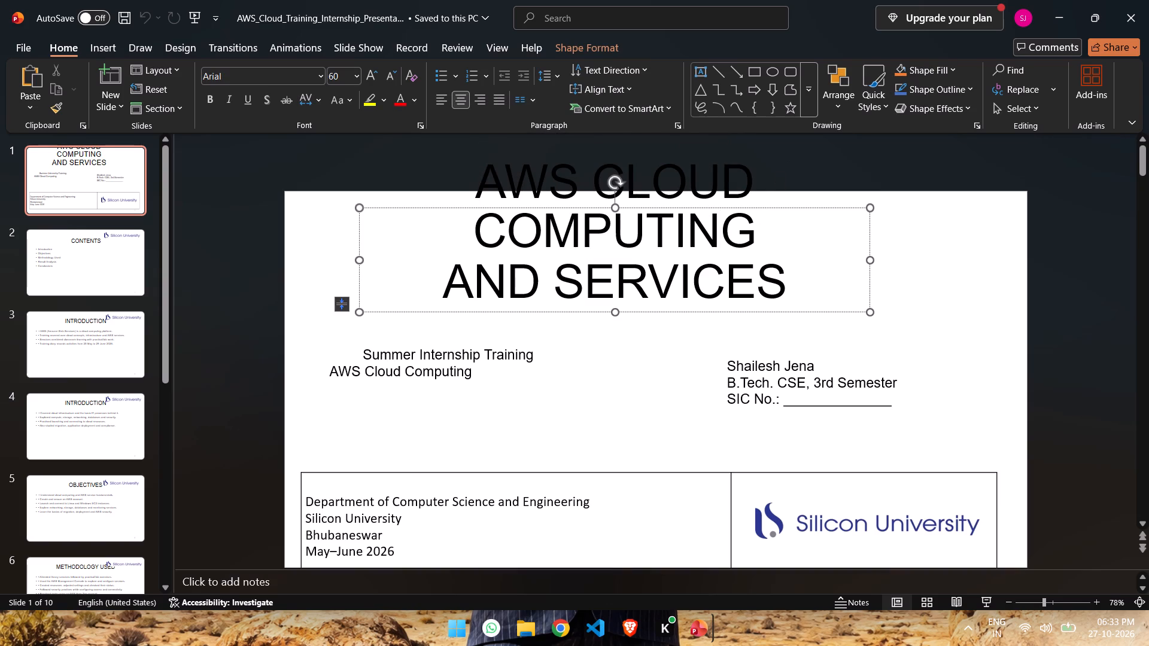
# Move the "AWS CLOUD COMPUTING AND SERVICES" title text box slightly lower on slide 1 so its text fits within the slide.
pyautogui.moveTo(769, 206); pyautogui.dragTo(776, 238)
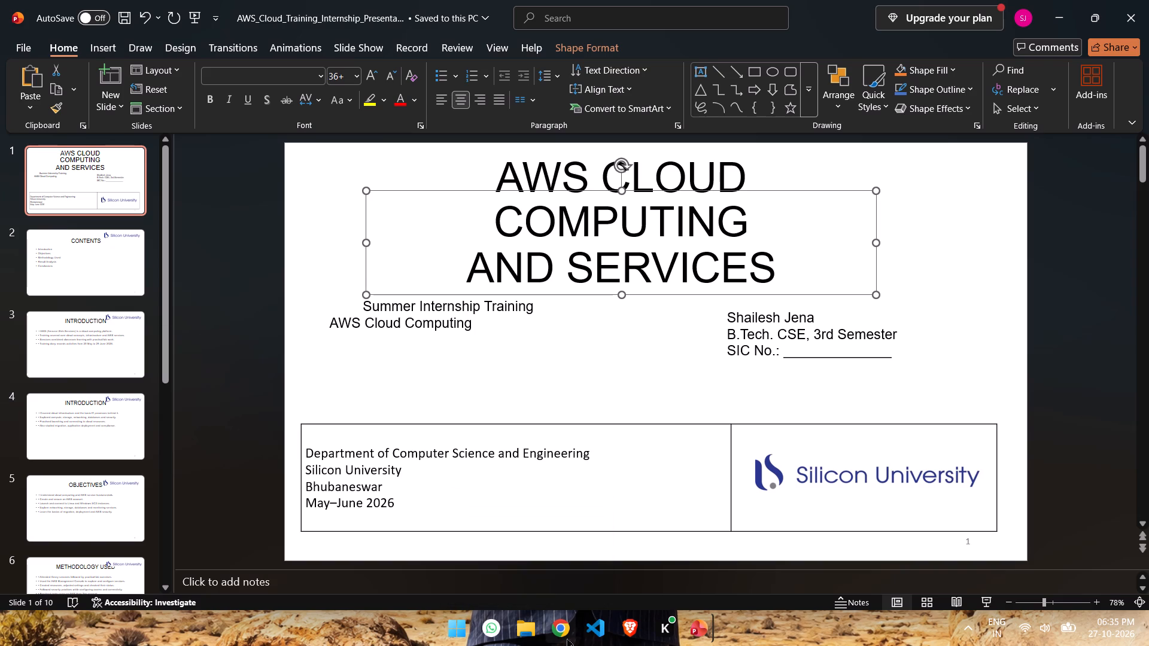
# Turn off Bluetooth in the Windows quick settings.
pyautogui.click(1047, 627)
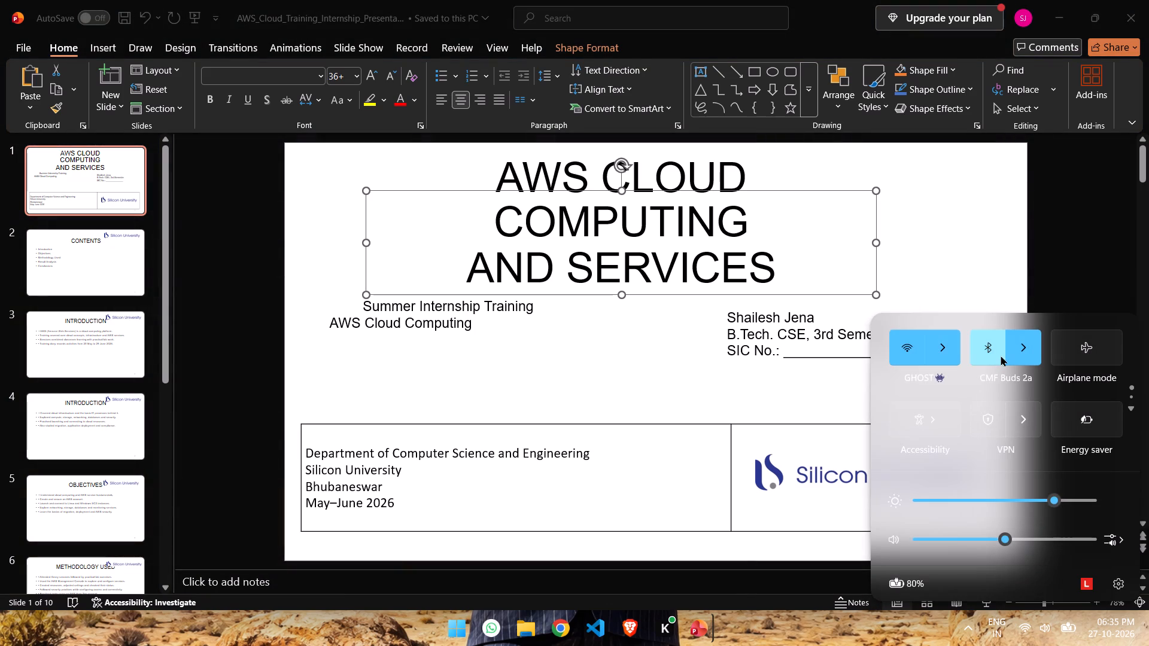
pyautogui.click(1001, 355)
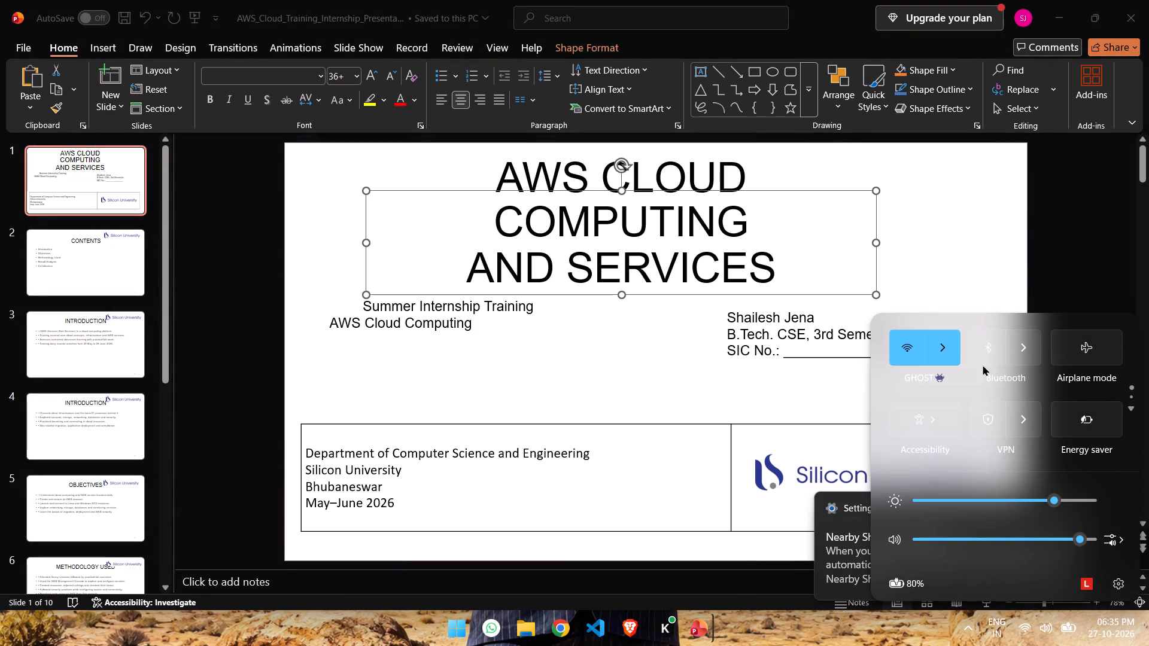
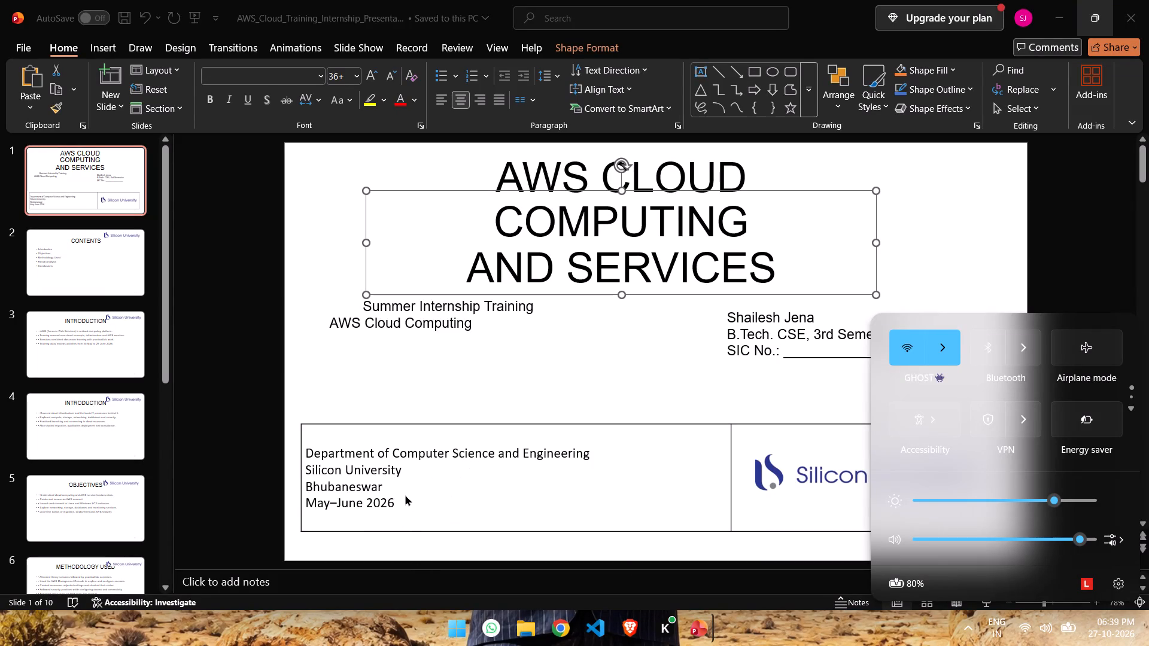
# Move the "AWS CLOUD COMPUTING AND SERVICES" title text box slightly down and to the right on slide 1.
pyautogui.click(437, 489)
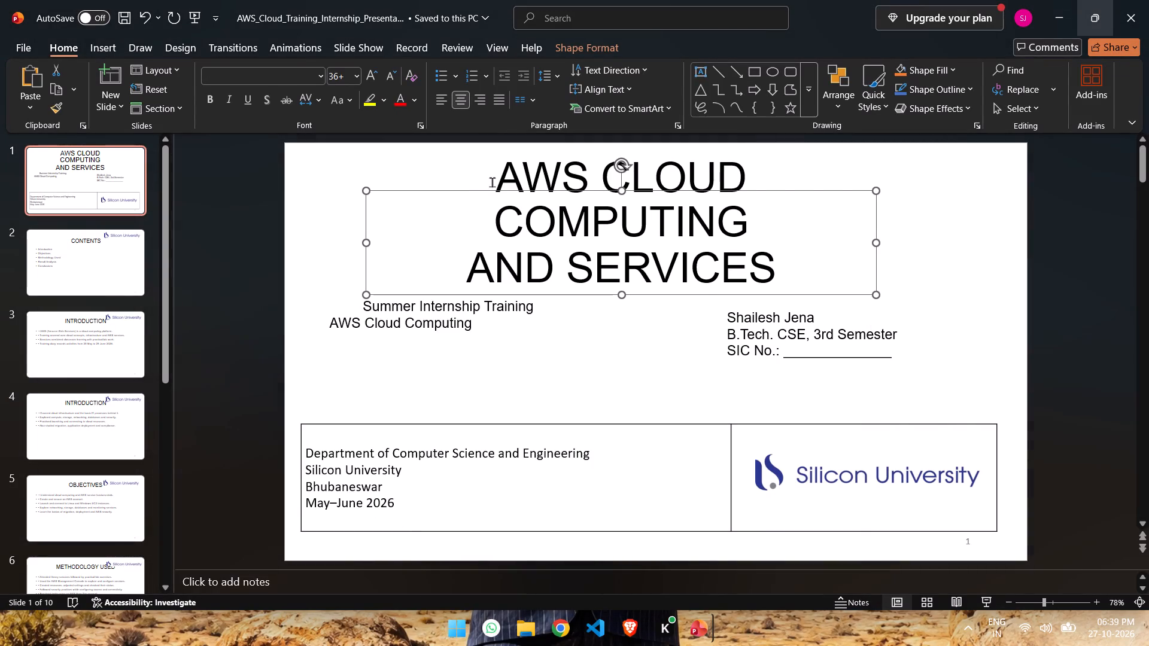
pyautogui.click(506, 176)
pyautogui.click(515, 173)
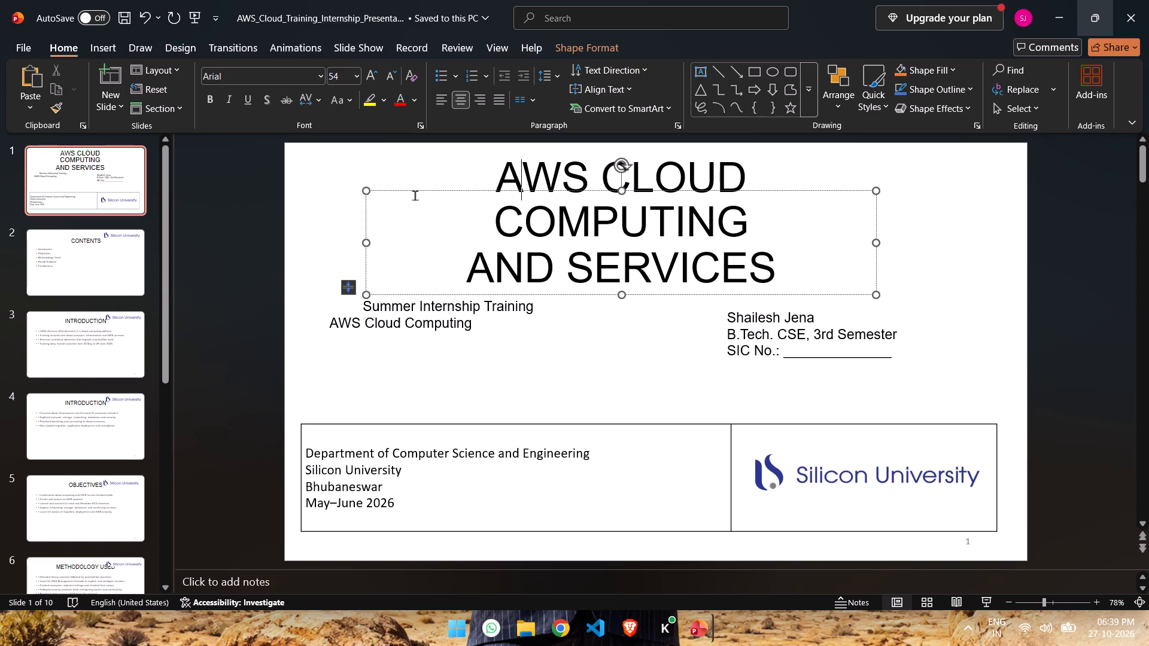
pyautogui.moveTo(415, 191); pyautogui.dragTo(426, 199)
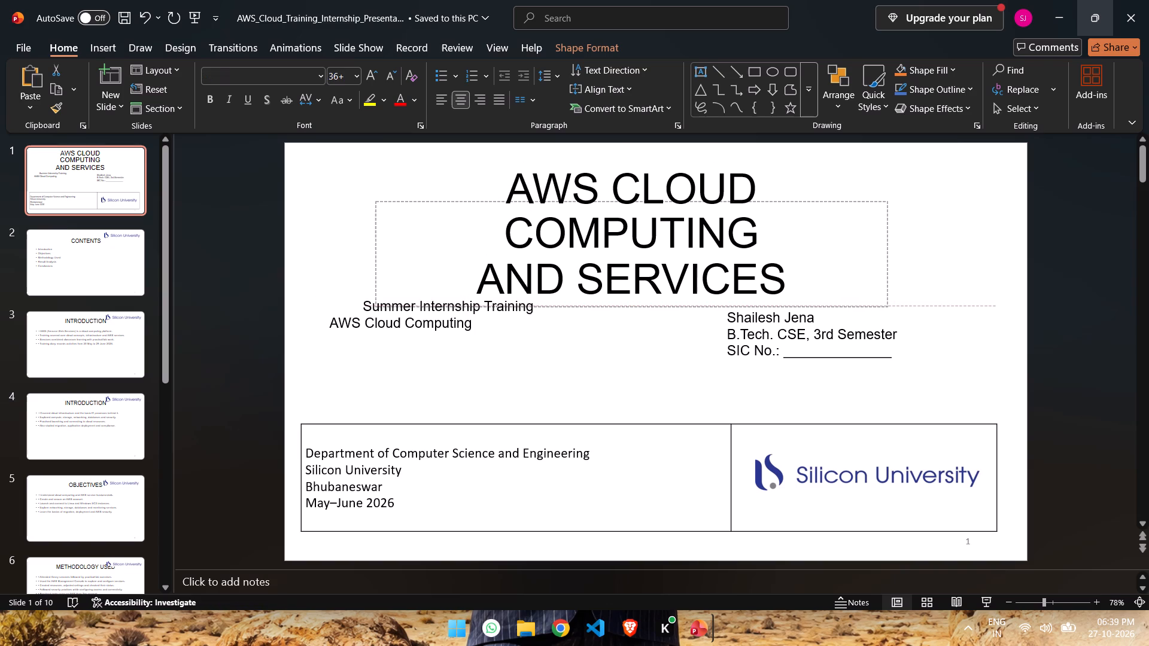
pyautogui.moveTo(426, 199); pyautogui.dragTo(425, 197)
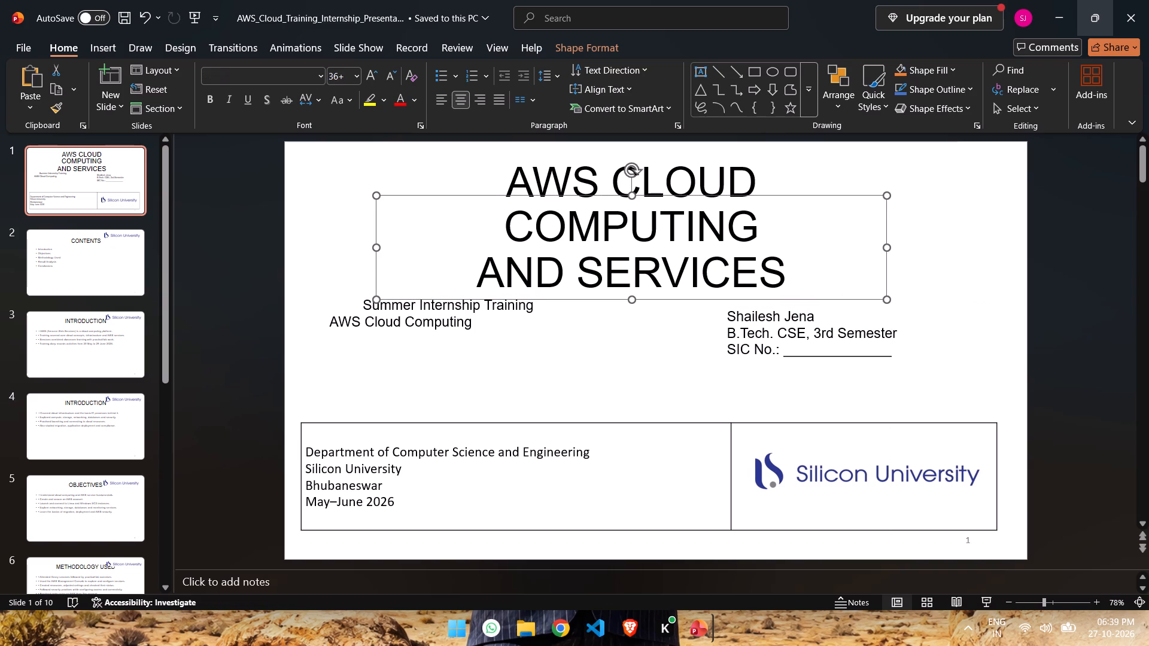
# Delete all of the "AWS CLOUD COMPUTING AND SERVICES" text from the title placeholder on slide 1.
pyautogui.click(594, 220)
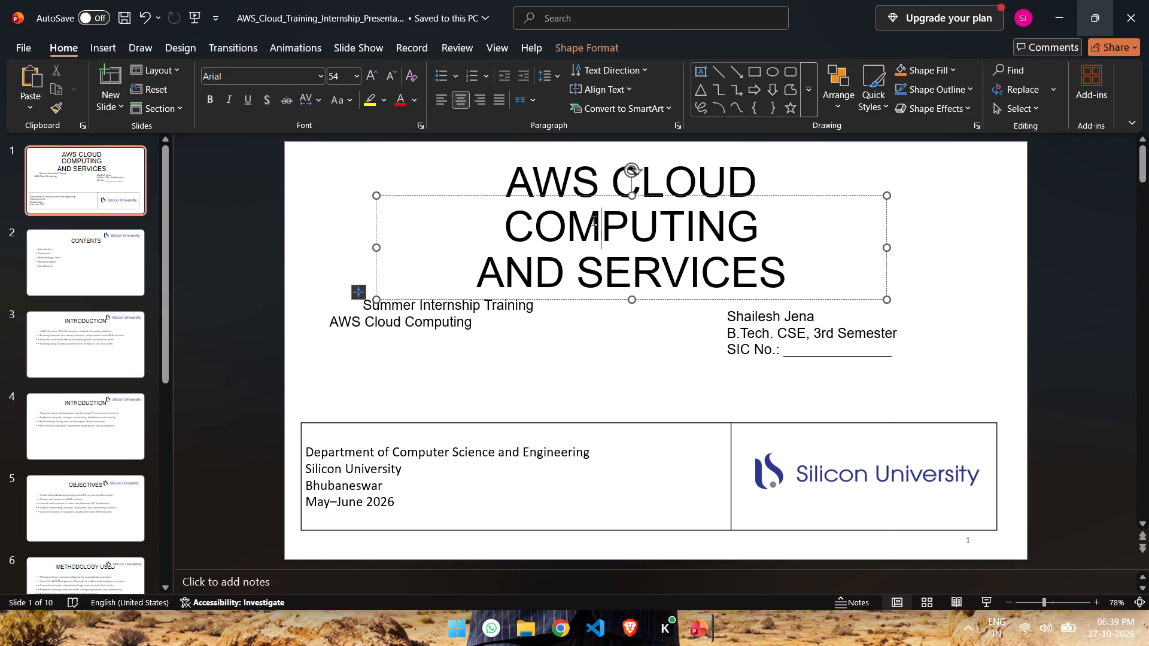
pyautogui.click(824, 271)
pyautogui.press('BackSpace')
pyautogui.press('BackSpace')
pyautogui.press('BackSpace')
pyautogui.press('BackSpace')
pyautogui.press('BackSpace')
pyautogui.press('BackSpace')
pyautogui.press('BackSpace')
pyautogui.press('BackSpace')
pyautogui.press('BackSpace')
pyautogui.press('BackSpace')
pyautogui.press('BackSpace')
pyautogui.press('BackSpace')
pyautogui.press('BackSpace')
pyautogui.press('BackSpace')
pyautogui.press('BackSpace')
pyautogui.press('BackSpace')
pyautogui.press('BackSpace')
pyautogui.press('BackSpace')
pyautogui.press('BackSpace')
pyautogui.press('BackSpace')
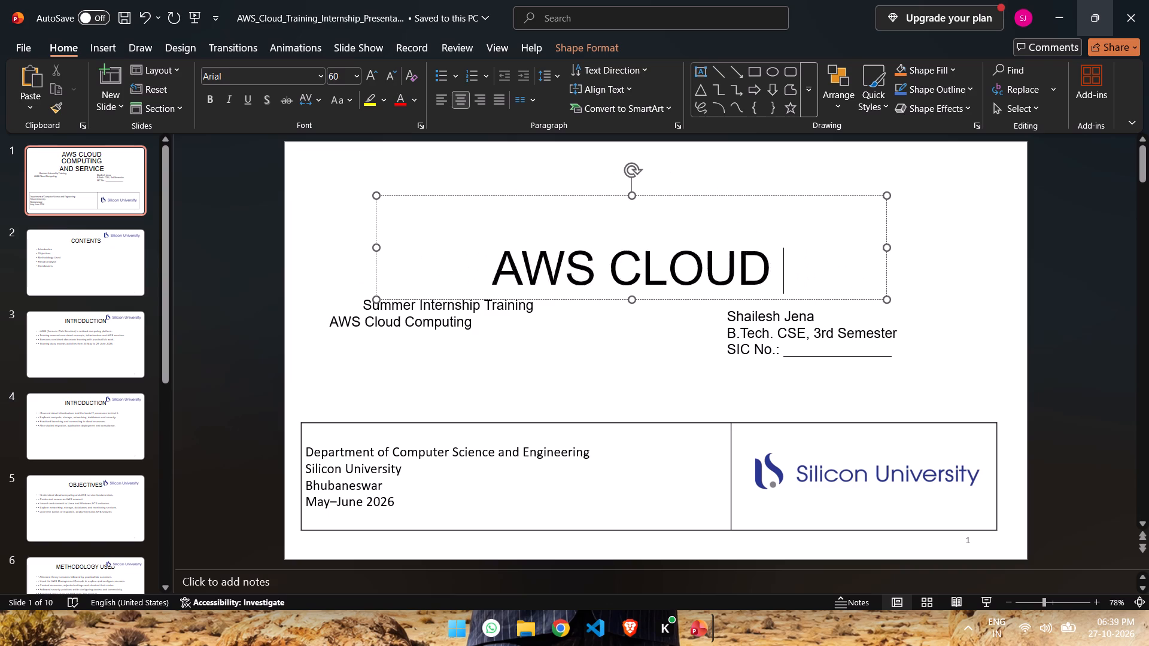
pyautogui.press('BackSpace')
pyautogui.press('BackSpace')
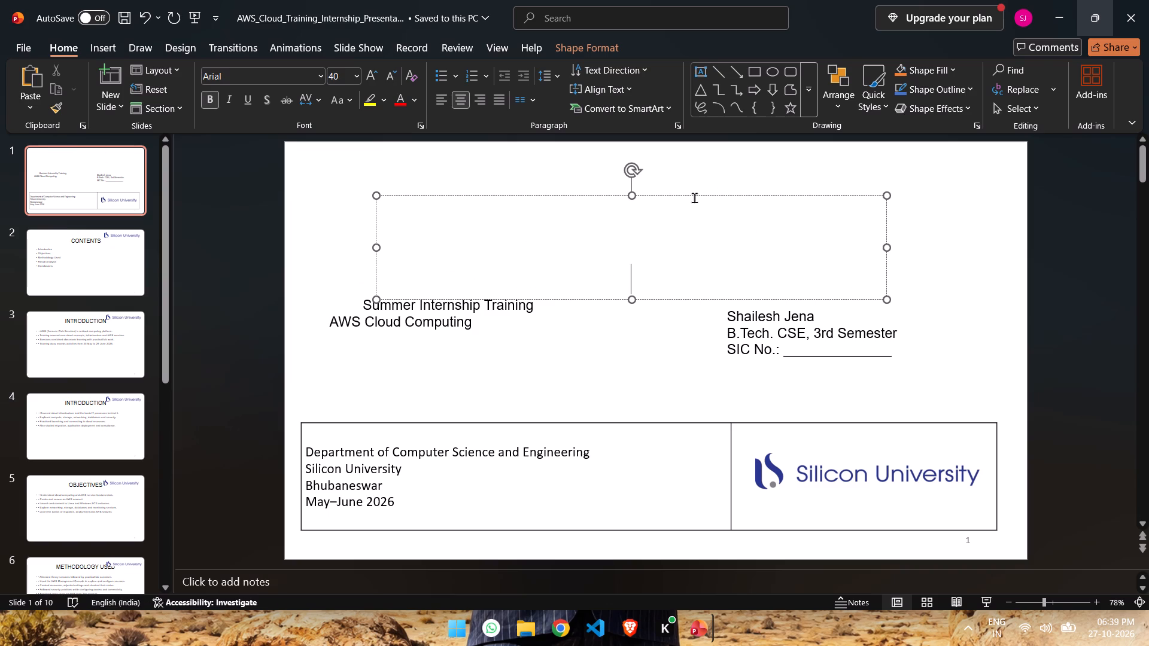
# Move the empty title placeholder up towards the top edge of slide 1, clear of the "Summer Internship Training" text.
pyautogui.moveTo(694, 195); pyautogui.dragTo(700, 170)
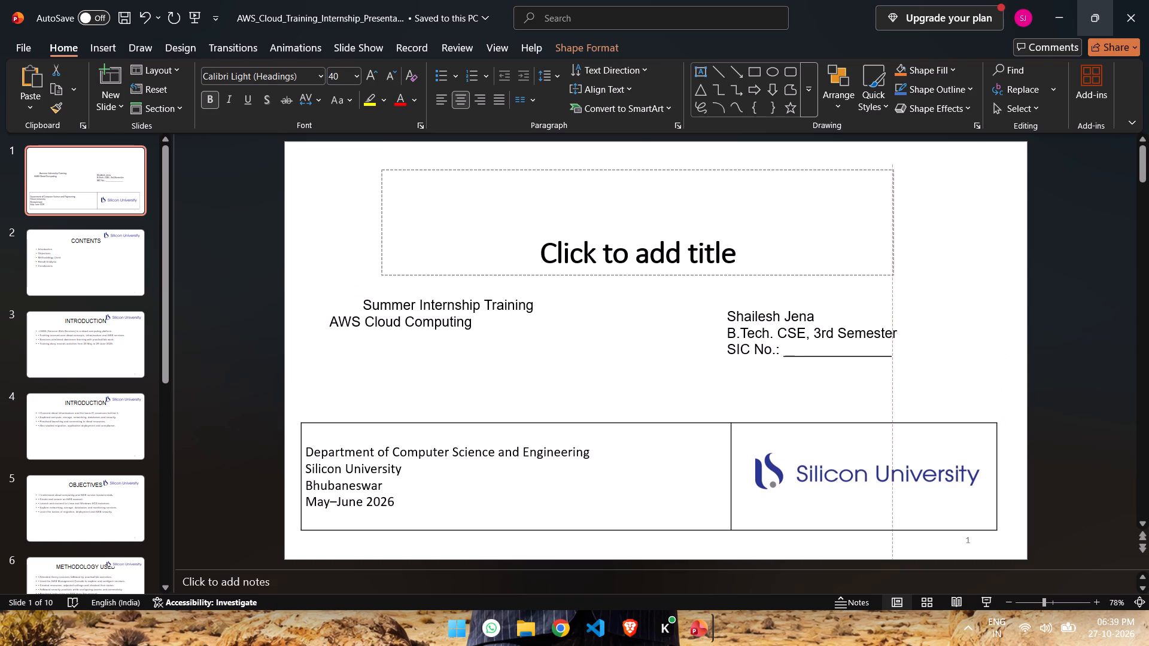
pyautogui.moveTo(700, 170); pyautogui.dragTo(701, 170)
# Place the text cursor in the empty title placeholder on slide 1.
pyautogui.click(652, 239)
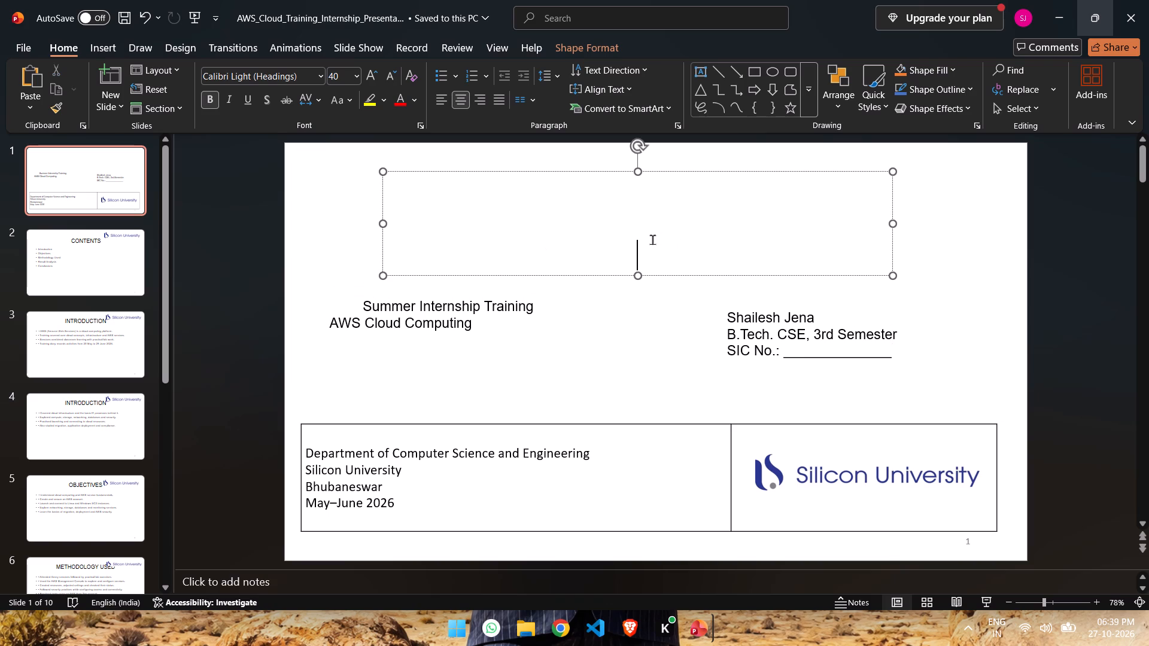
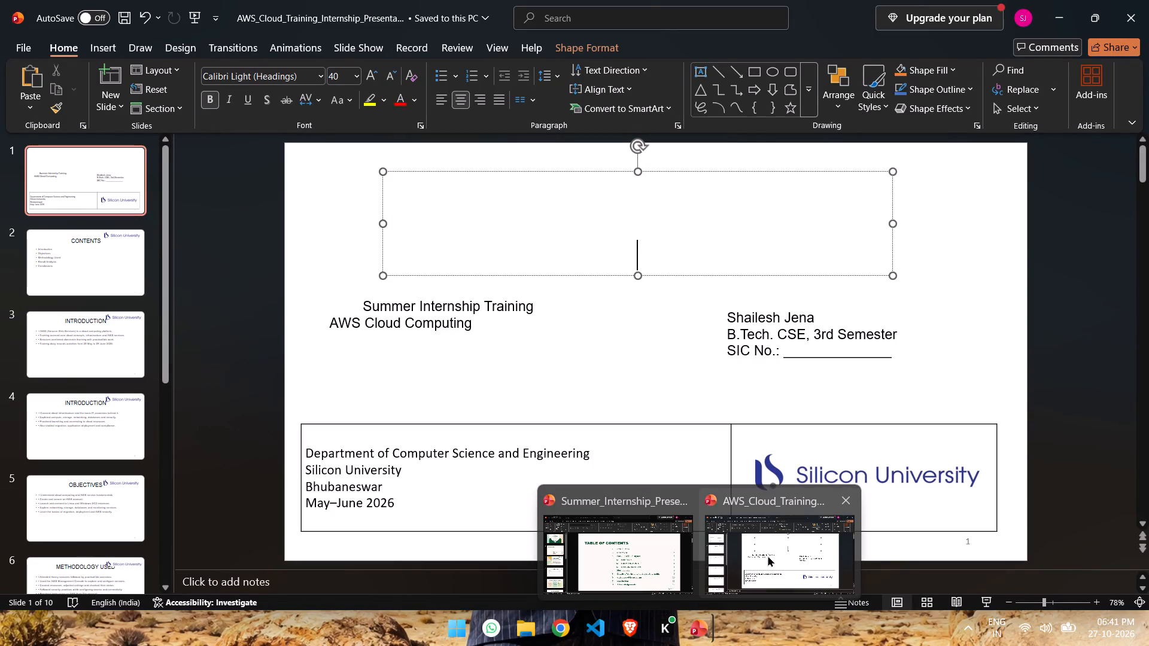
# Close the Summer_Internship_Presentation_College_Format presentation without saving its changes.
pyautogui.click(680, 502)
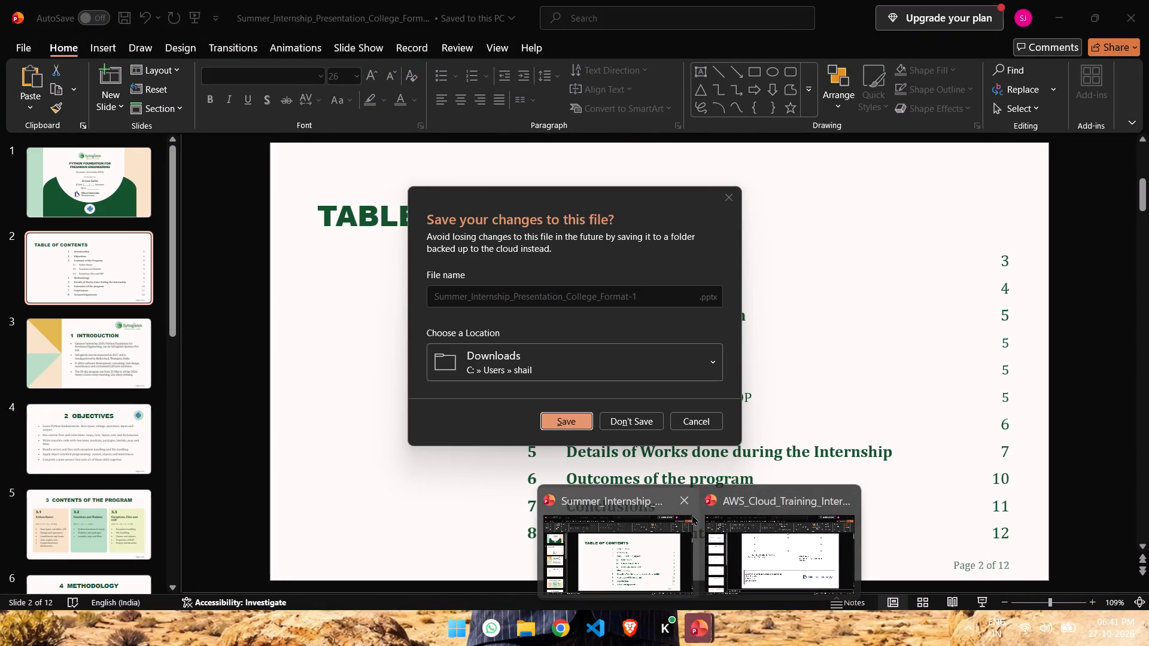
pyautogui.click(653, 423)
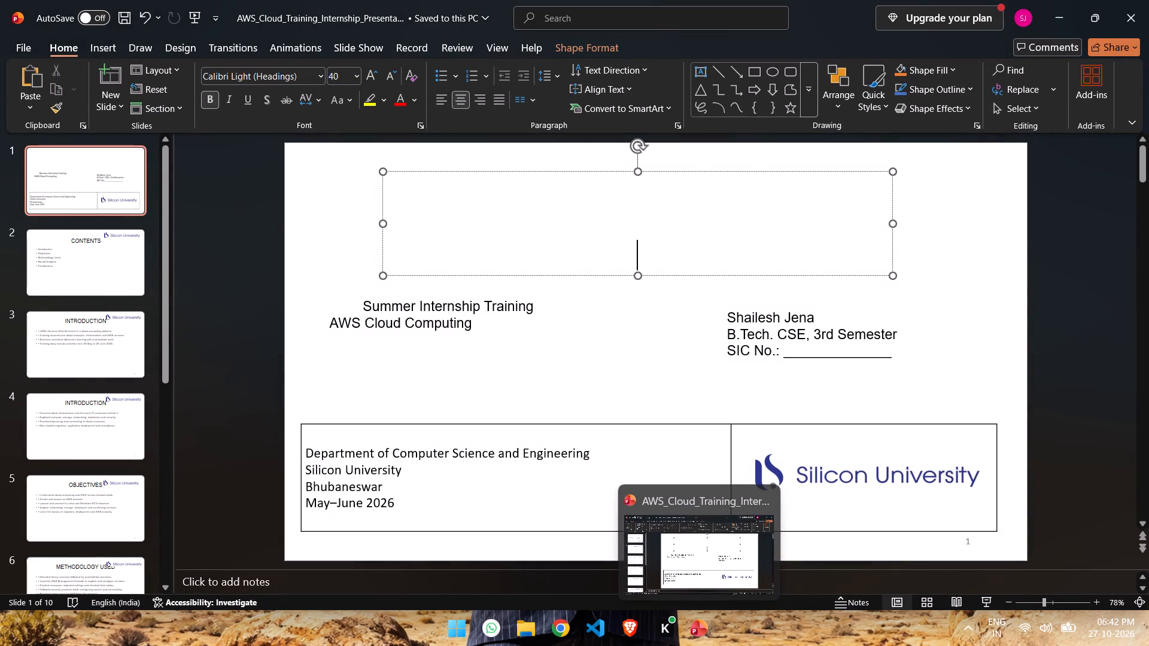
# Open the Summer Internship - PPT Template from Downloads, examine its title and contents slides, and return to the AWS deck.
pyautogui.click(521, 628)
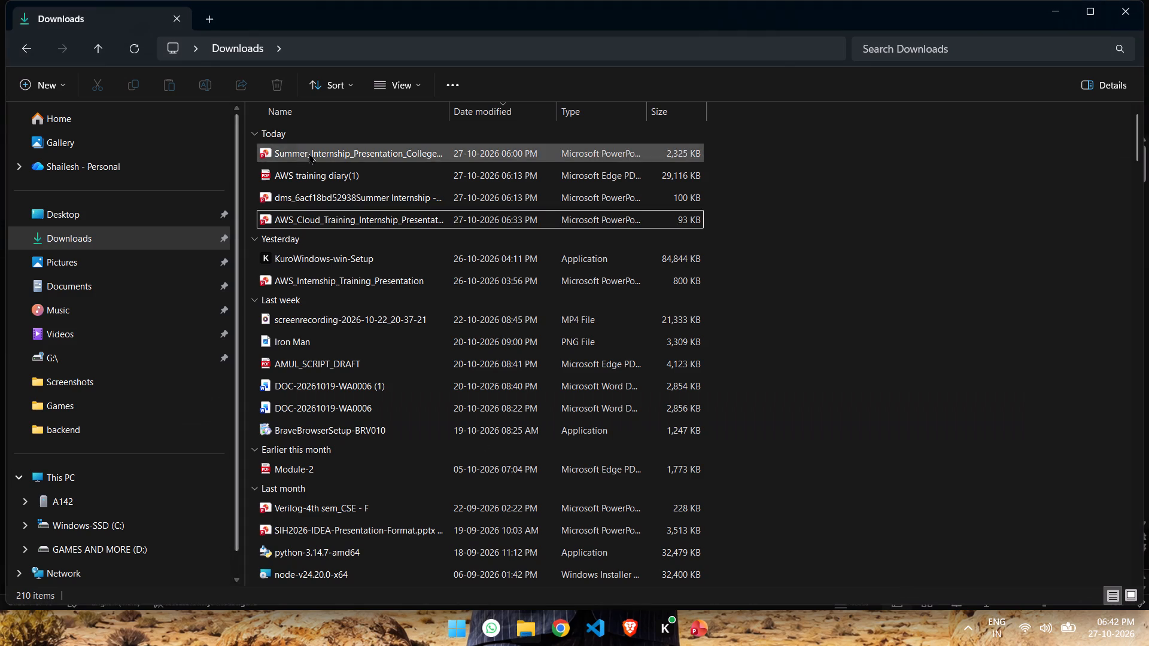
pyautogui.click(315, 199)
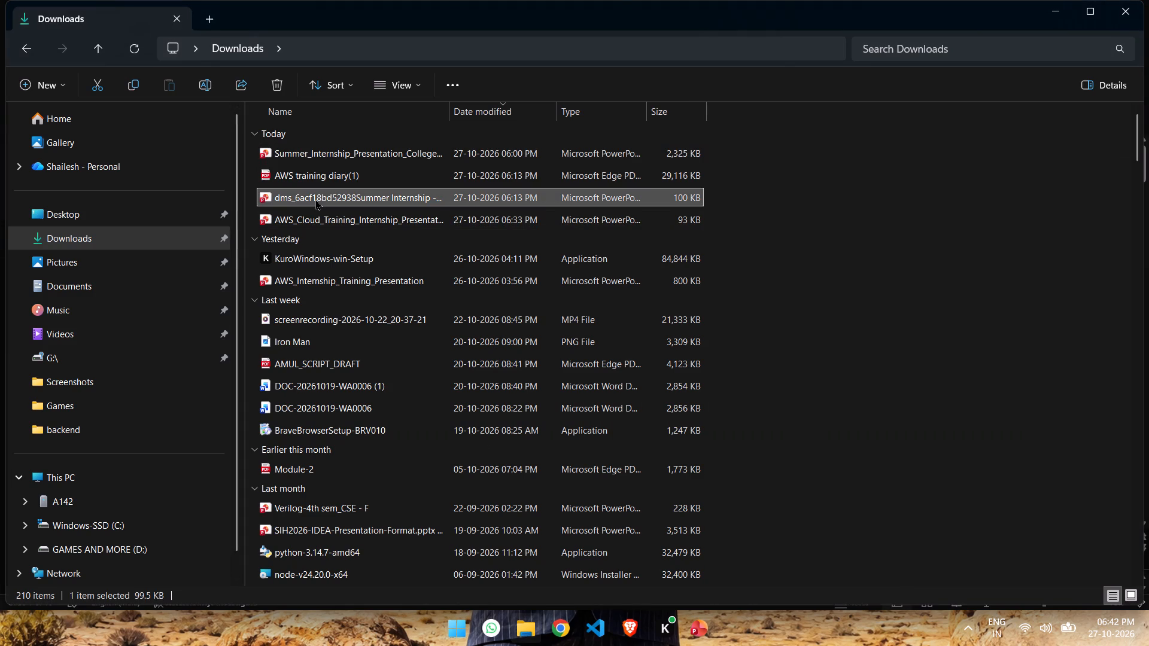
pyautogui.doubleClick(315, 199)
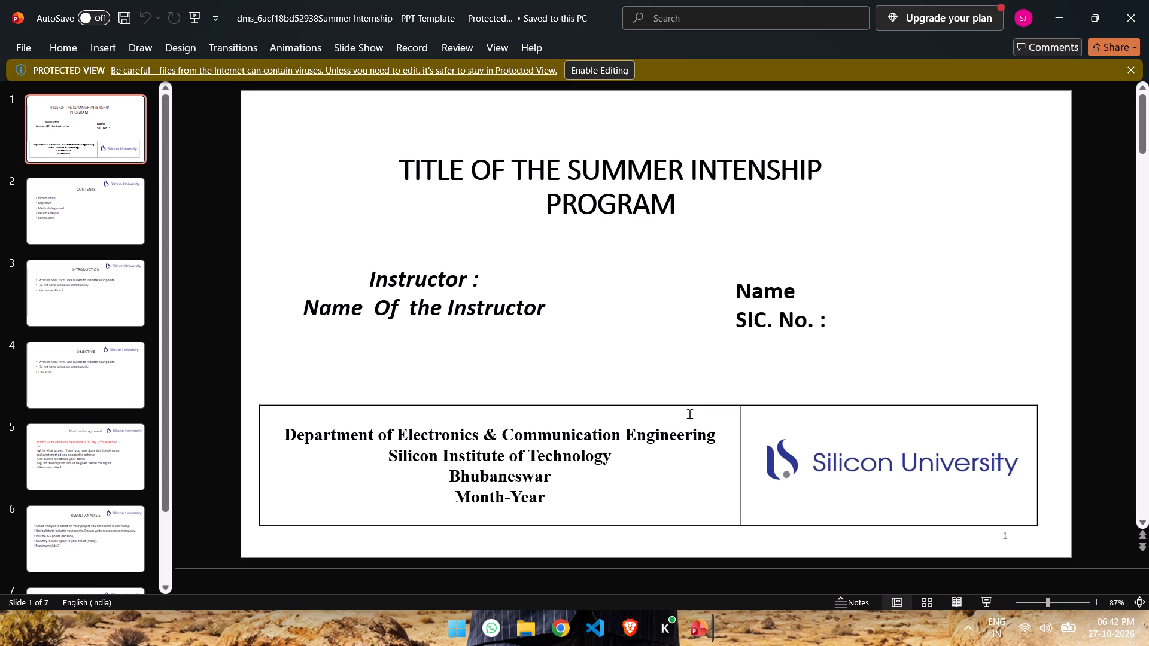
pyautogui.click(91, 234)
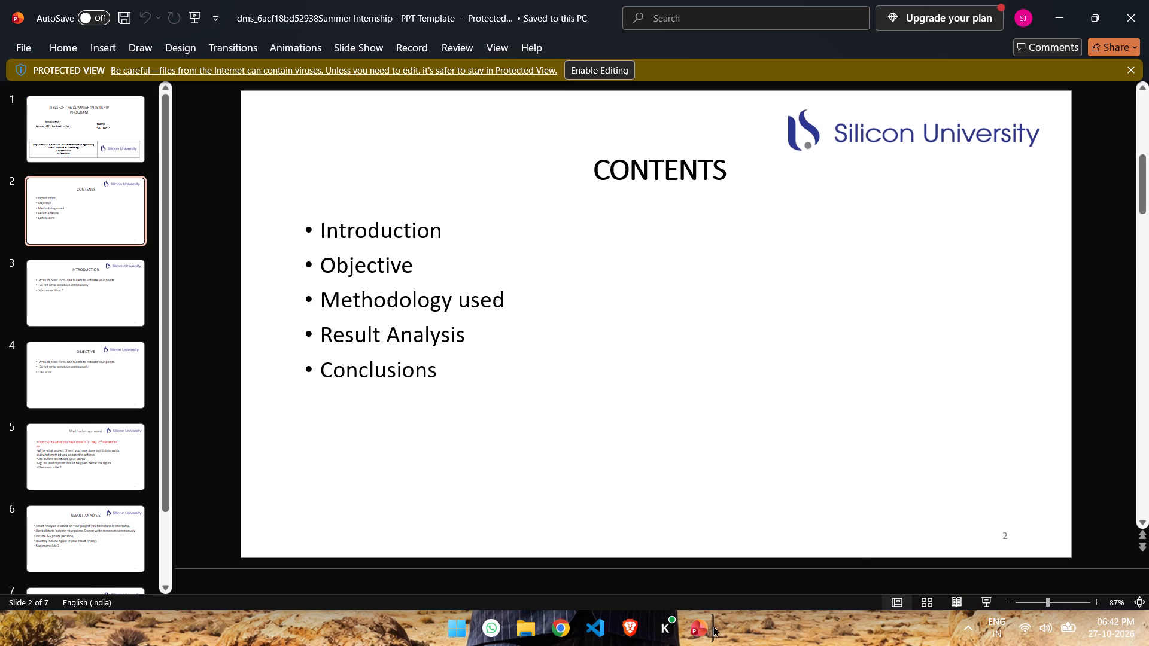
pyautogui.click(747, 553)
pyautogui.scroll(8, 592, 412)
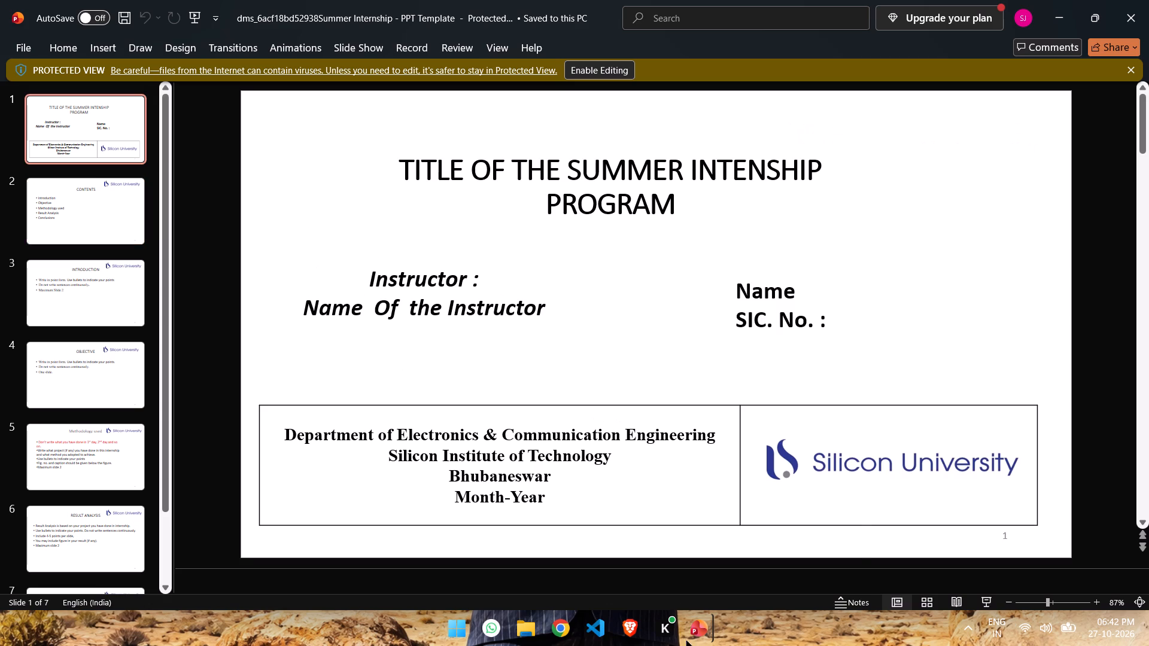
pyautogui.click(624, 540)
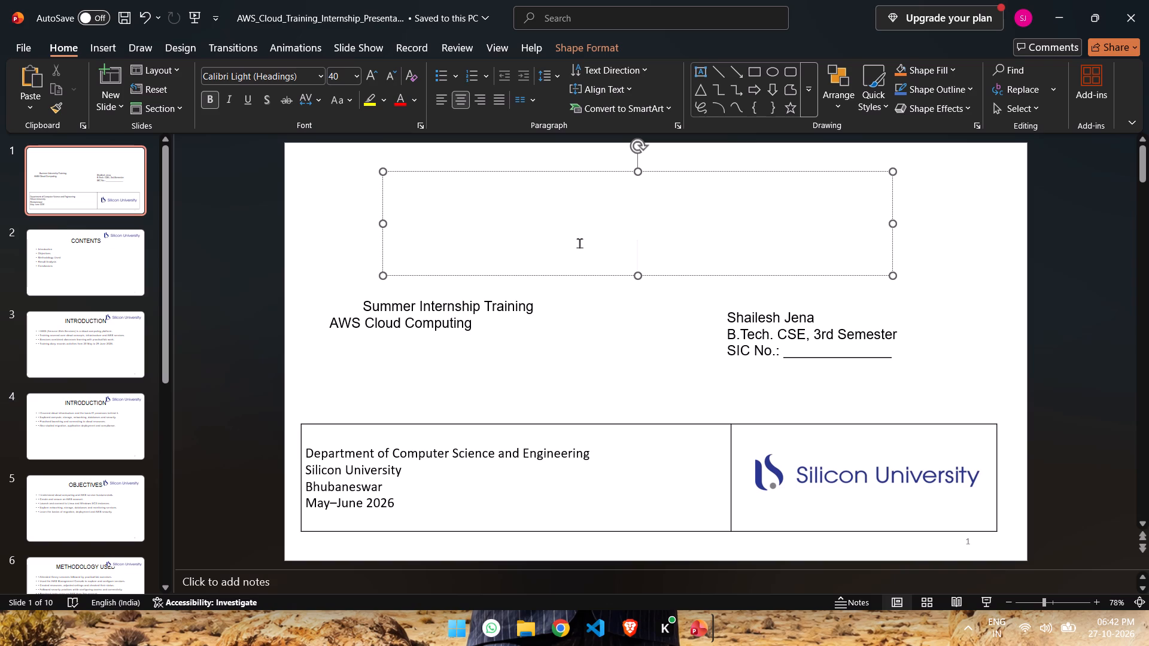
# Undo the recent move and text deletion of the "AWS CLOUD COMPUTING AND SERVICES" title on slide 1.
pyautogui.click(146, 14)
pyautogui.click(146, 14)
pyautogui.click(146, 14)
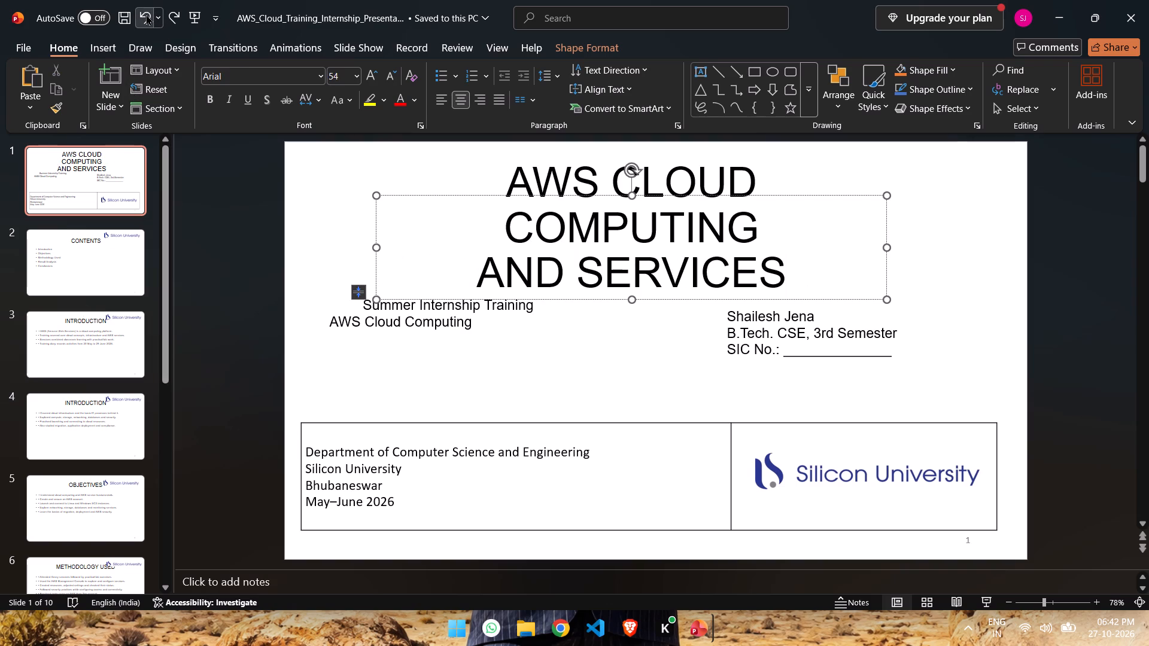
# Set the font size of the whole "AWS CLOUD COMPUTING AND SERVICES" title on slide 1 to 48.
pyautogui.click(519, 179)
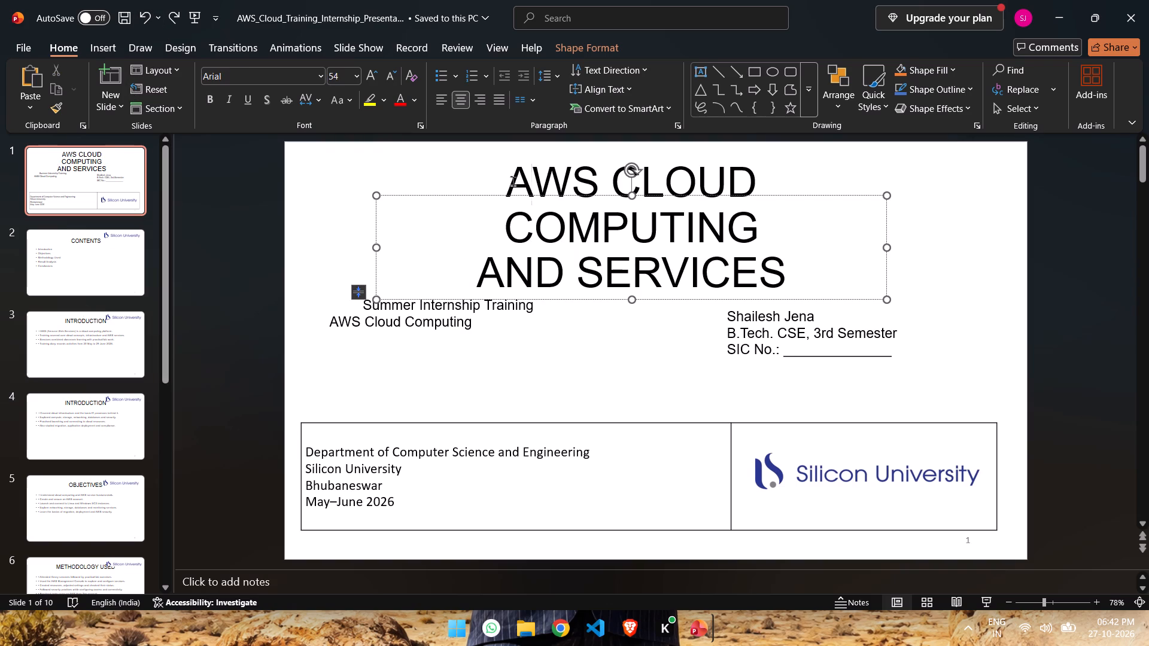
pyautogui.click(512, 181)
pyautogui.moveTo(512, 181); pyautogui.dragTo(774, 275)
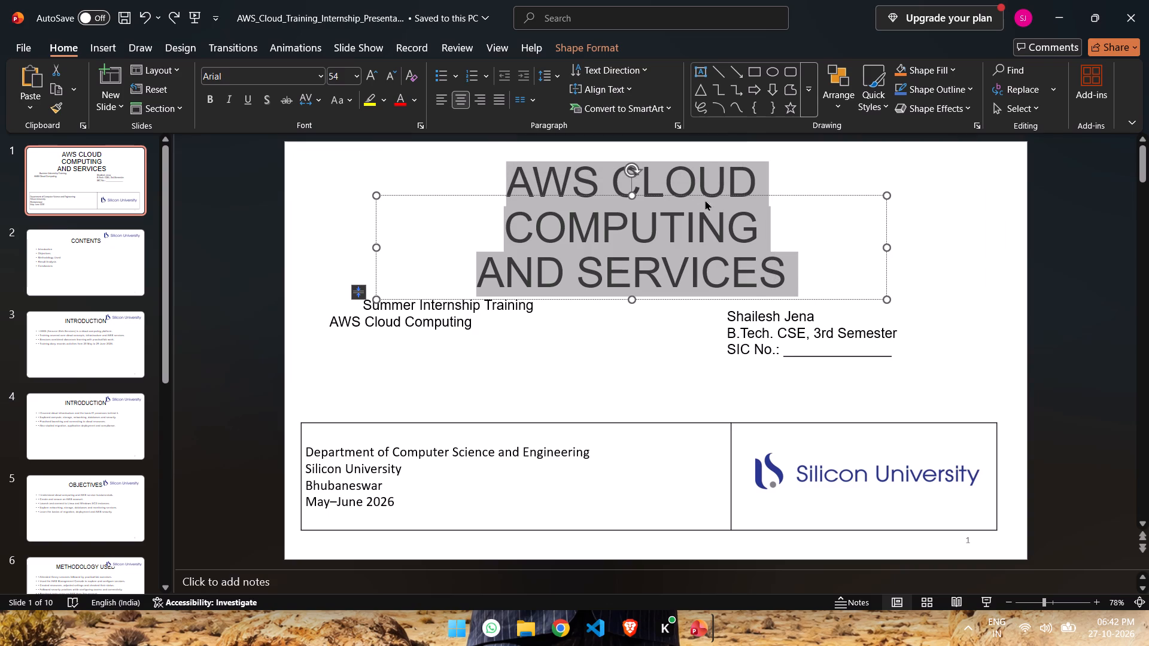
pyautogui.click(697, 215)
pyautogui.moveTo(501, 184); pyautogui.dragTo(782, 266)
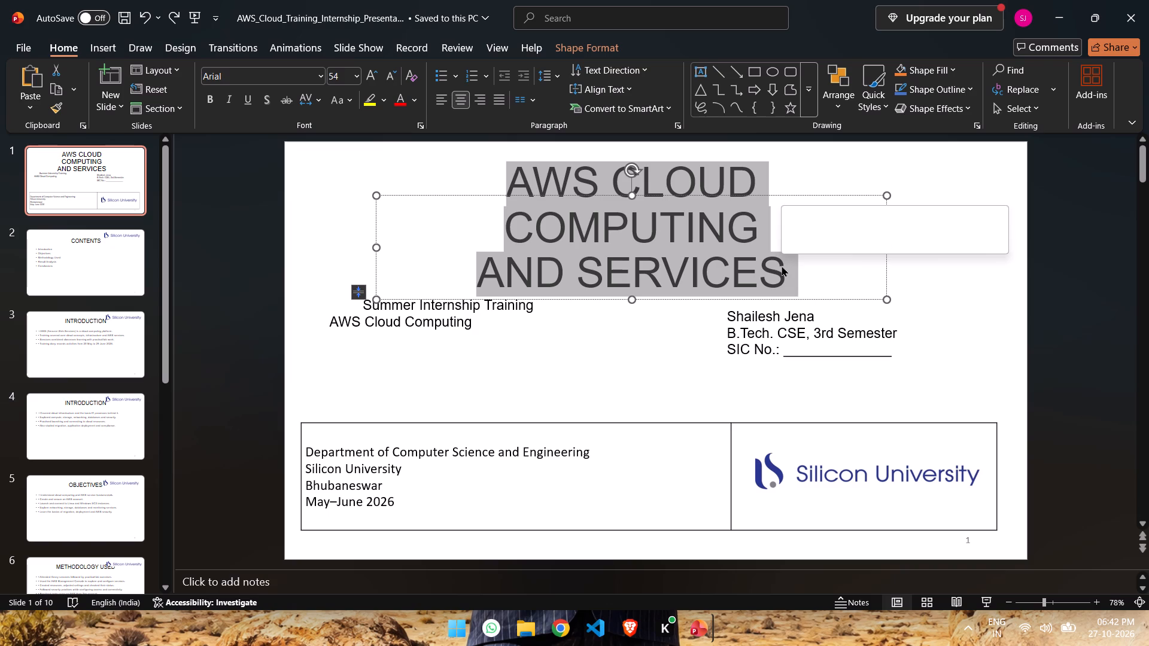
pyautogui.click(889, 217)
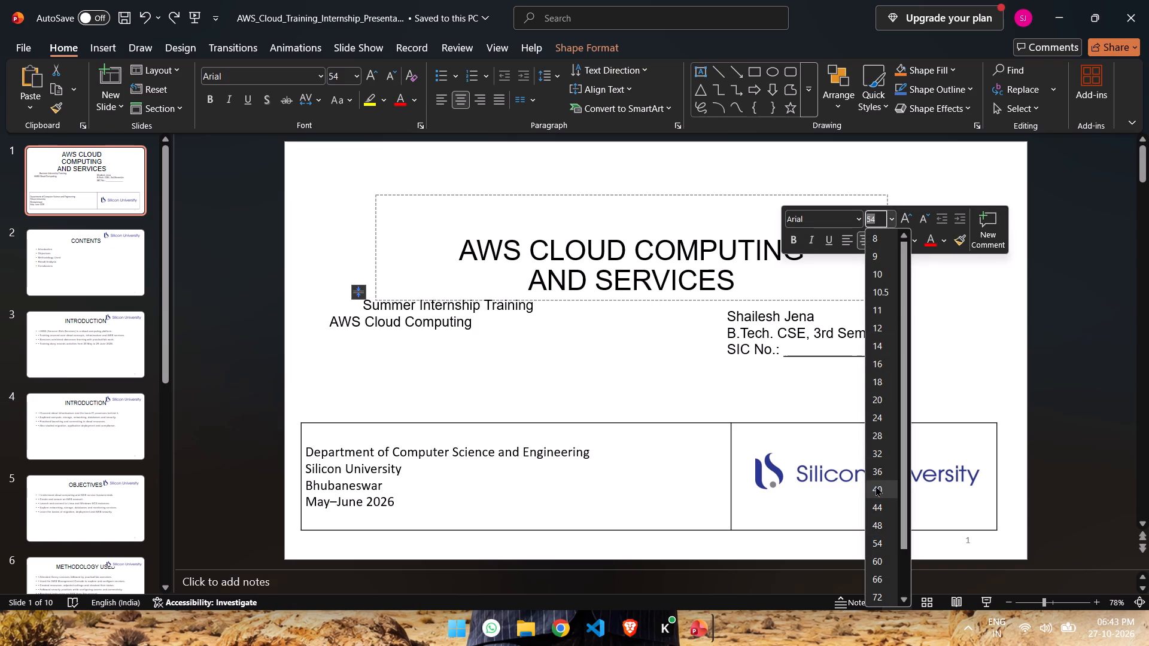
pyautogui.click(878, 522)
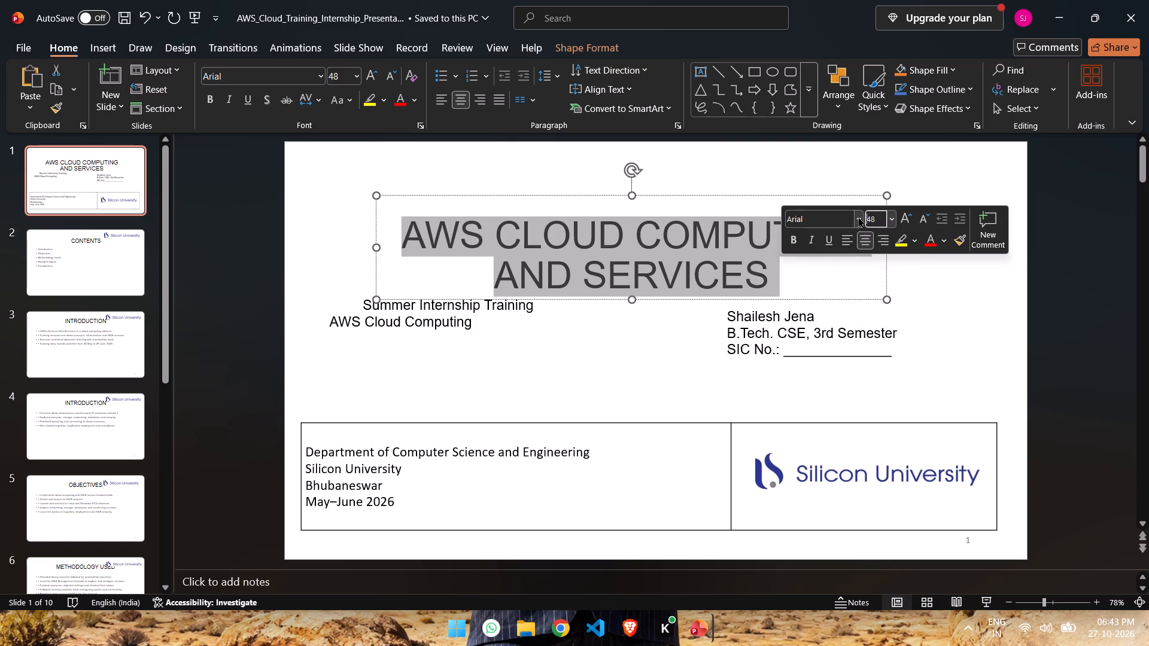
# Change the slide 1 title's font to Arial Rounded MT Bold.
pyautogui.click(859, 217)
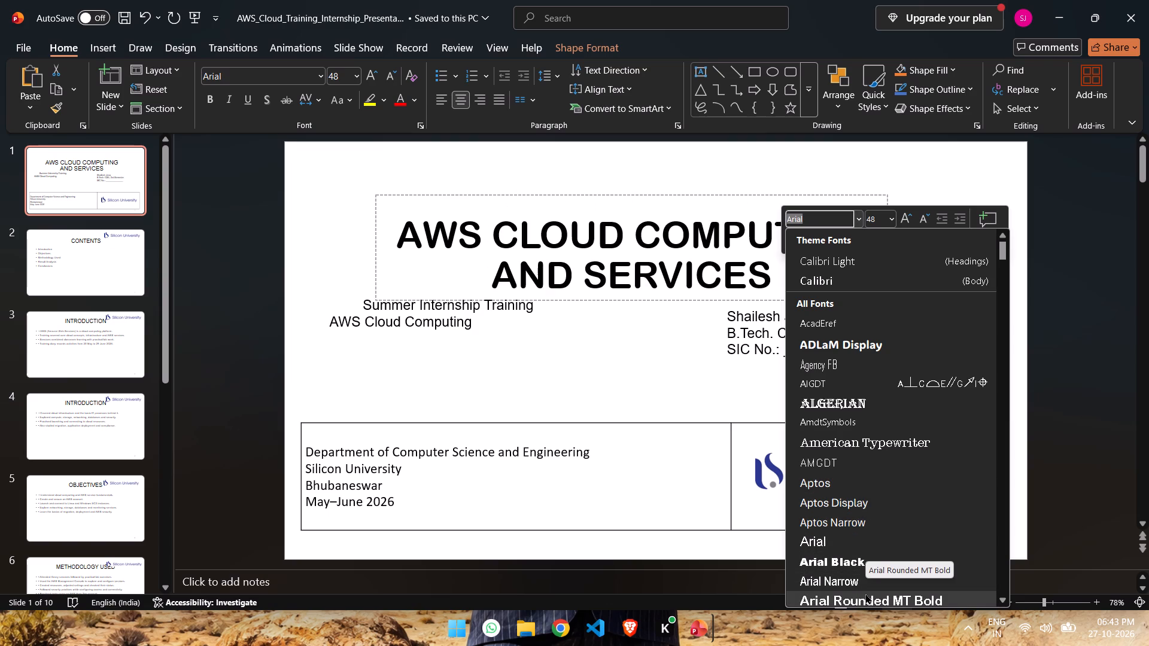
pyautogui.scroll(-1, 865, 593)
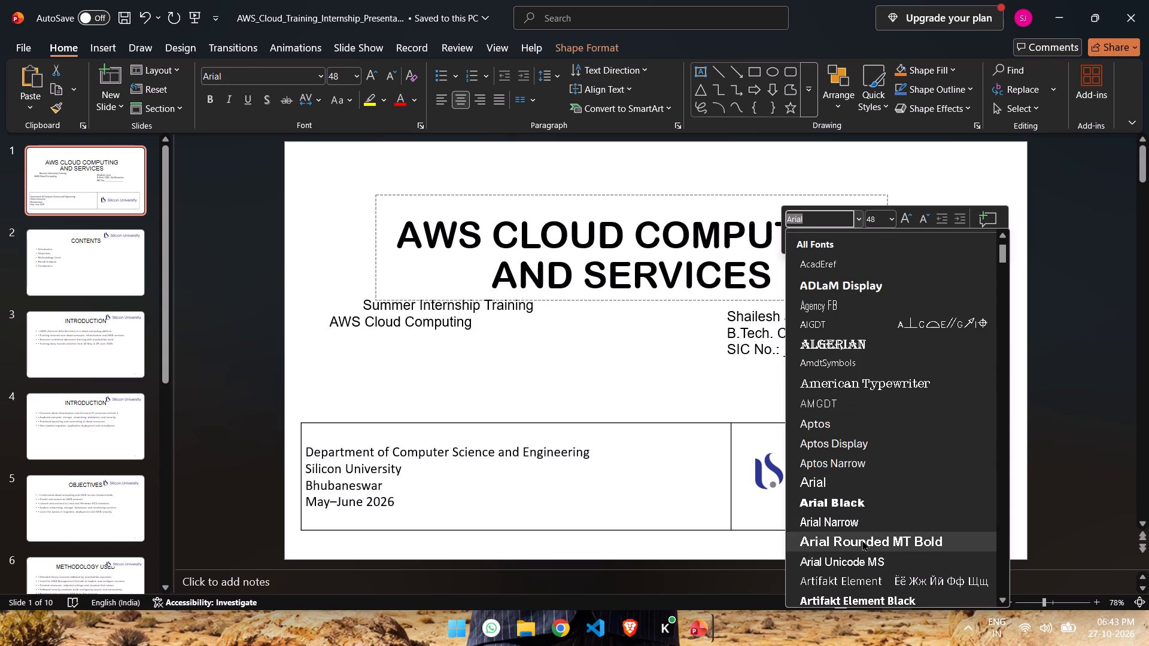
pyautogui.click(862, 540)
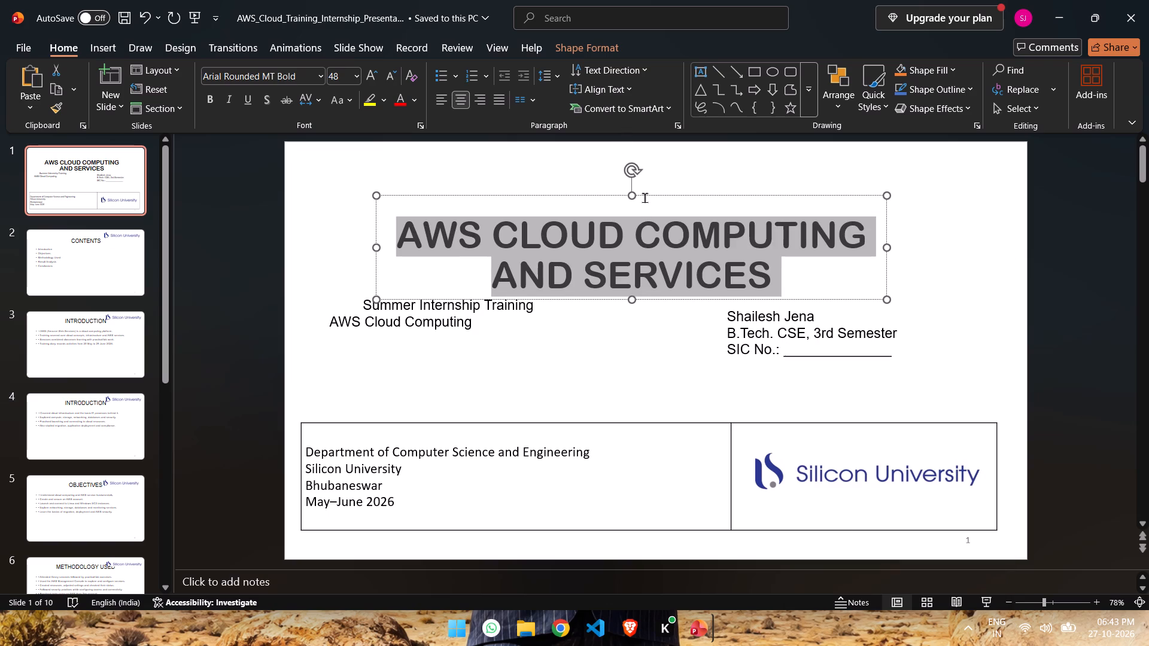
# Move the title box up near the top edge of slide 1, slightly to the right and clear of the text below.
pyautogui.moveTo(646, 194); pyautogui.dragTo(656, 152)
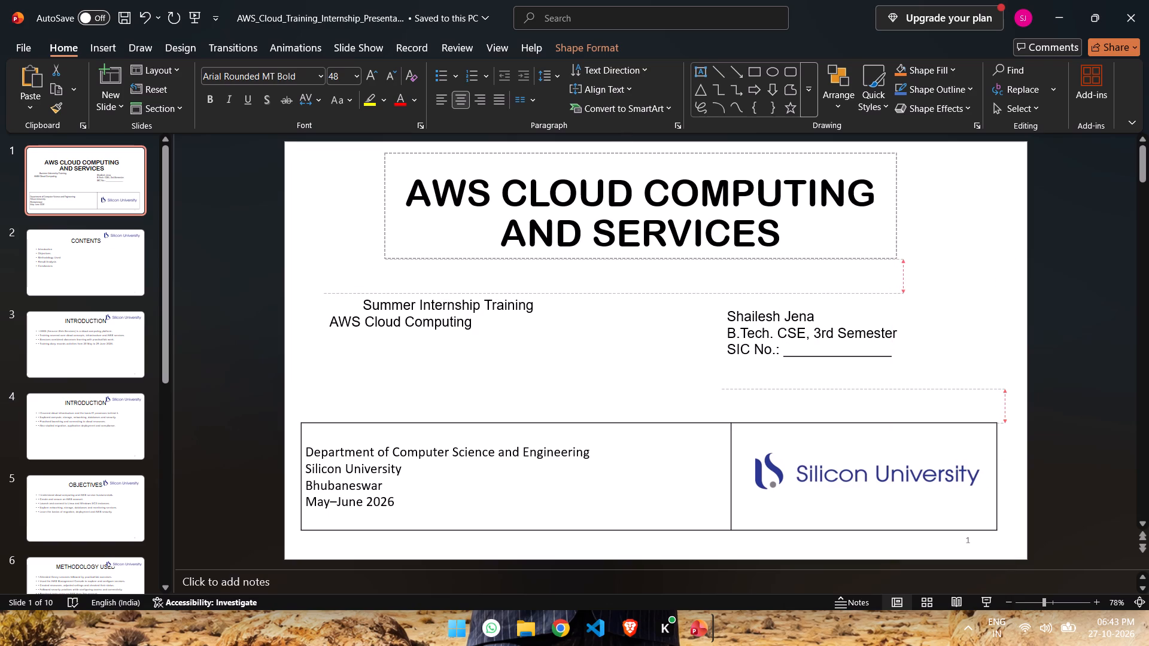
pyautogui.moveTo(656, 152); pyautogui.dragTo(664, 148)
pyautogui.click(737, 283)
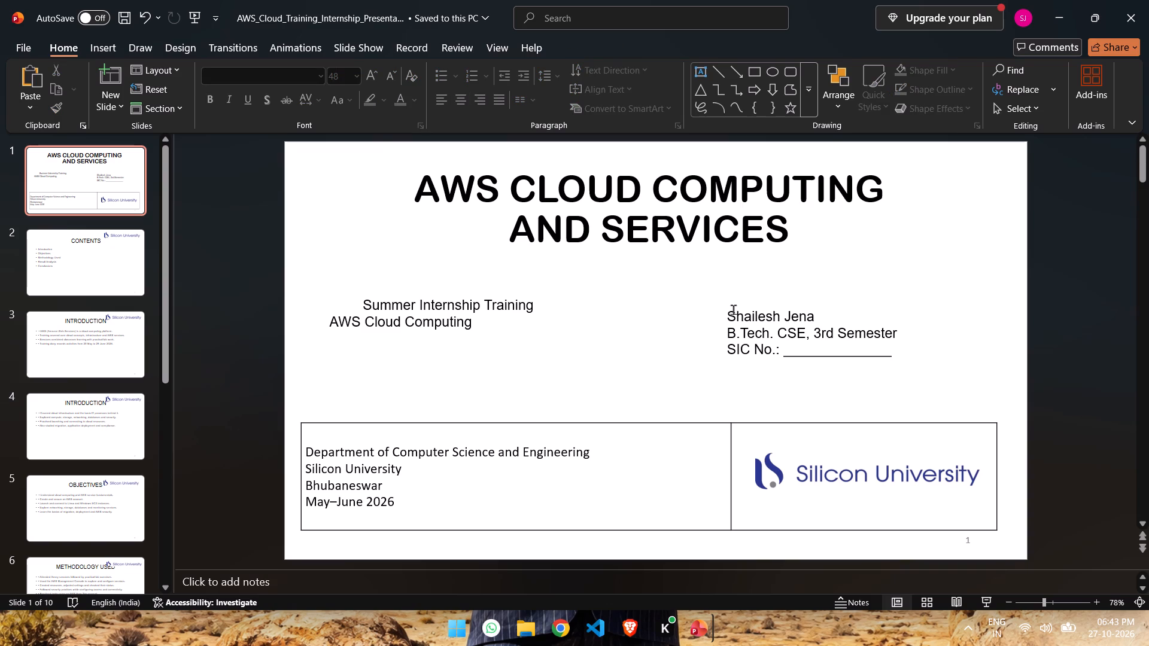
# Insert the label "Name-" directly before the student's name in the details box on slide 1.
pyautogui.click(731, 313)
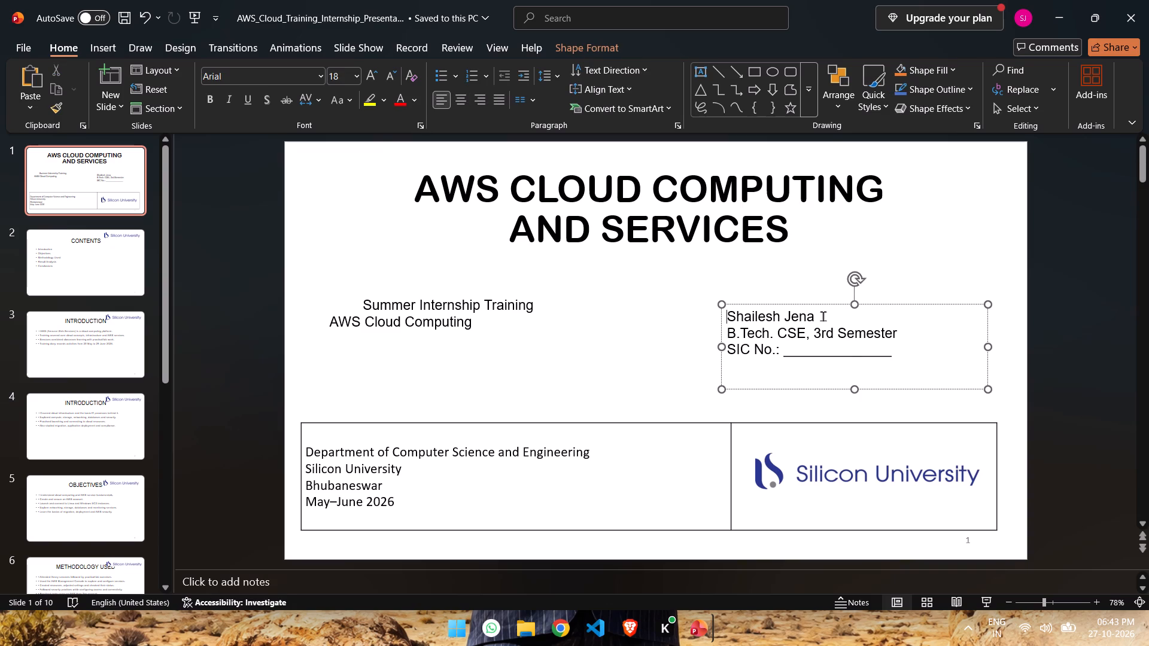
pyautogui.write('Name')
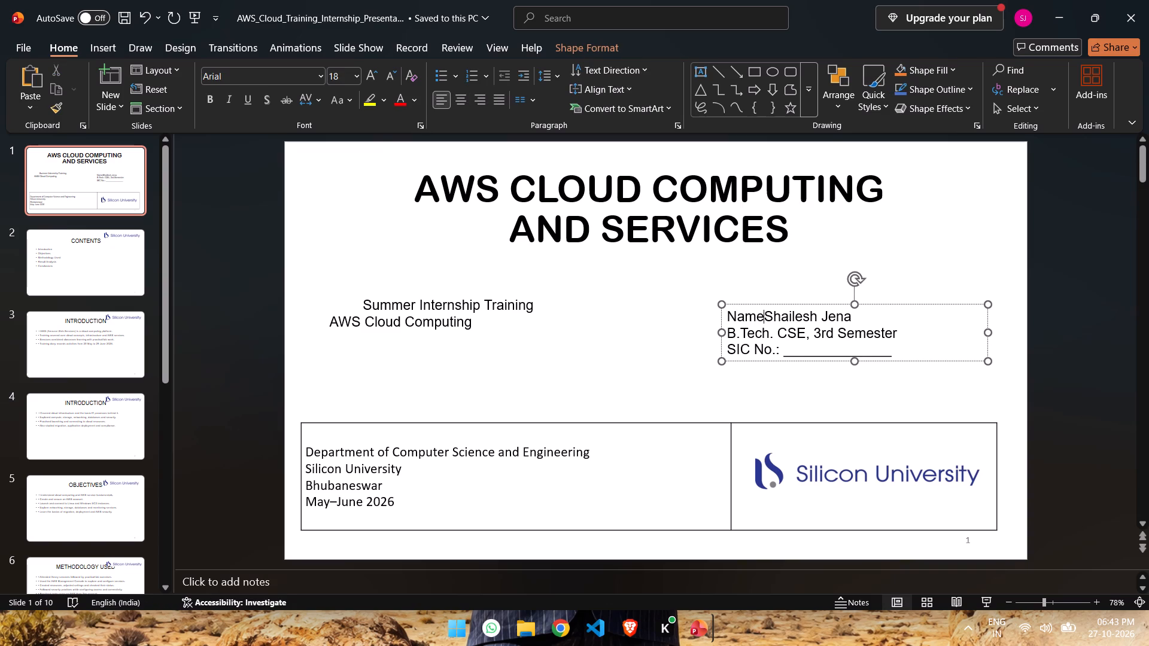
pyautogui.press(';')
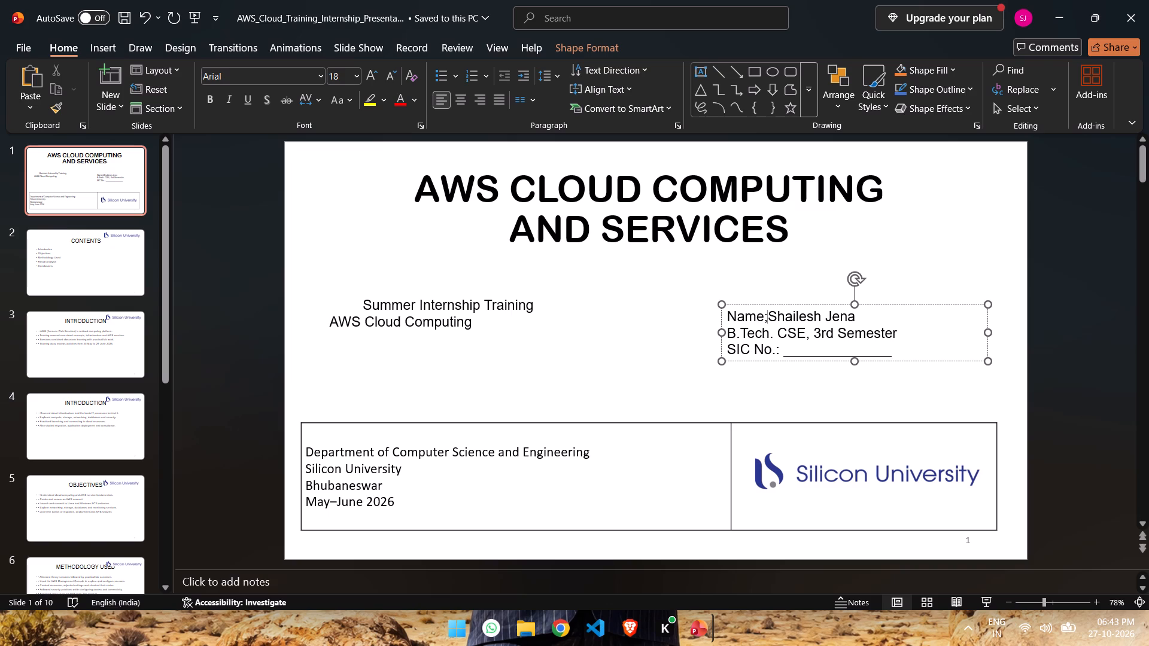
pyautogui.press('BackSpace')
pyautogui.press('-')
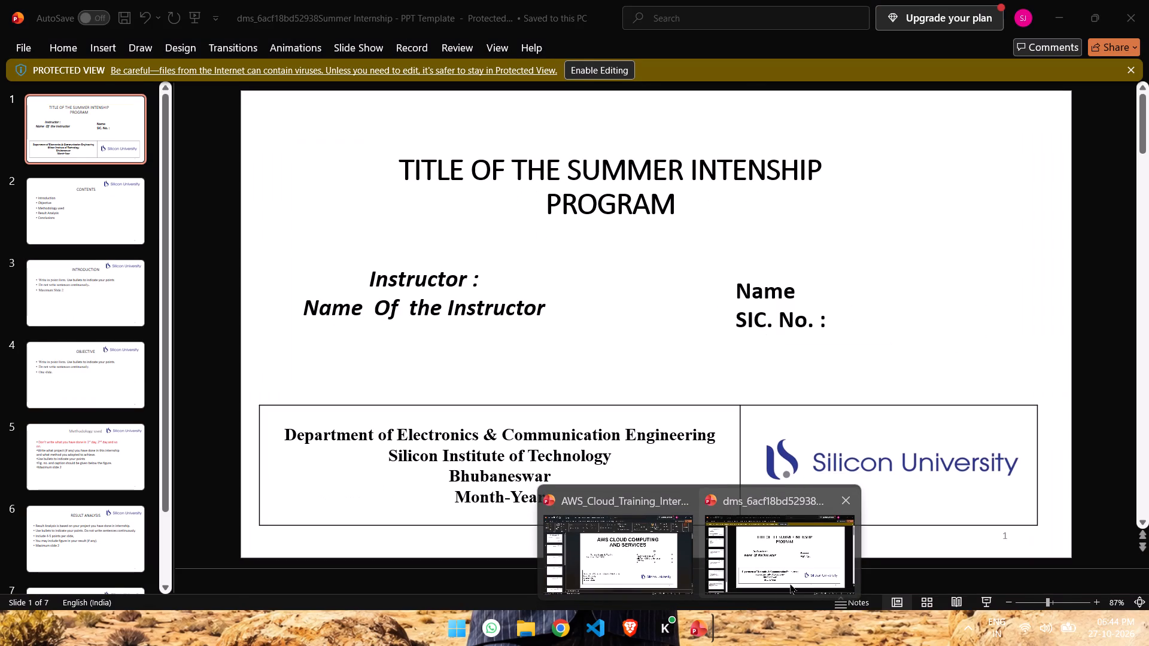
# Remove the period after "B.Tech" in the student details box on slide 1.
pyautogui.click(865, 328)
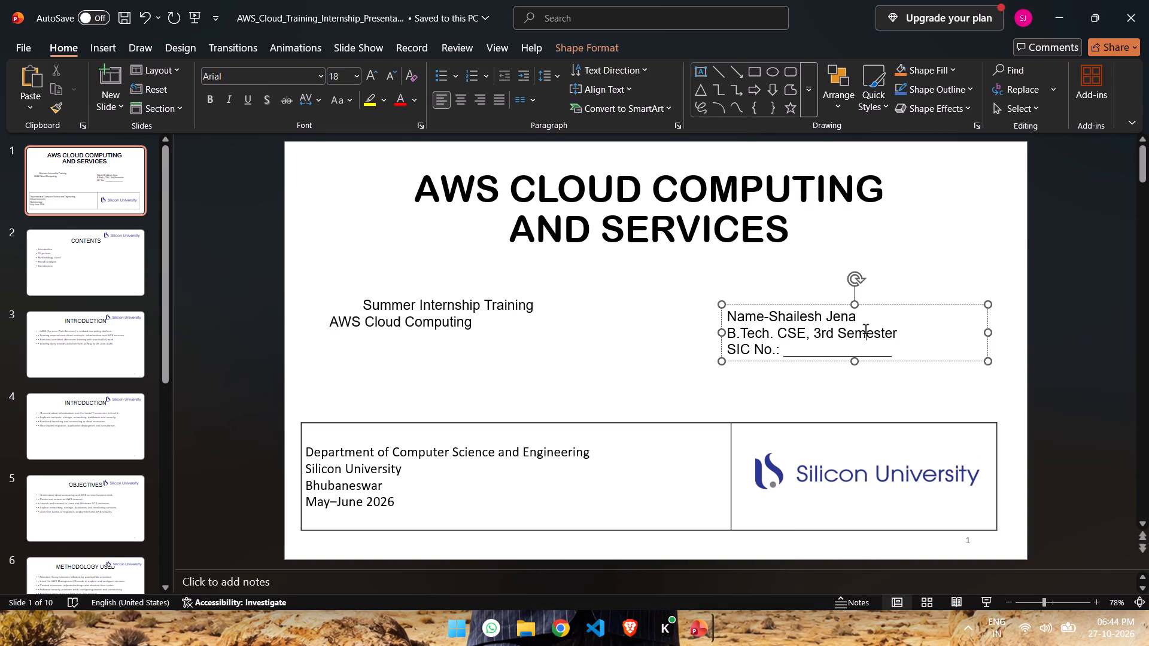
pyautogui.click(808, 331)
pyautogui.click(773, 334)
pyautogui.press('BackSpace')
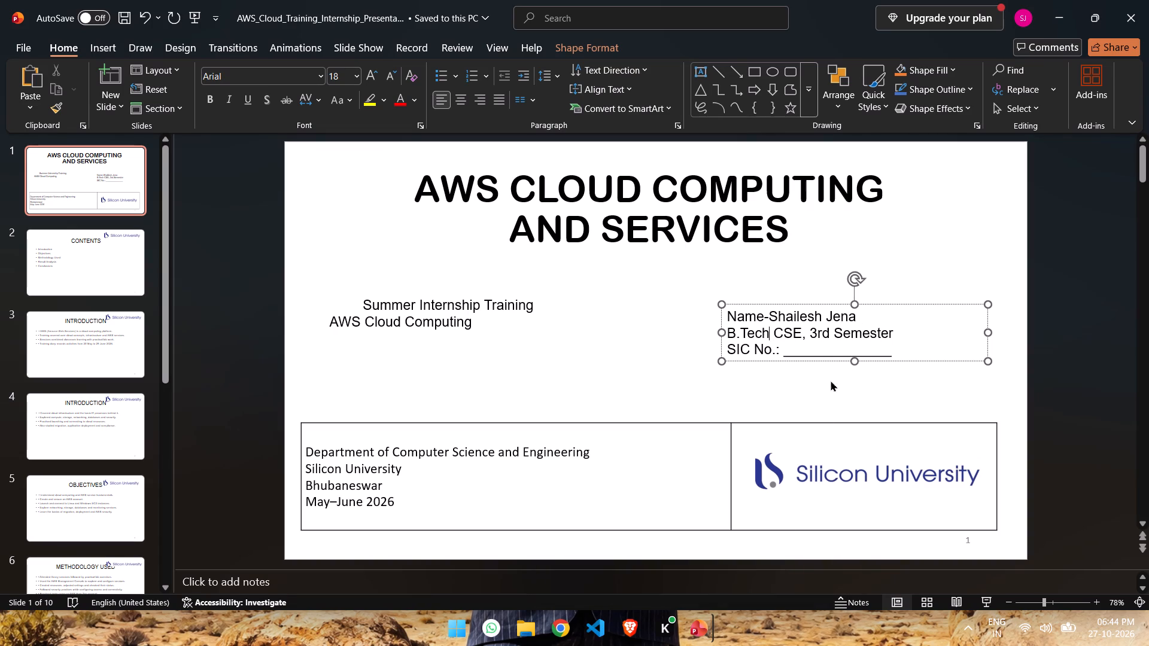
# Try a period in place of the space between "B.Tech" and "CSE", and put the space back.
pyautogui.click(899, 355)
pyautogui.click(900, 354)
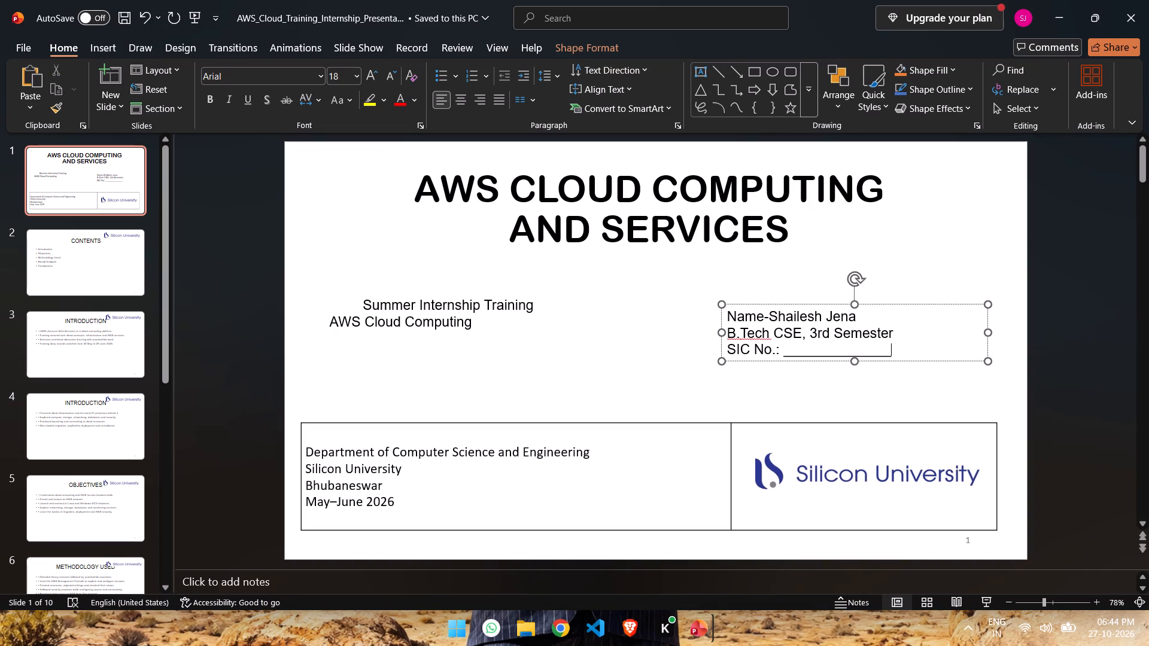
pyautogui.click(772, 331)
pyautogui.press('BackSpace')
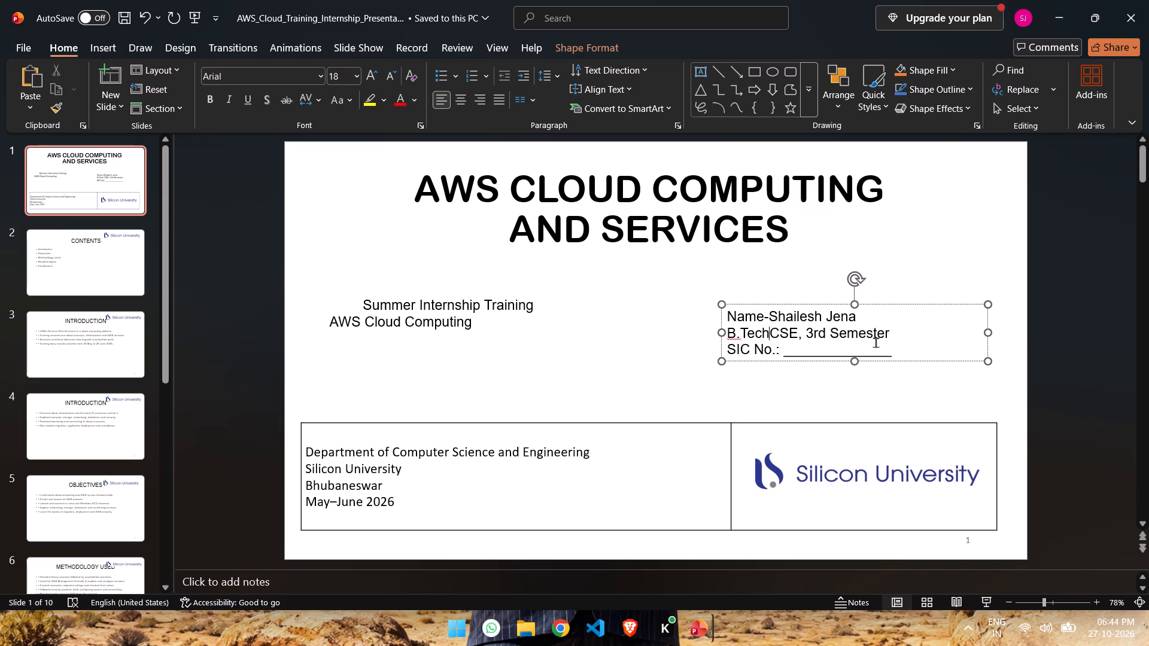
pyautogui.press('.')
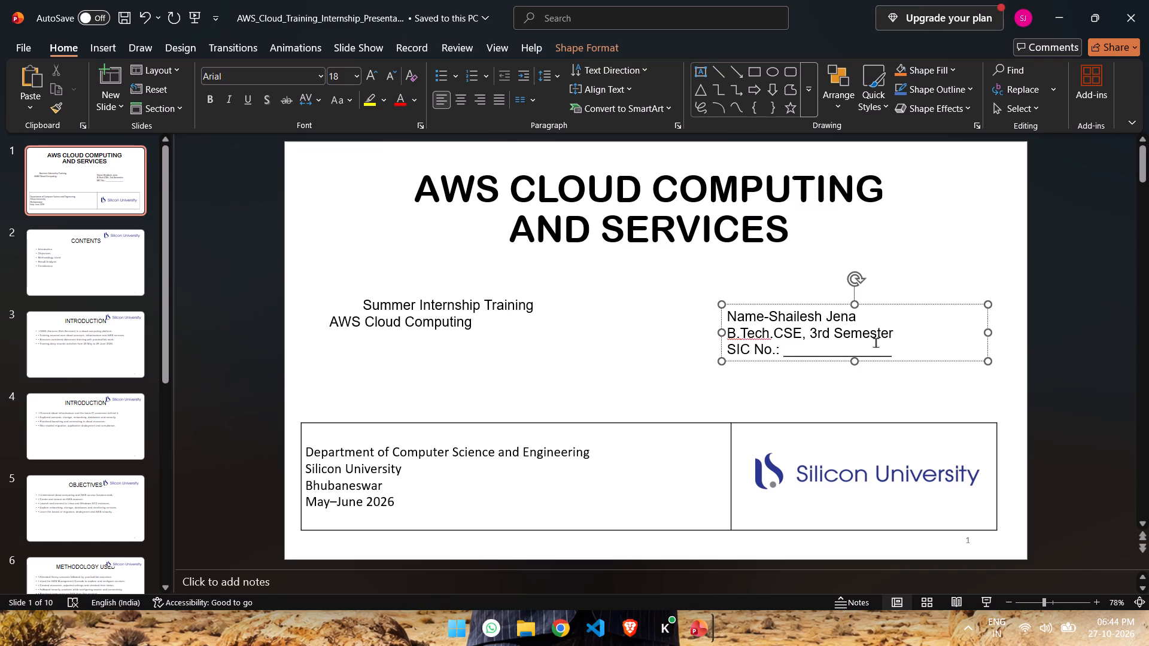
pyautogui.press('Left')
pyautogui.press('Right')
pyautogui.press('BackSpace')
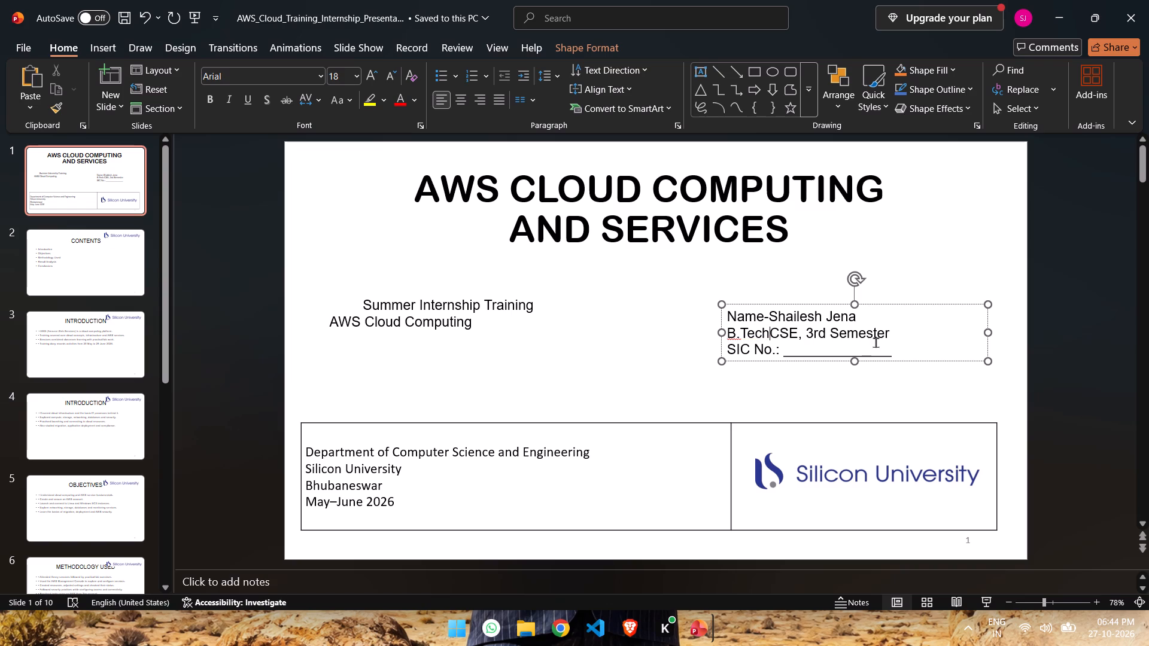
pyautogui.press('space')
# Replace the period, colon and blank underline after "SIC No" in the student details box with a hyphen and space.
pyautogui.press('Down')
pyautogui.press('Right')
pyautogui.press('Right')
pyautogui.press('Right')
pyautogui.press('Right')
pyautogui.press('Right')
pyautogui.press('Right')
pyautogui.press('Right')
pyautogui.press('Right')
pyautogui.press('Right')
pyautogui.press('Right')
pyautogui.press('Right')
pyautogui.press('Right')
pyautogui.press('Right')
pyautogui.press('Right')
pyautogui.press('Right')
pyautogui.press('Right')
pyautogui.press('Right')
pyautogui.press('Right')
pyautogui.press('Right')
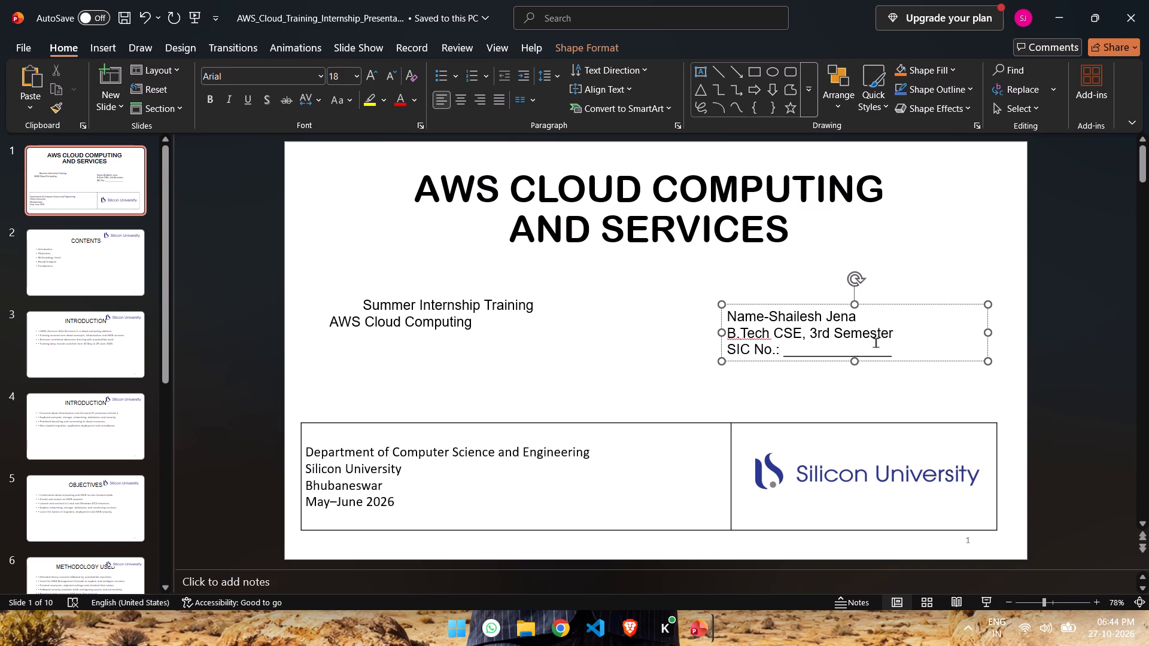
pyautogui.press('Left')
pyautogui.press('Right')
pyautogui.press('BackSpace')
pyautogui.press('BackSpace')
pyautogui.press('BackSpace')
pyautogui.press('BackSpace')
pyautogui.press('BackSpace')
pyautogui.press('BackSpace')
pyautogui.press('BackSpace')
pyautogui.press('BackSpace')
pyautogui.press('BackSpace')
pyautogui.press('BackSpace')
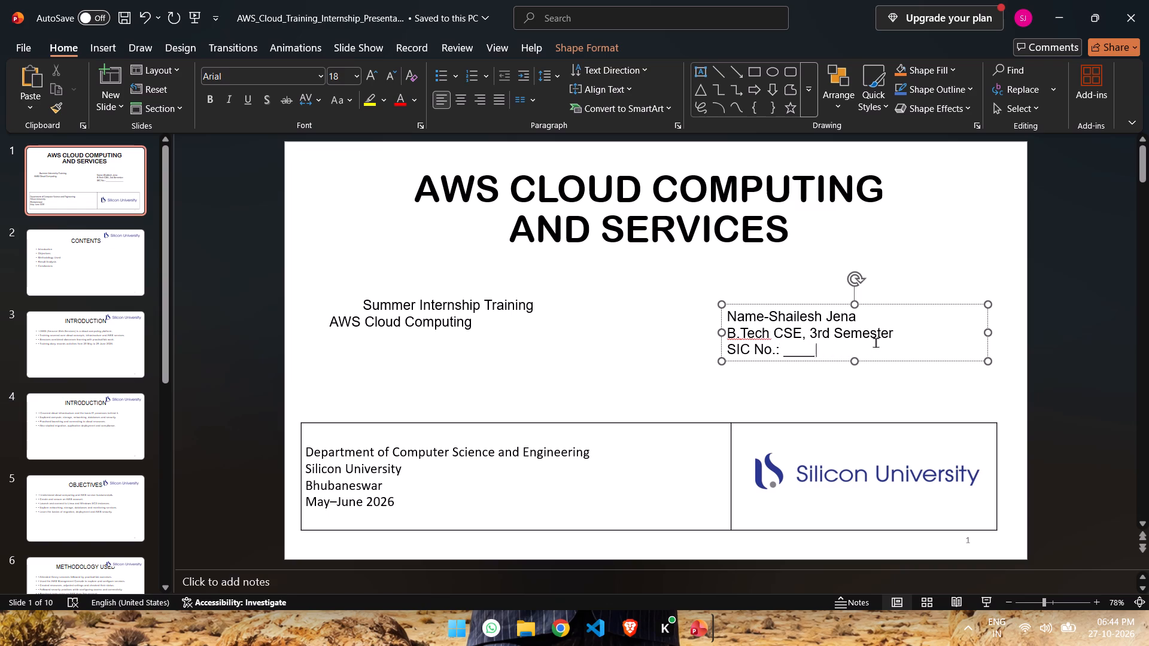
pyautogui.press('BackSpace')
pyautogui.press('BackSpace')
pyautogui.press('BackSpace')
pyautogui.press('BackSpace')
pyautogui.press('BackSpace')
pyautogui.press('BackSpace')
pyautogui.press('BackSpace')
pyautogui.press(';')
pyautogui.press('BackSpace')
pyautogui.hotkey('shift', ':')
pyautogui.press('BackSpace')
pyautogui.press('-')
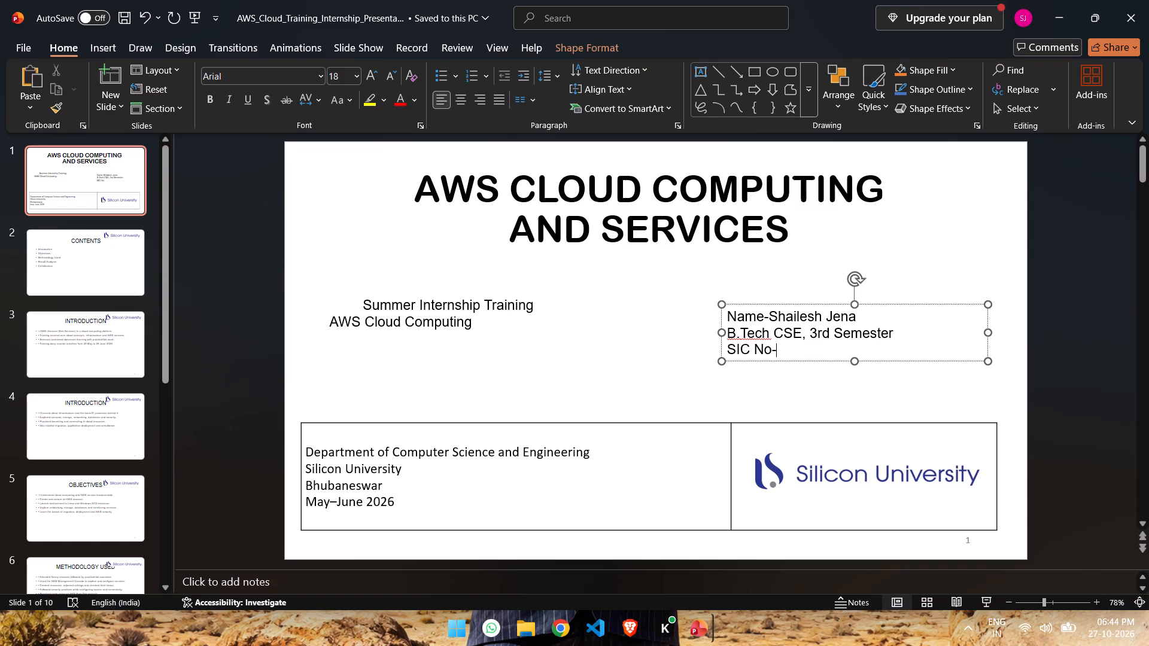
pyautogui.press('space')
# Insert a space between "Name-" and the student's name in the details box on slide 1.
pyautogui.press('Up')
pyautogui.press('Left')
pyautogui.press('Up')
pyautogui.press('Left')
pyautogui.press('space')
pyautogui.press('Down')
pyautogui.press('Down')
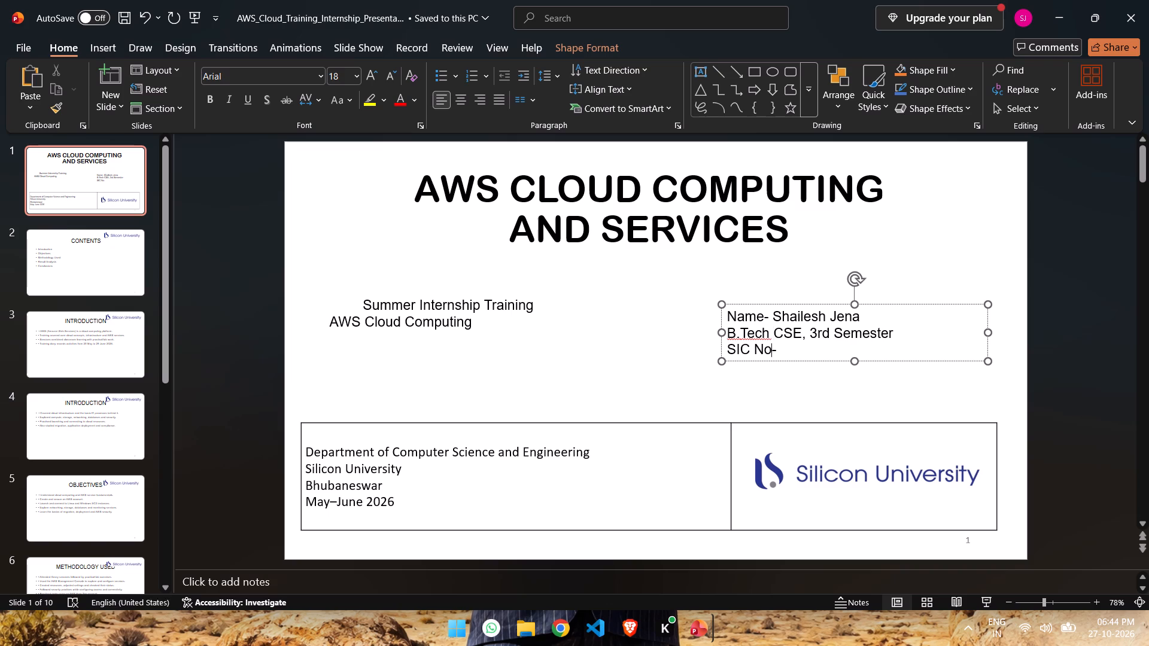
# Enter the student's SIC number after "SIC No-" in the details box, separated by a space.
pyautogui.press('Right')
pyautogui.press('Up')
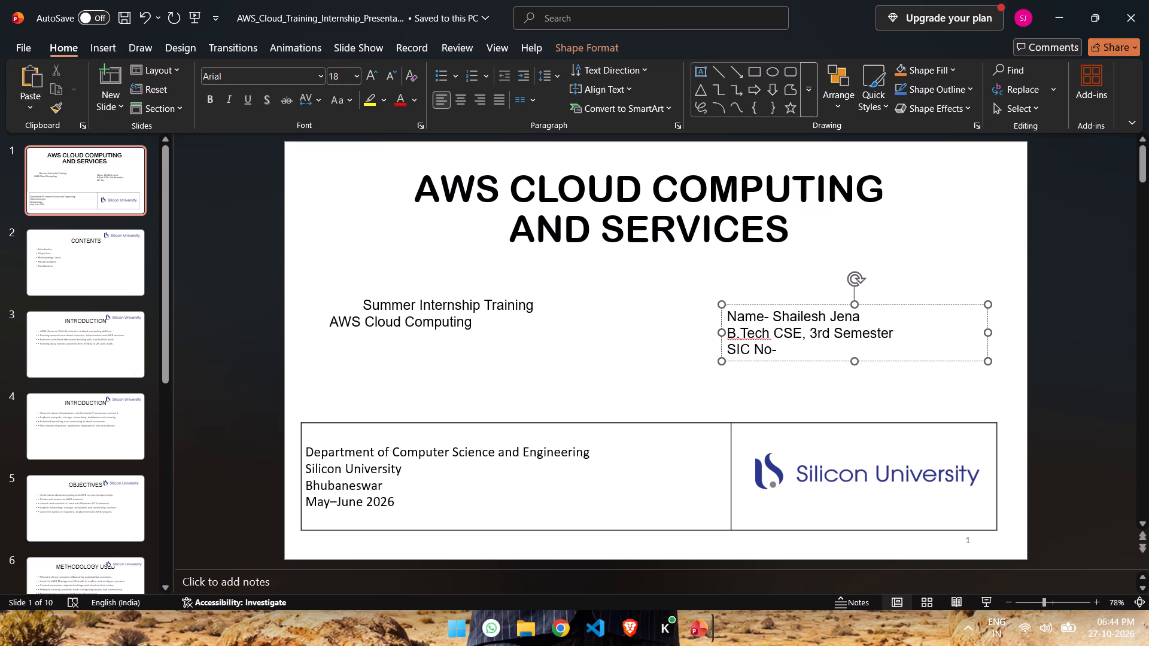
pyautogui.press('Down')
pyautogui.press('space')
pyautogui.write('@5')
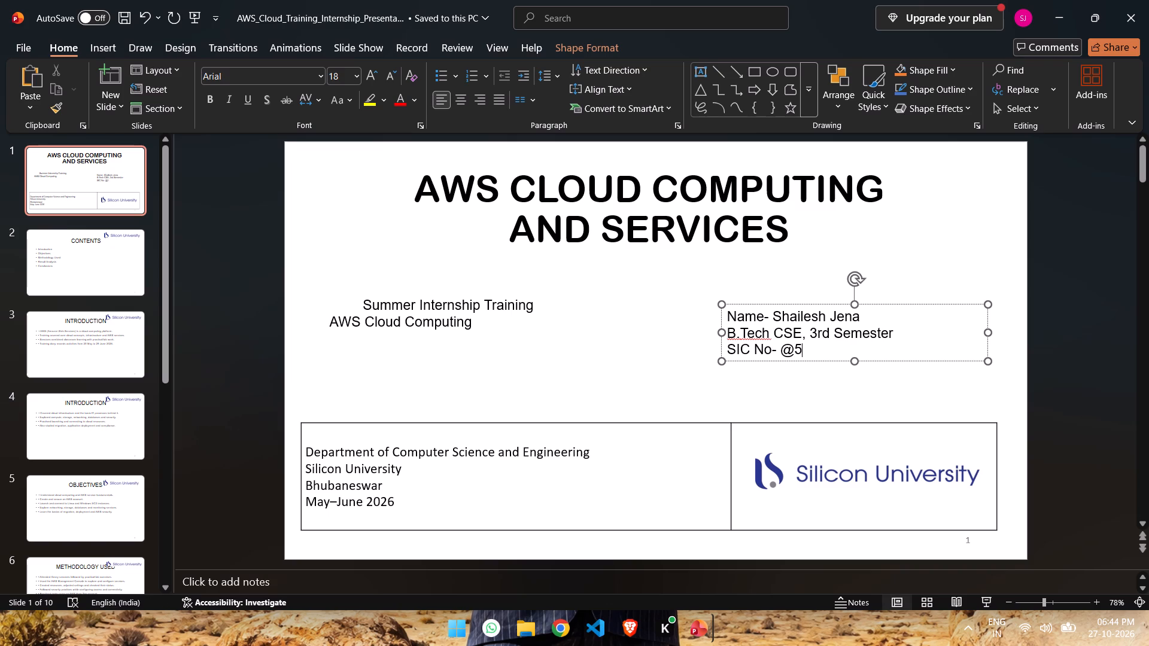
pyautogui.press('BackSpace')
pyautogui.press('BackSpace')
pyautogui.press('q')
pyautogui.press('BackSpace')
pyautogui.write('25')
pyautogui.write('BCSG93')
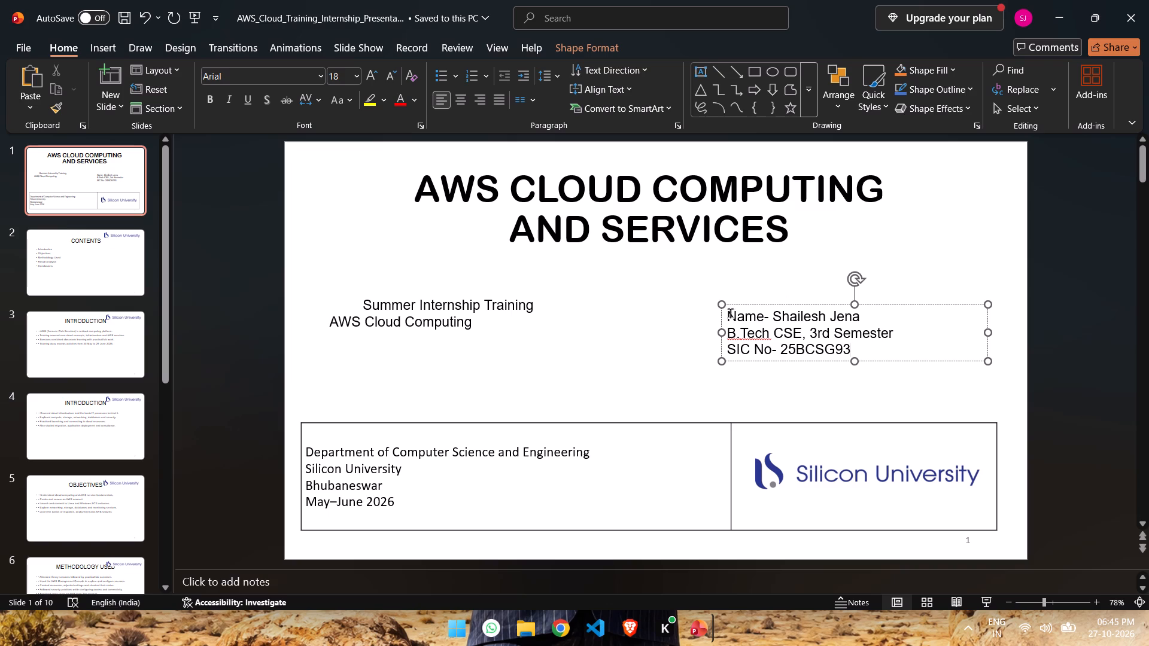
# Format all three student detail lines in Arial Rounded MT Bold at size 20, without extra bold formatting.
pyautogui.moveTo(727, 315); pyautogui.dragTo(852, 356)
pyautogui.click(862, 334)
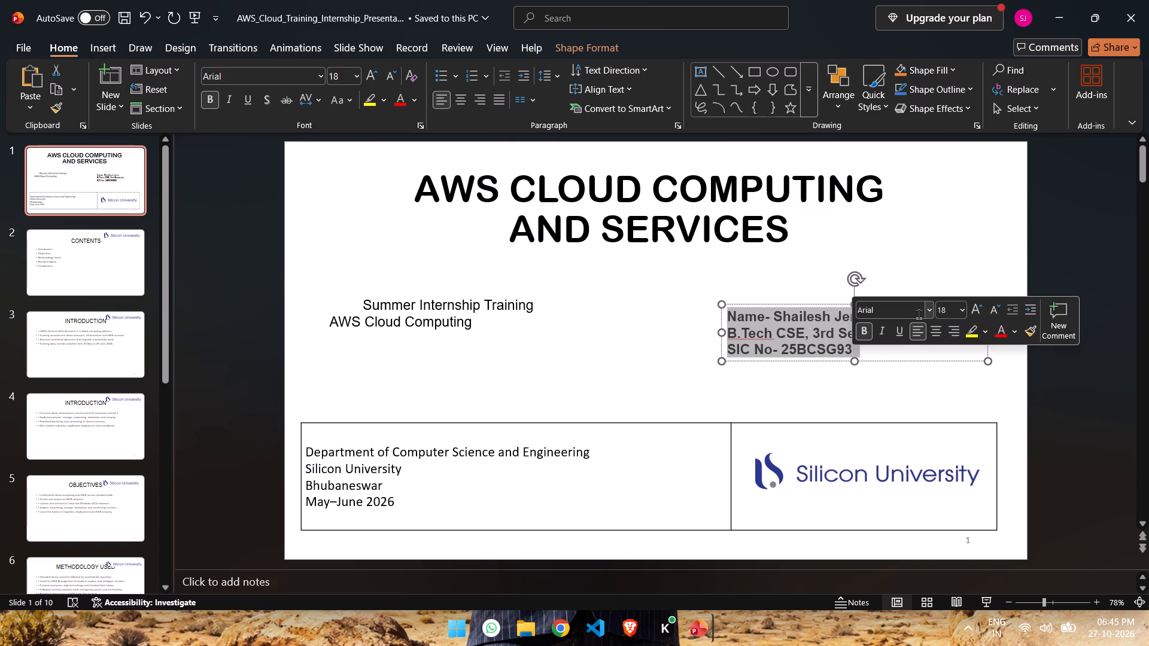
pyautogui.click(964, 311)
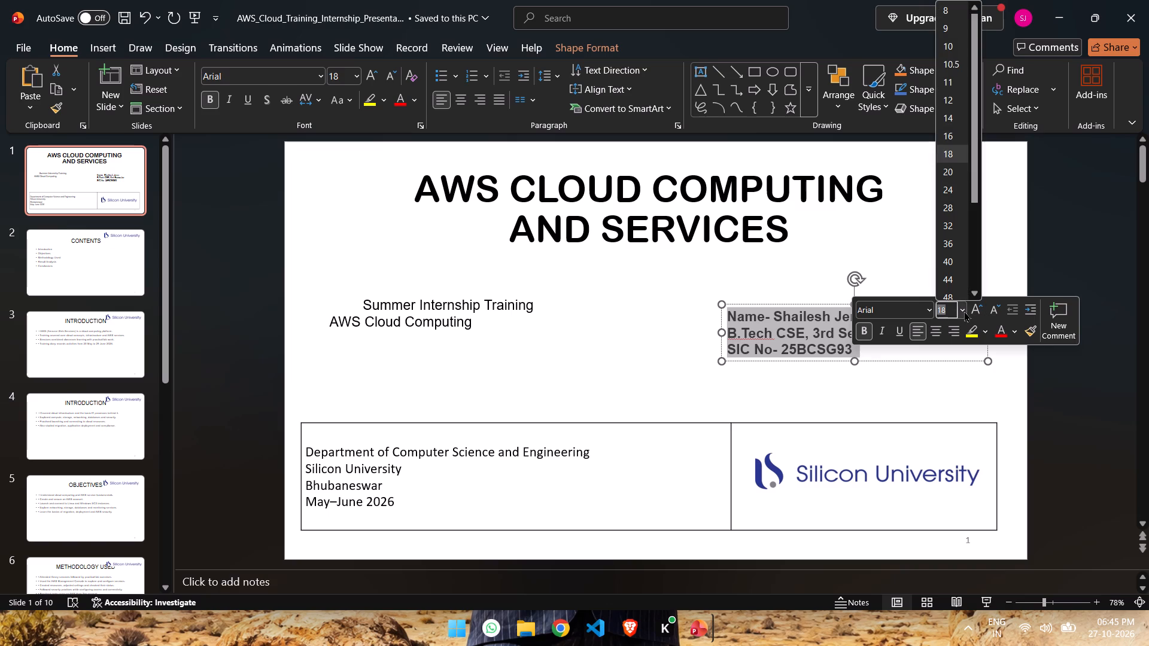
pyautogui.click(952, 169)
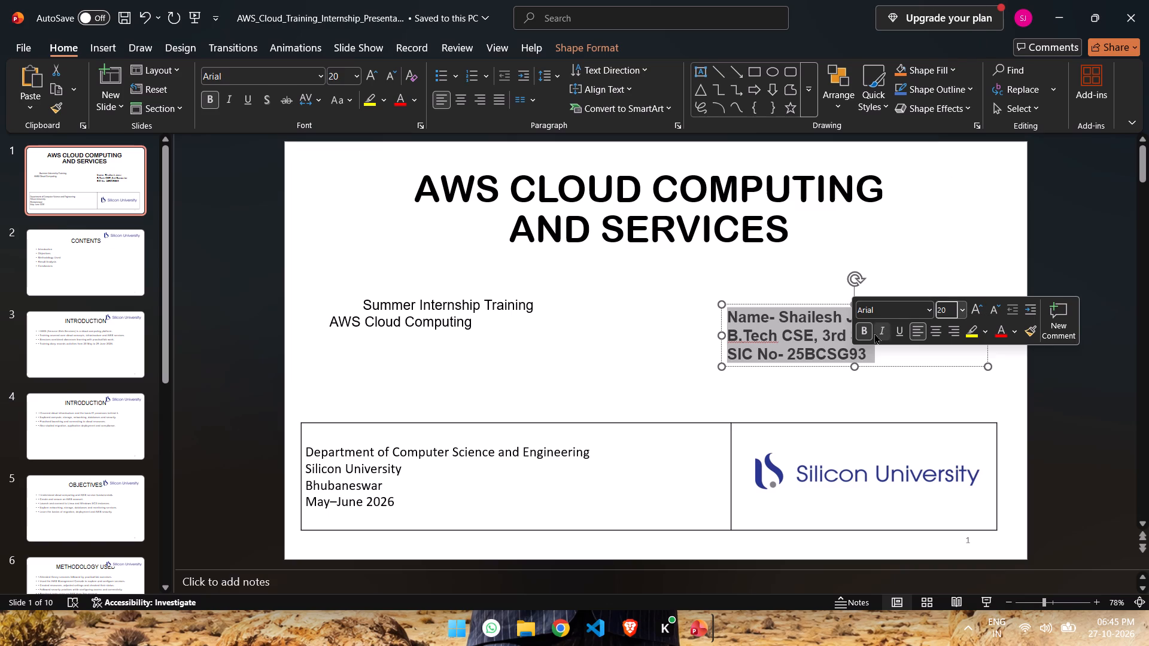
pyautogui.click(869, 333)
pyautogui.click(929, 311)
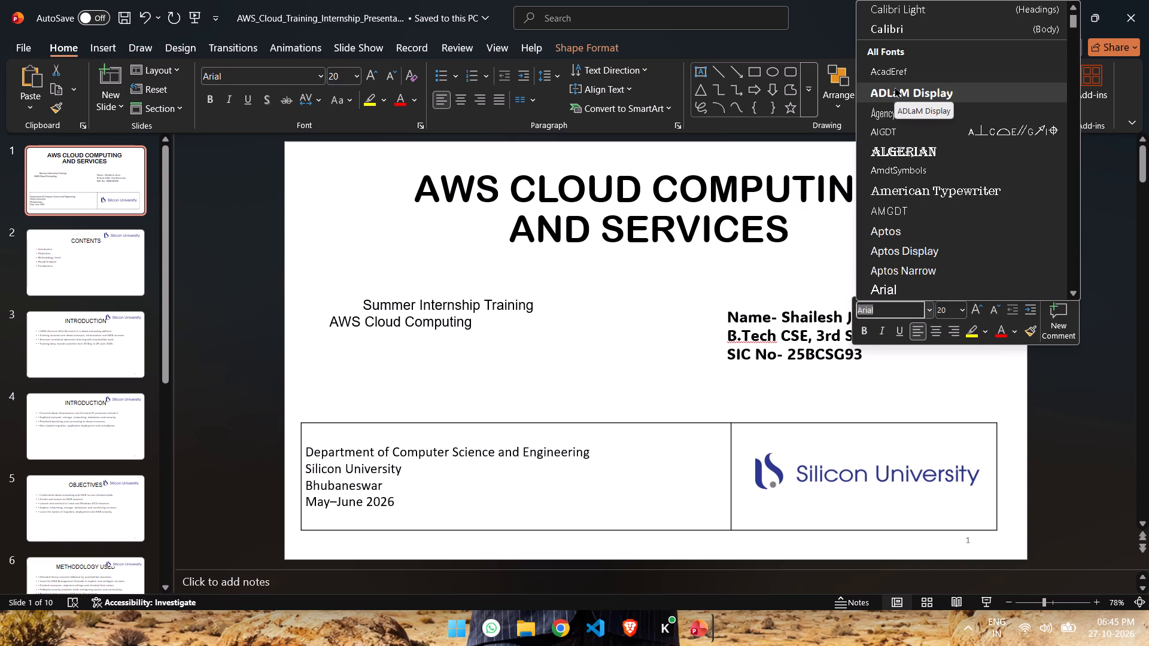
pyautogui.scroll(-2, 917, 229)
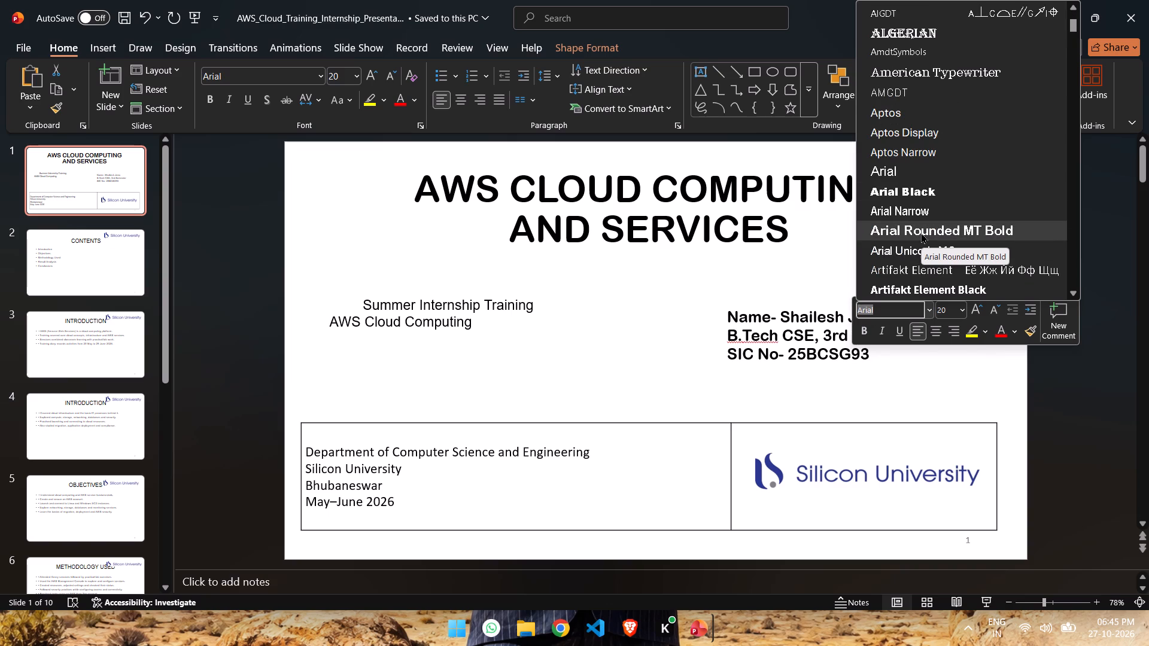
pyautogui.click(921, 233)
pyautogui.click(585, 340)
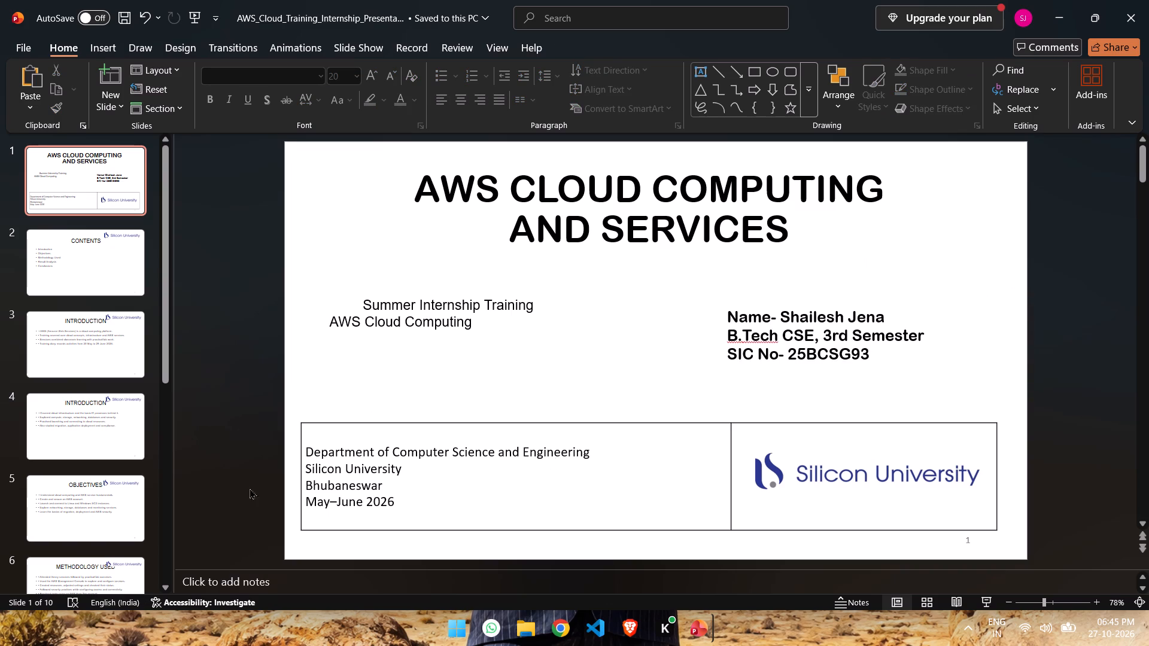
# Shift the department table slightly down on slide 1, keeping the university logo inside its second cell.
pyautogui.click(306, 453)
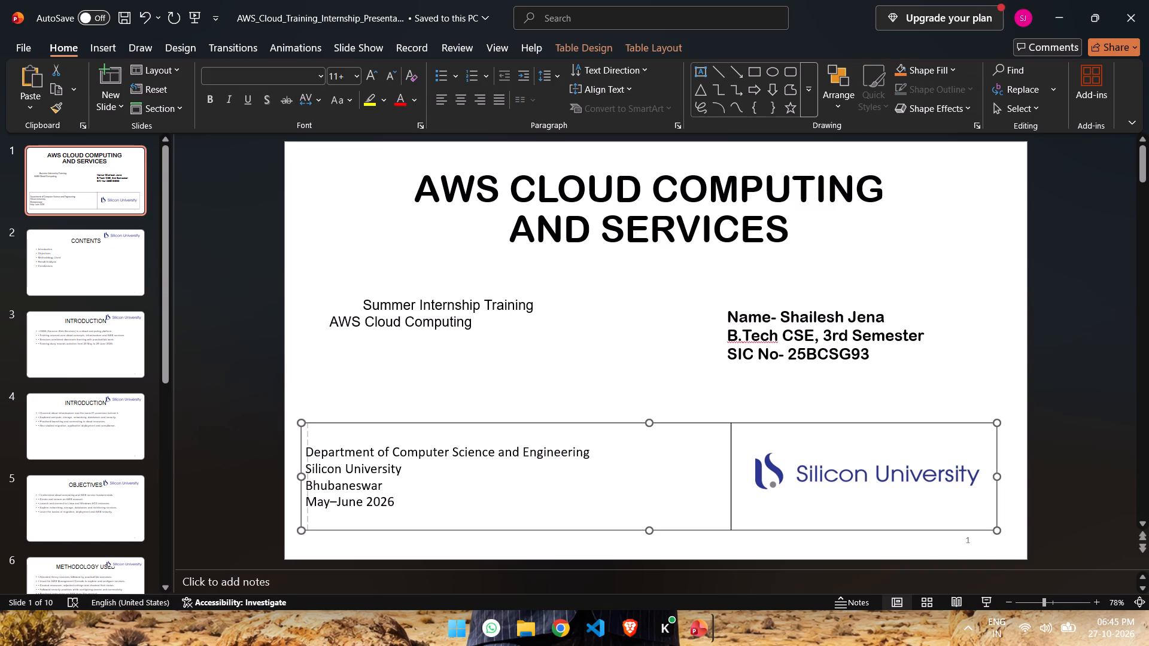
pyautogui.moveTo(310, 457); pyautogui.dragTo(291, 461)
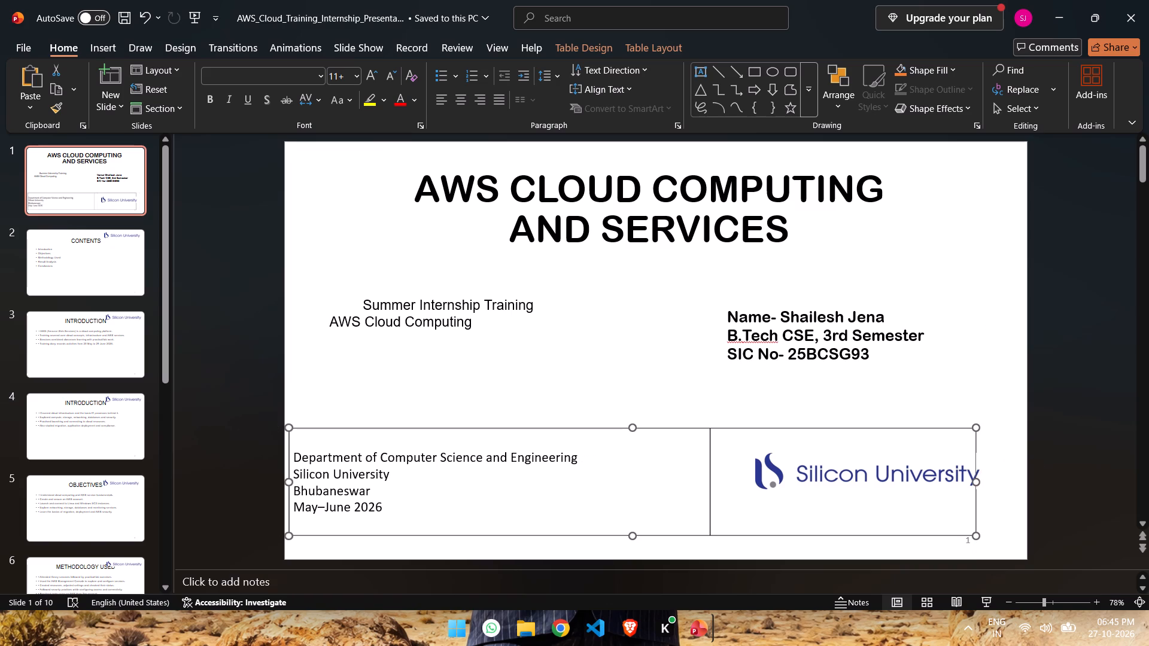
pyautogui.moveTo(976, 457); pyautogui.dragTo(995, 457)
# Change the font of all four department lines in the table's first cell to Arial Rounded MT Bold.
pyautogui.click(522, 464)
pyautogui.click(485, 449)
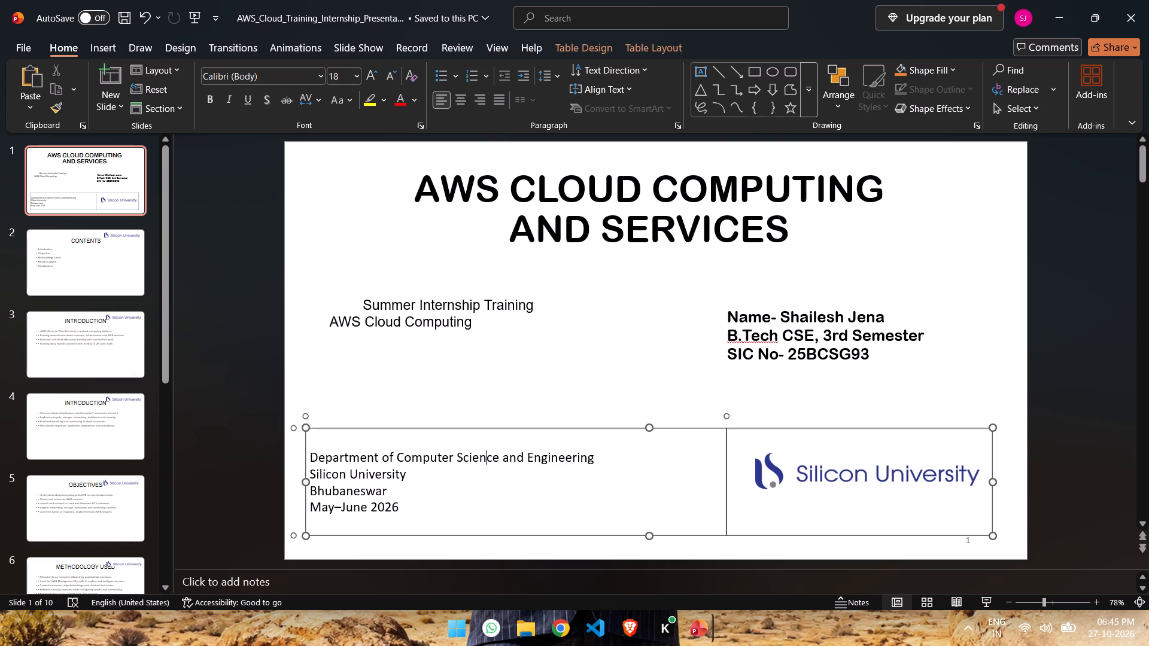
pyautogui.moveTo(319, 458); pyautogui.dragTo(322, 461)
pyautogui.moveTo(322, 461); pyautogui.dragTo(389, 510)
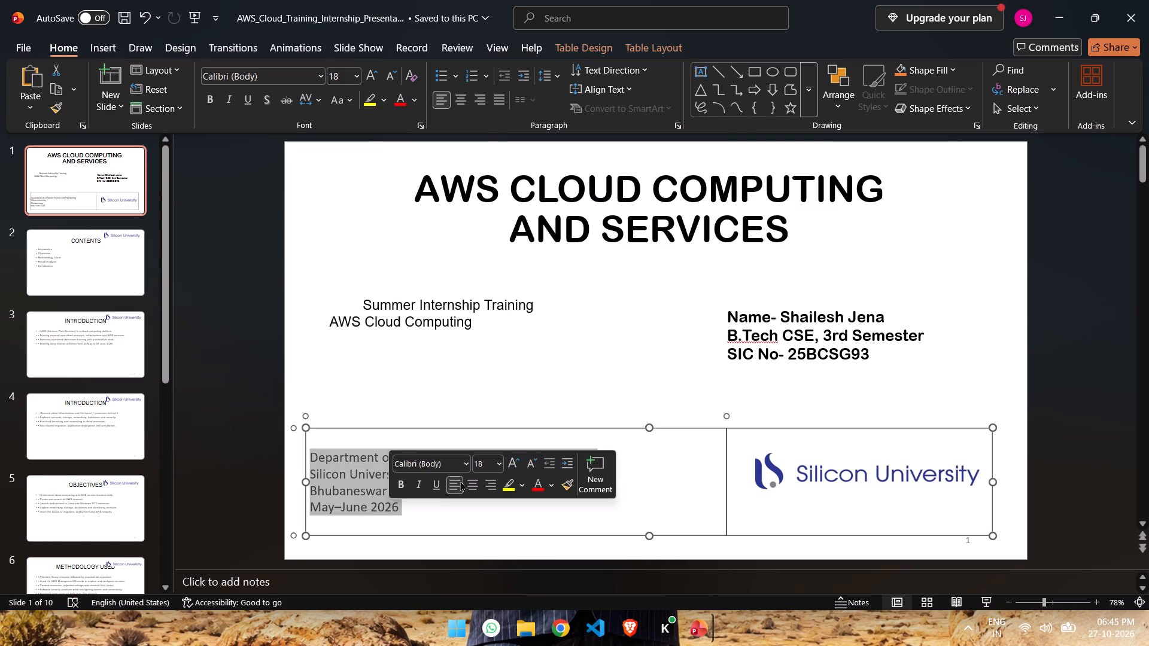
pyautogui.click(462, 467)
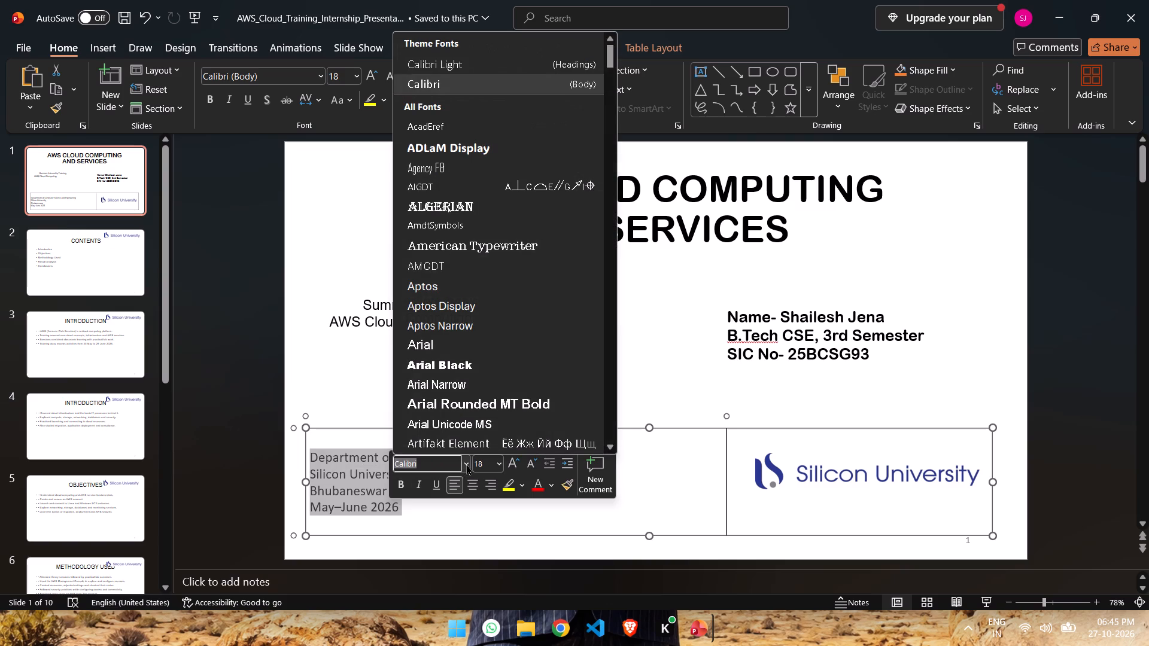
pyautogui.click(470, 404)
# Replace "May–June" with "November" in the date line of the department table, so it reads "November 2026".
pyautogui.click(646, 502)
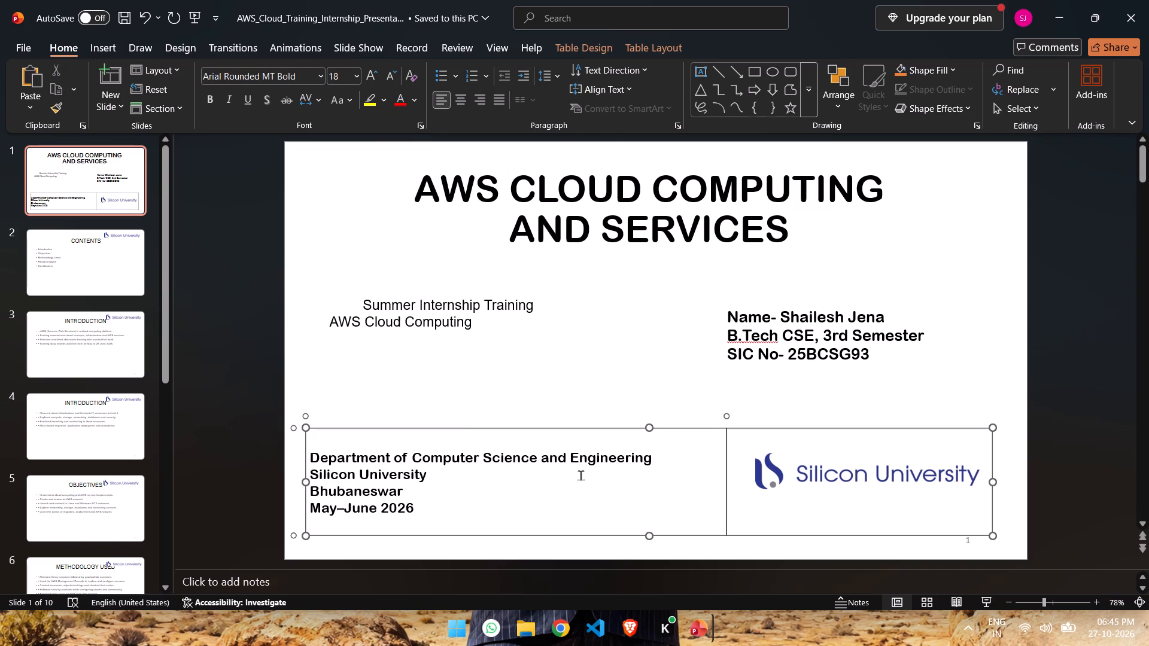
pyautogui.press('Left')
pyautogui.press('Left')
pyautogui.press('Left')
pyautogui.press('Left')
pyautogui.press('Left')
pyautogui.press('Right')
pyautogui.press('Left')
pyautogui.press('BackSpace')
pyautogui.press('BackSpace')
pyautogui.press('BackSpace')
pyautogui.press('BackSpace')
pyautogui.press('BackSpace')
pyautogui.press('BackSpace')
pyautogui.press('BackSpace')
pyautogui.press('BackSpace')
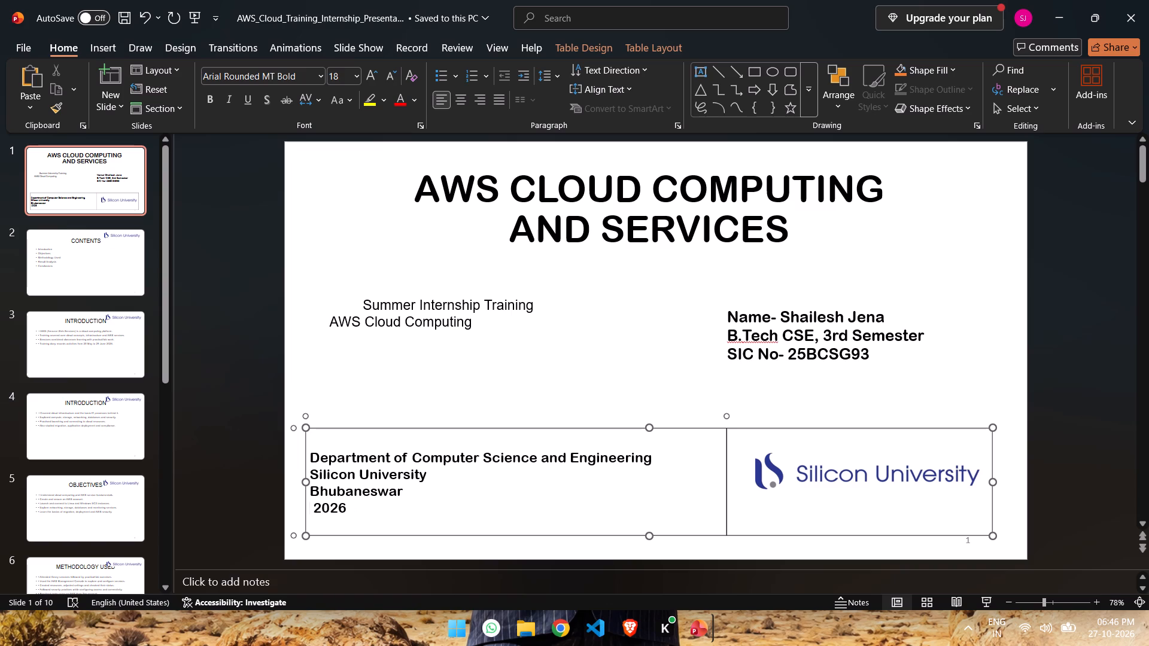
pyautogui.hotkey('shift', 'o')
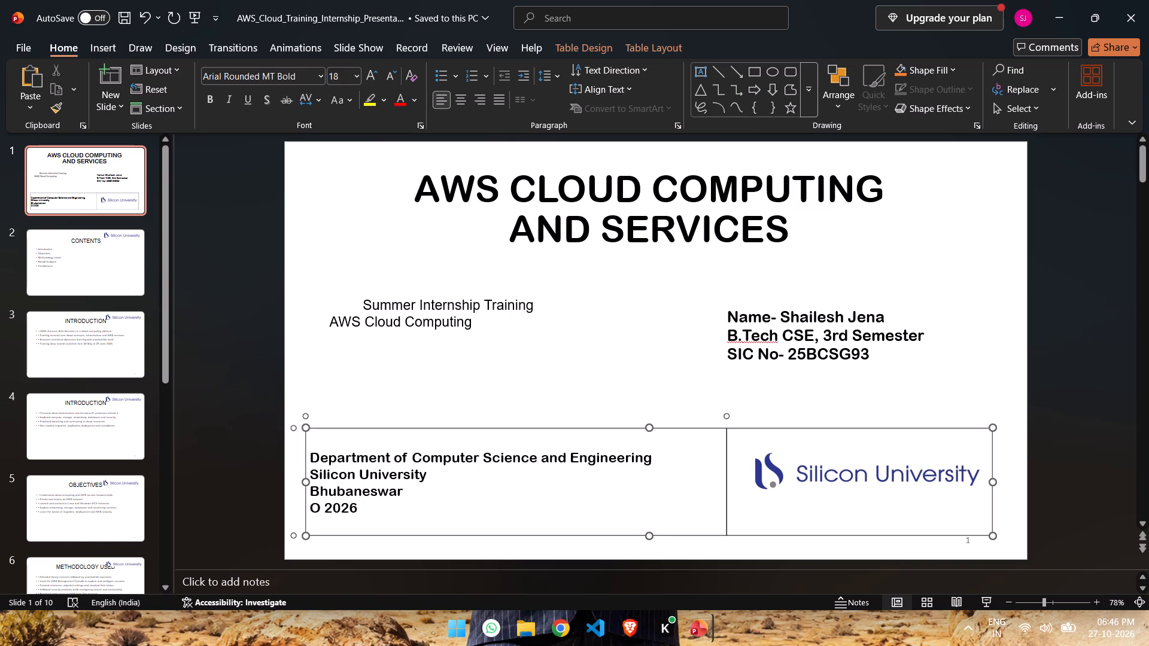
pyautogui.press('BackSpace')
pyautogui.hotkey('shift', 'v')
pyautogui.press('BackSpace')
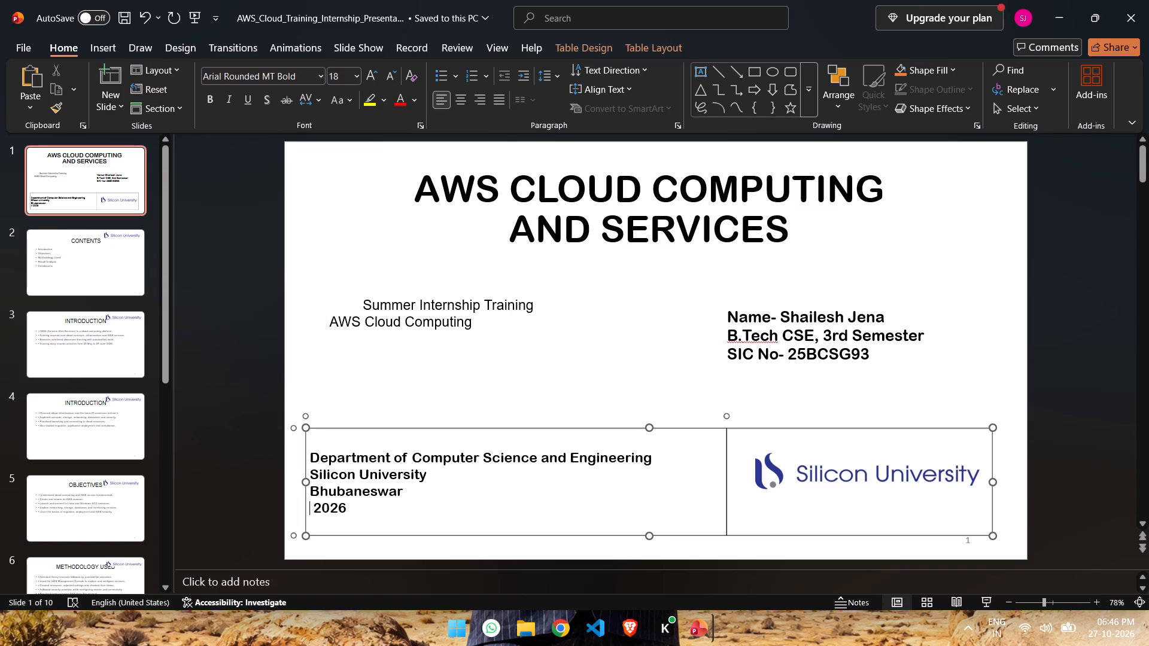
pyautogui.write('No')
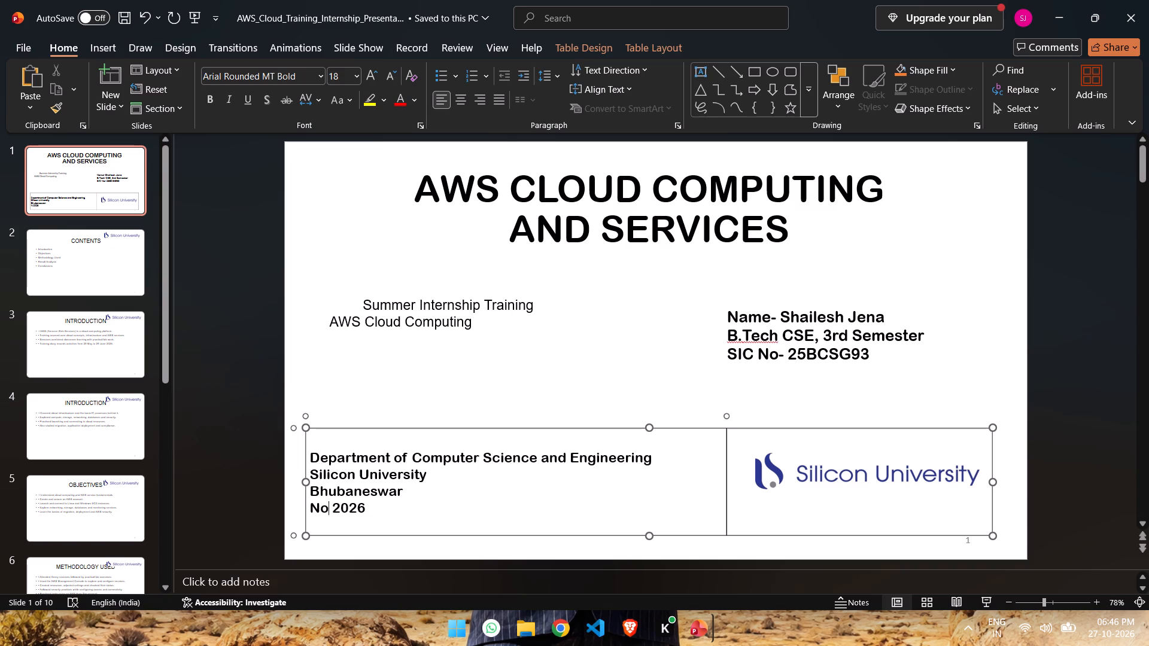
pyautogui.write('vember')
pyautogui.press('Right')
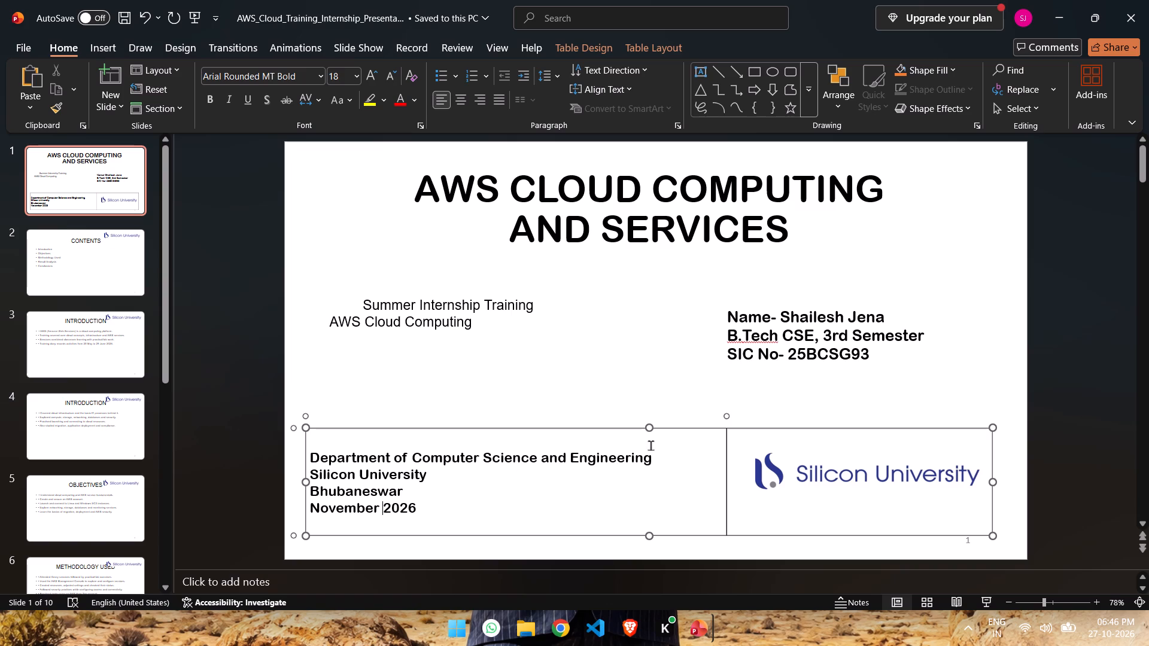
# Change the font of the "CONTENTS" heading on slide 2 to Arial Rounded MT Bold.
pyautogui.click(659, 458)
pyautogui.click(105, 251)
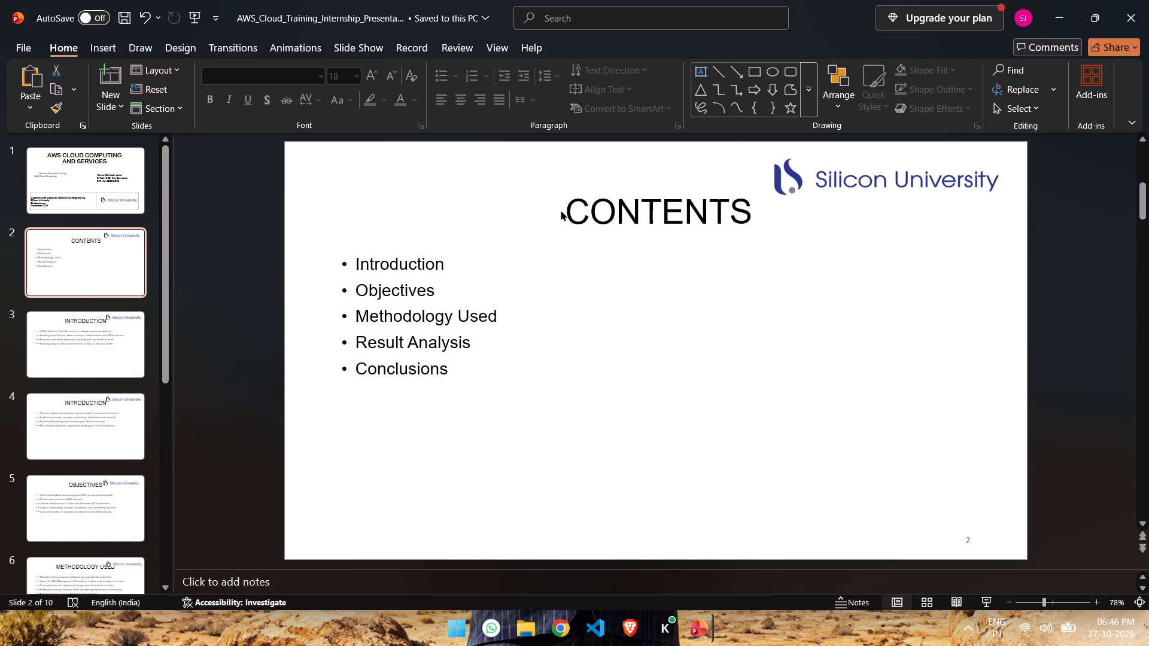
pyautogui.moveTo(564, 208); pyautogui.dragTo(623, 221)
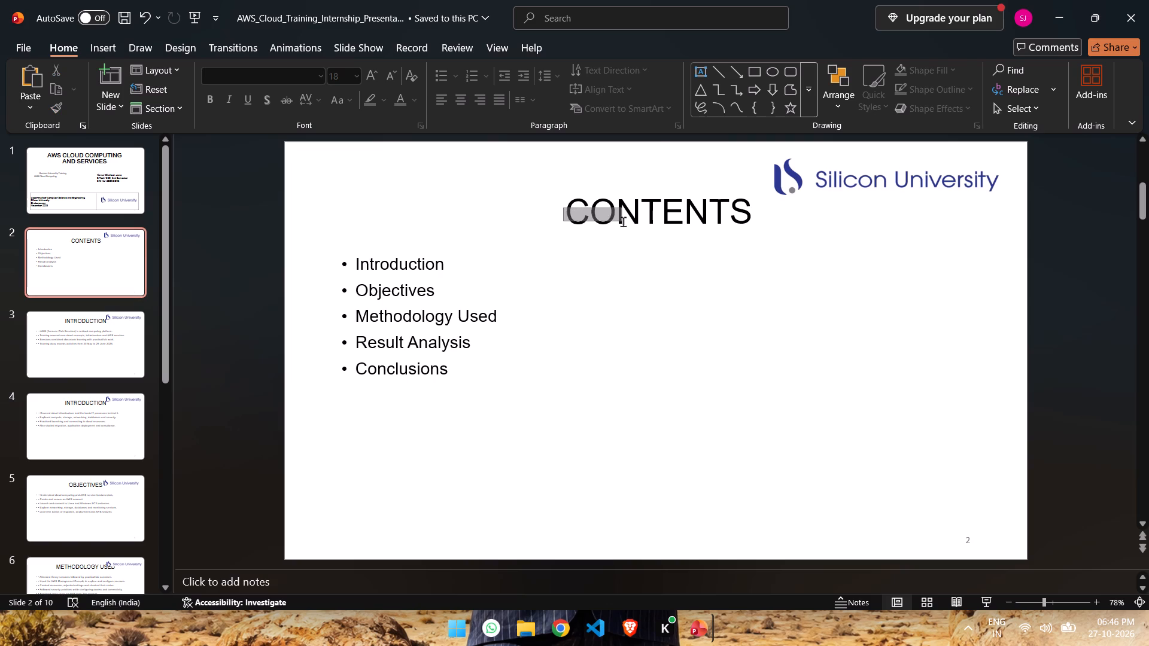
pyautogui.click(591, 214)
pyautogui.moveTo(562, 210); pyautogui.dragTo(586, 216)
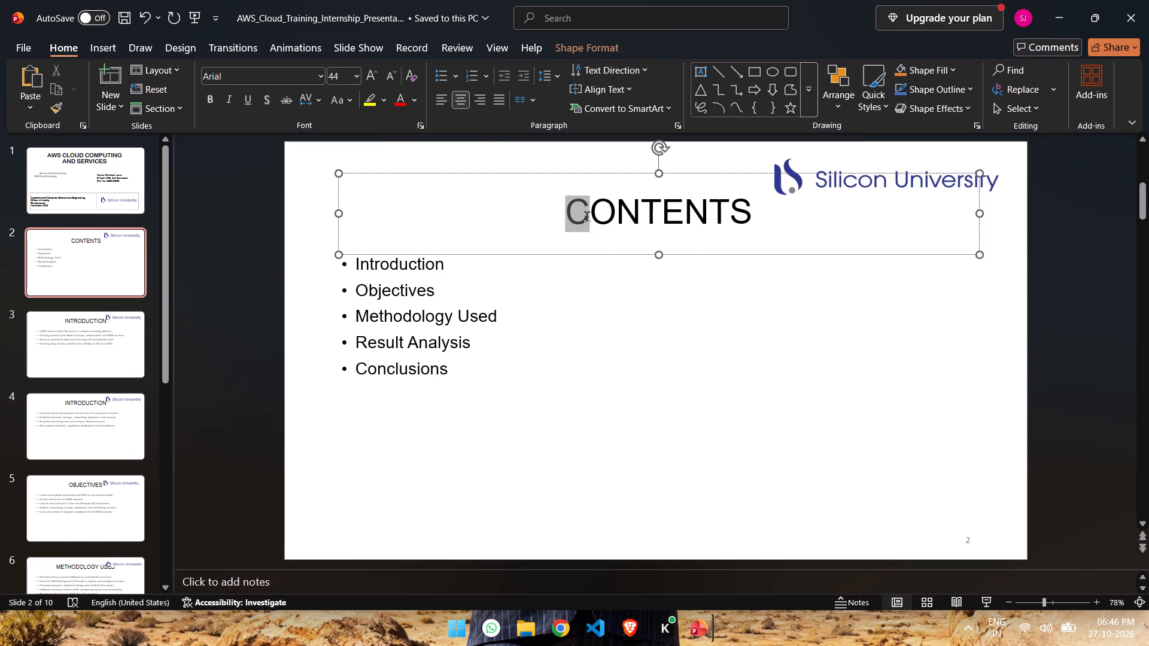
pyautogui.moveTo(586, 216); pyautogui.dragTo(767, 223)
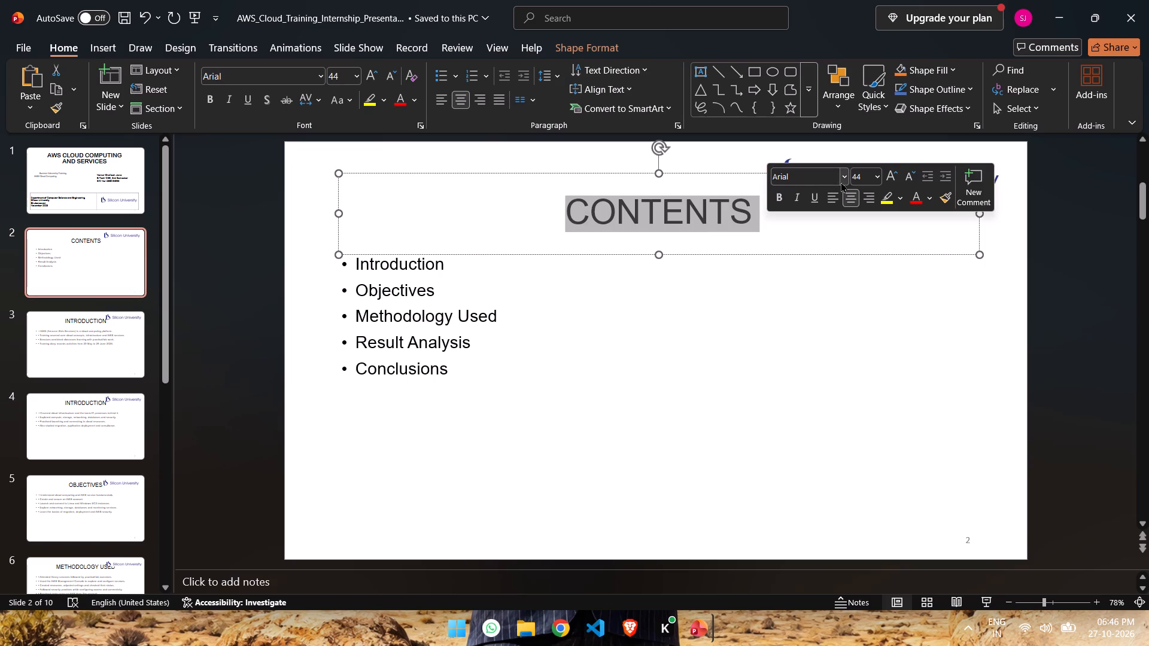
pyautogui.click(843, 182)
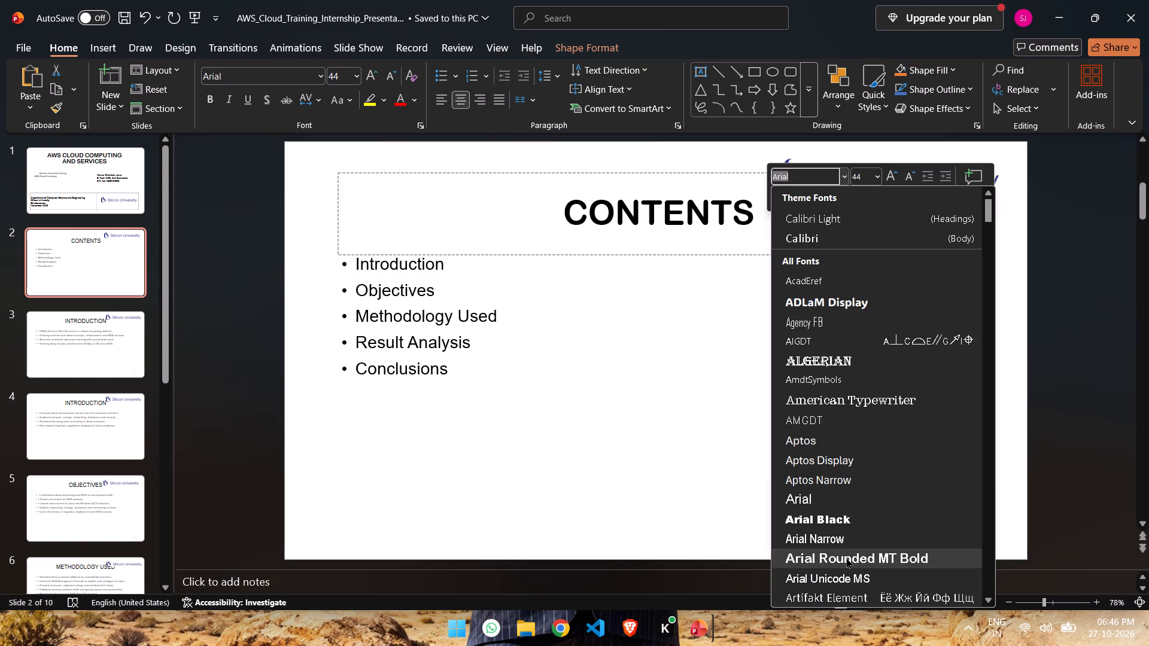
pyautogui.click(846, 557)
pyautogui.click(728, 275)
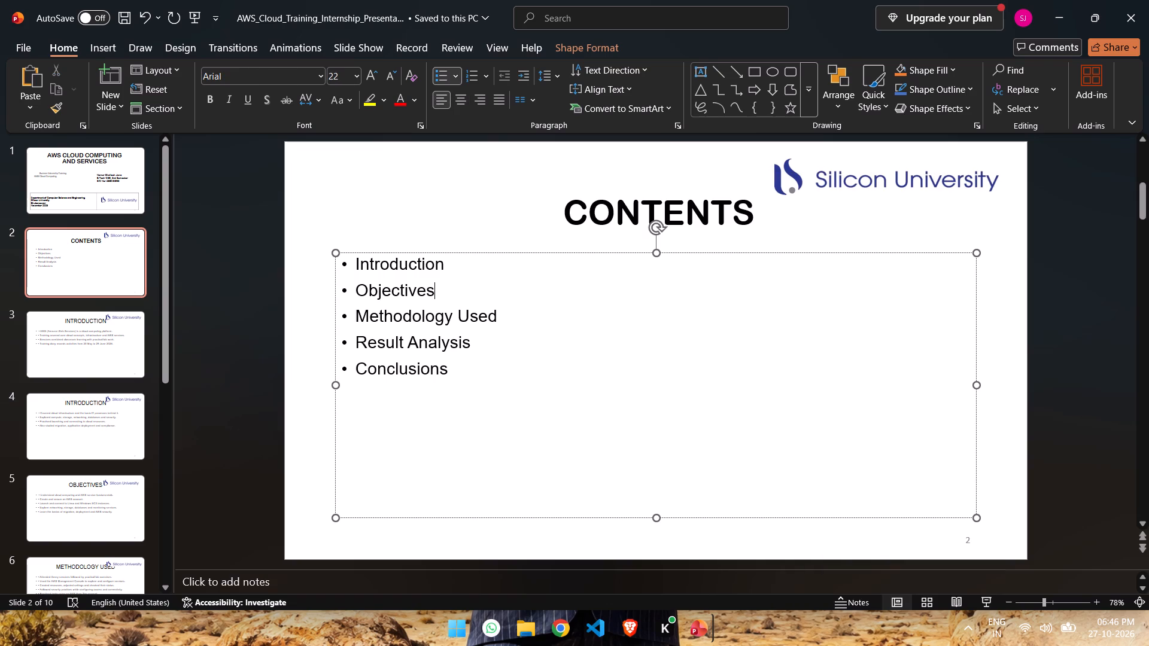
# Look through the remaining slides down to the Conclusions slide, and return to the Contents slide.
pyautogui.moveTo(352, 261); pyautogui.dragTo(414, 397)
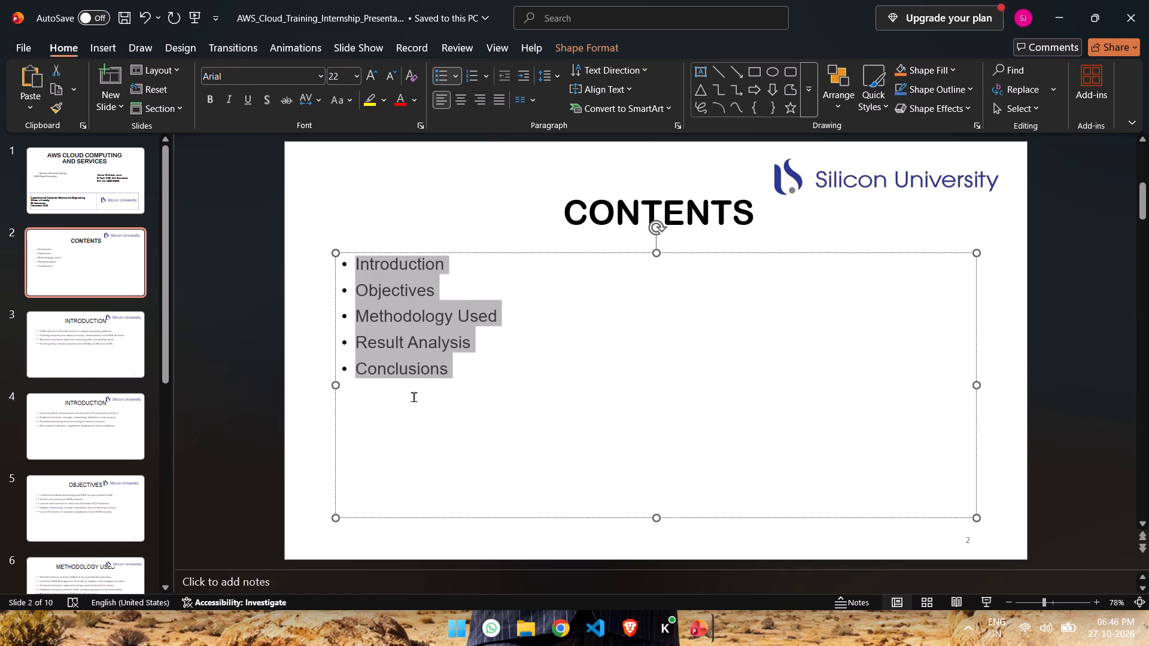
pyautogui.moveTo(414, 397); pyautogui.dragTo(416, 403)
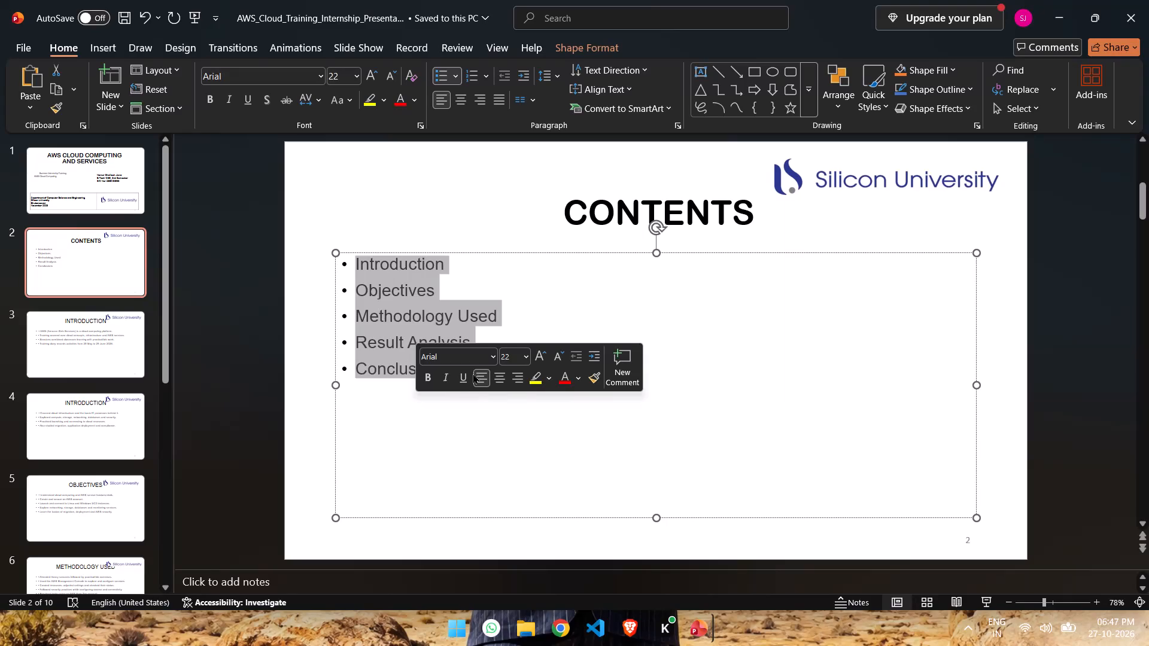
pyautogui.scroll(-10, 92, 458)
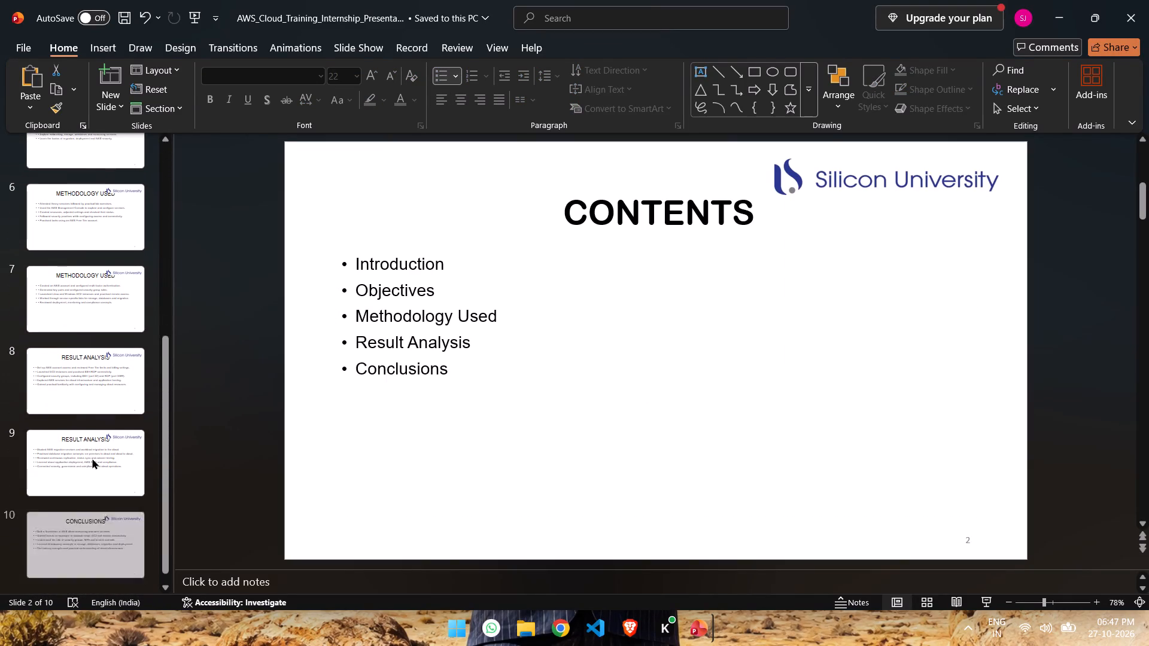
pyautogui.scroll(-5, 92, 458)
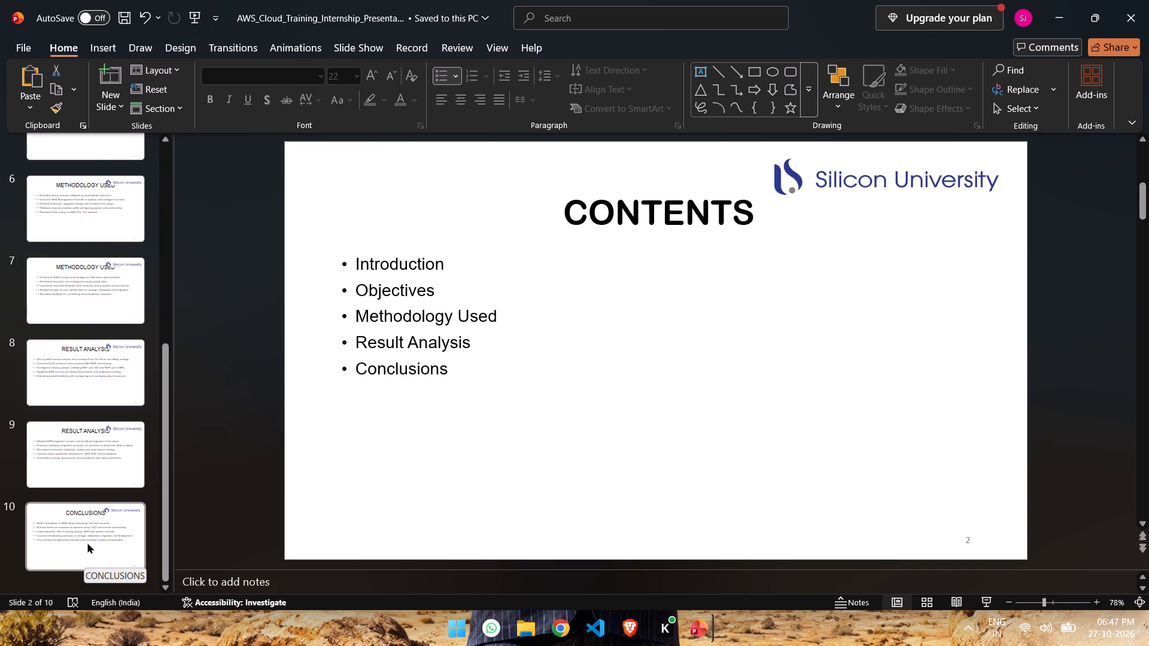
pyautogui.click(87, 543)
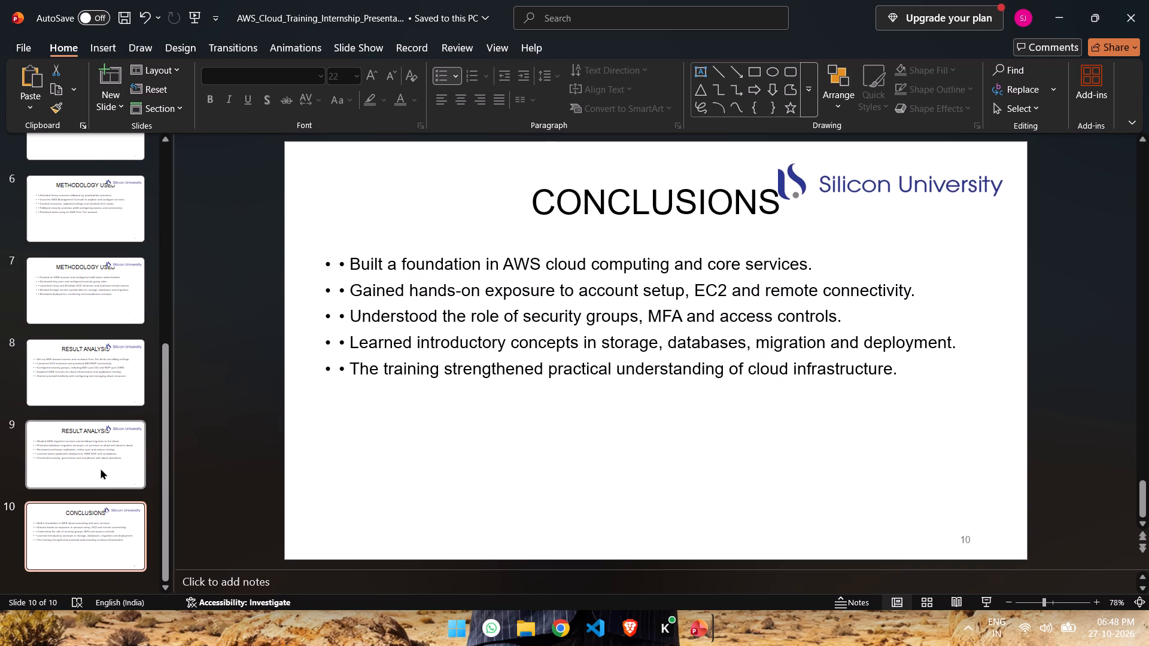
pyautogui.scroll(13, 101, 468)
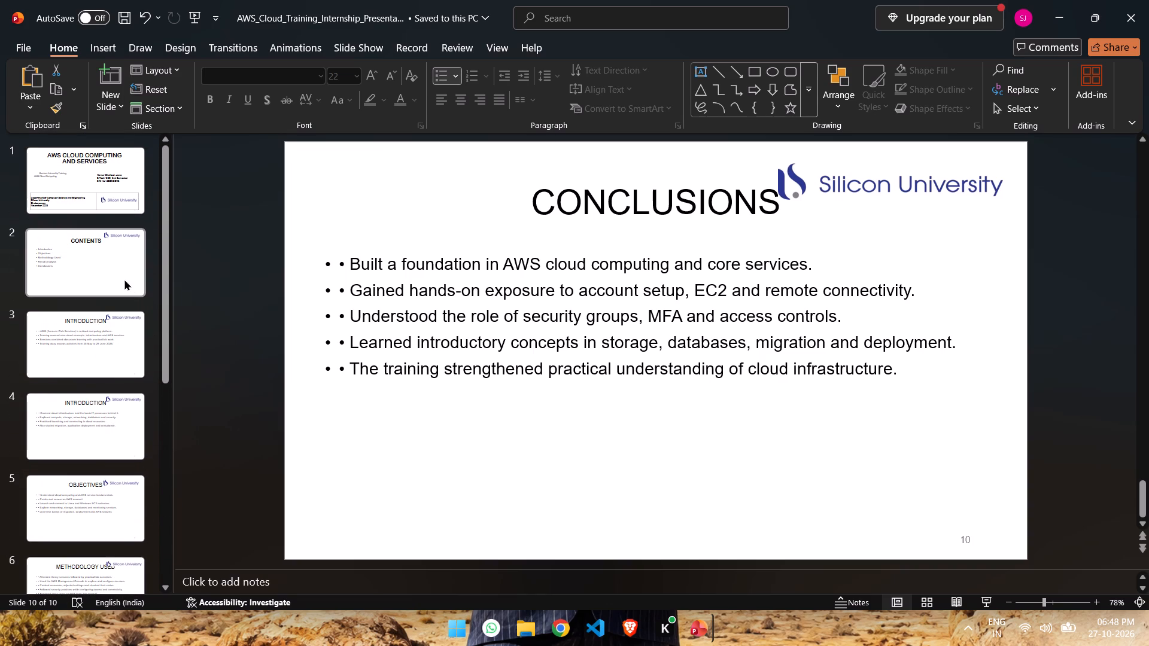
pyautogui.click(110, 267)
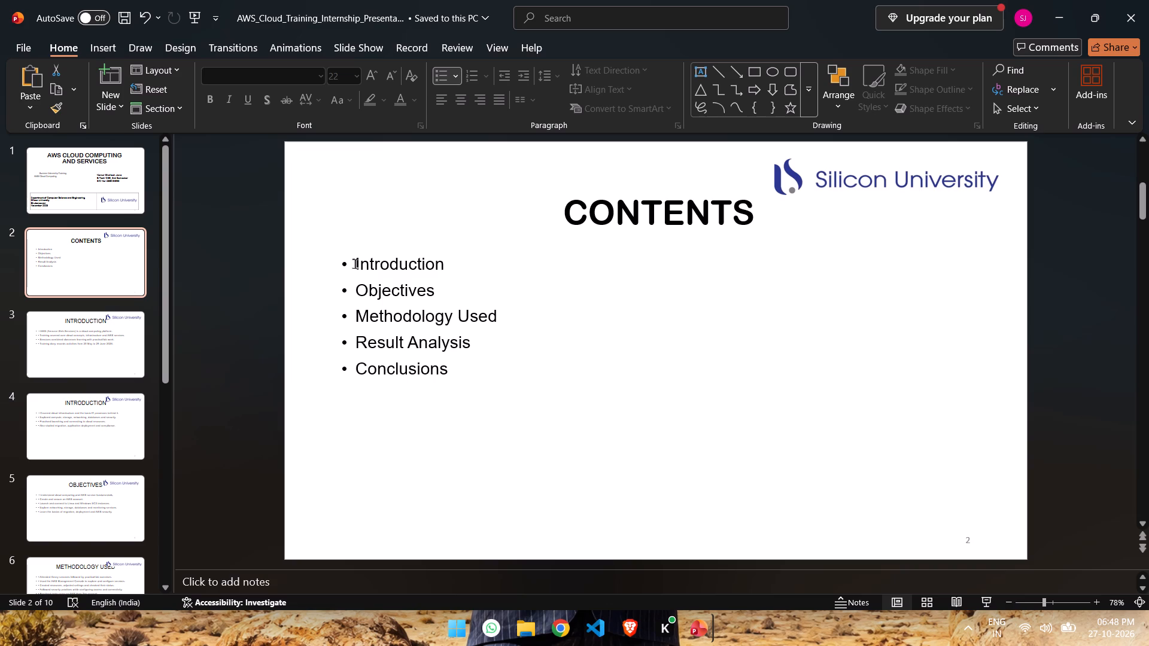
# Move the "CONTENTS" title box slightly down on slide 2, centring it horizontally on the slide.
pyautogui.click(614, 208)
pyautogui.moveTo(613, 174); pyautogui.dragTo(603, 176)
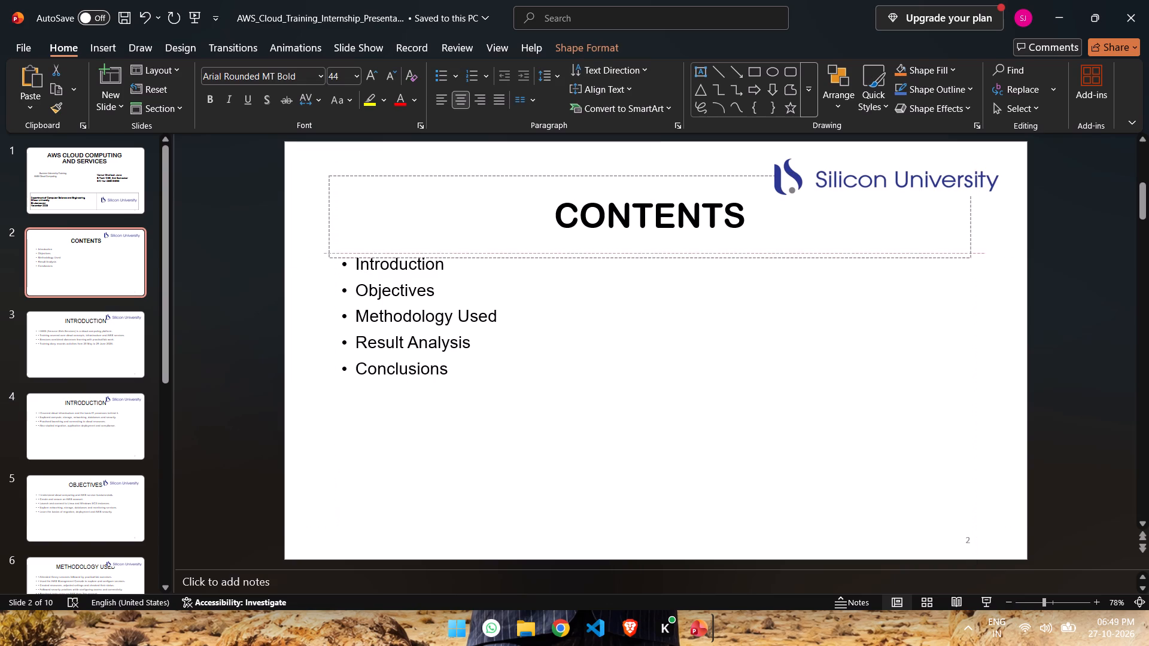
pyautogui.moveTo(603, 176); pyautogui.dragTo(606, 184)
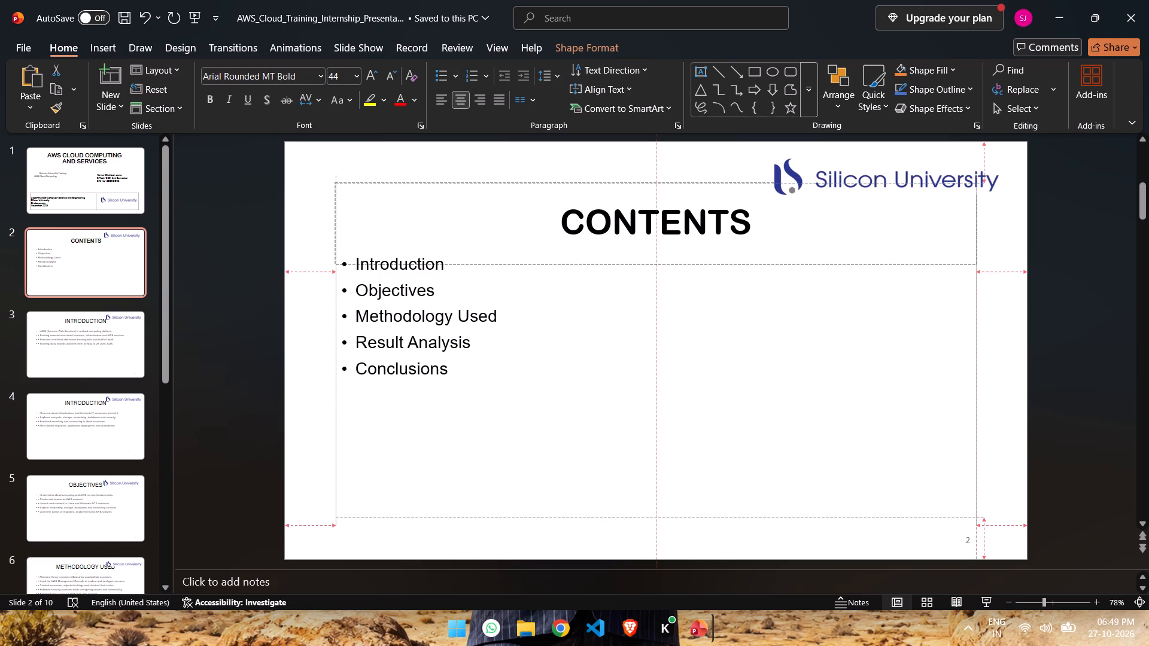
pyautogui.moveTo(606, 184); pyautogui.dragTo(606, 185)
# Move the Silicon University logo on slide 2 slightly closer to the slide's top-right corner.
pyautogui.click(823, 182)
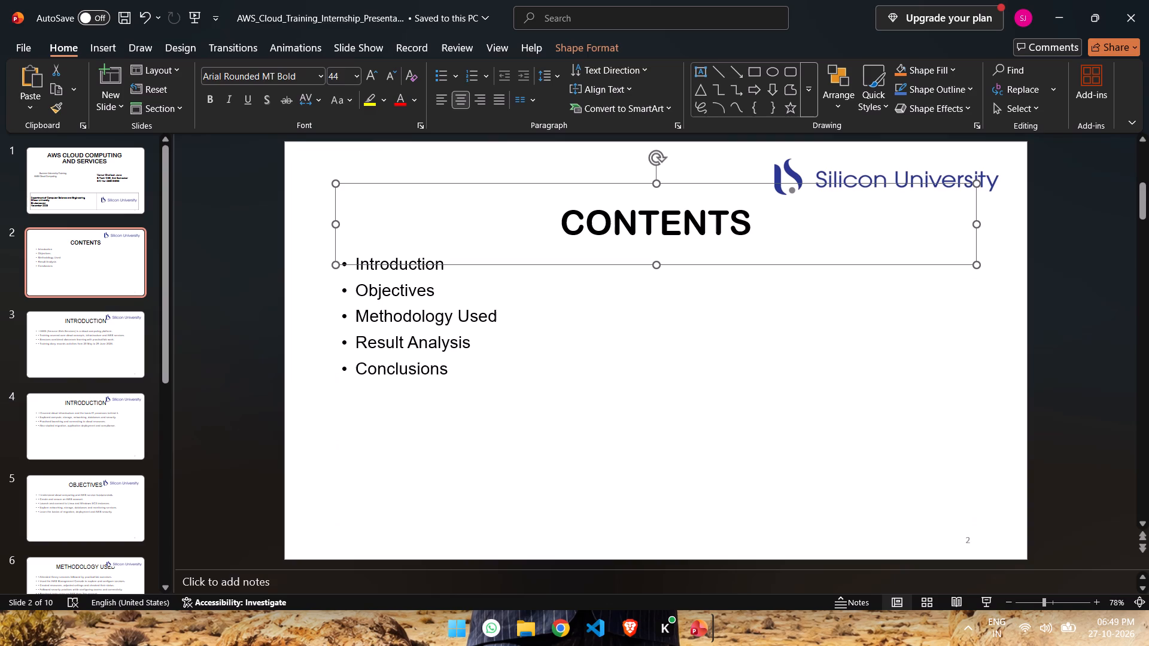
pyautogui.click(826, 171)
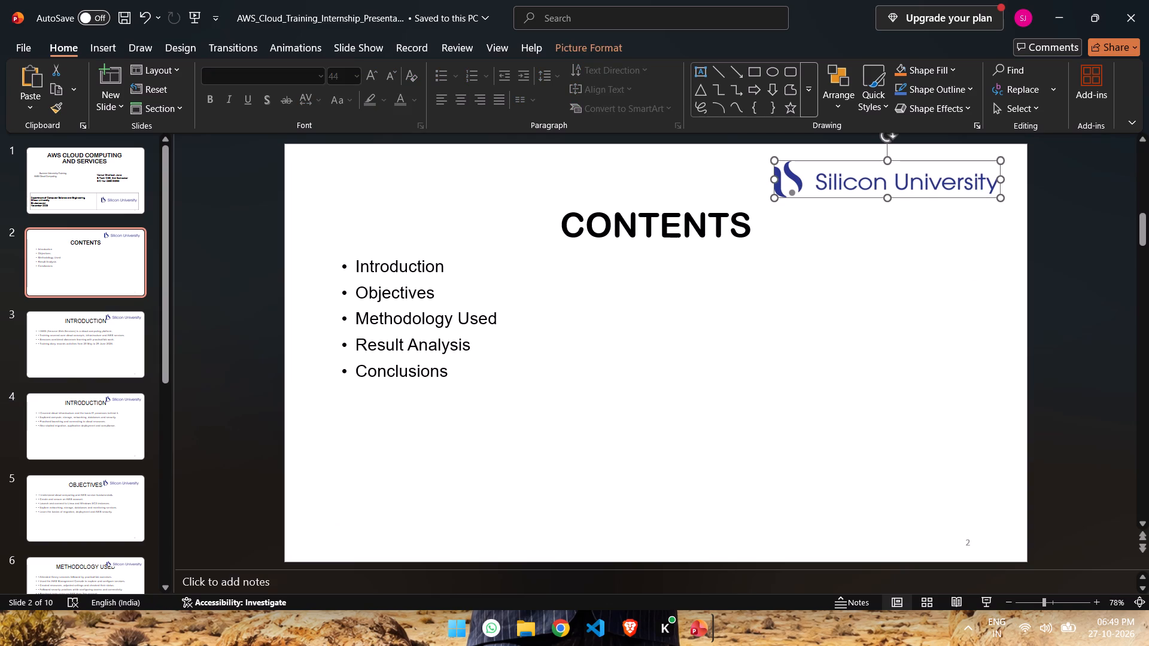
pyautogui.moveTo(829, 161); pyautogui.dragTo(836, 157)
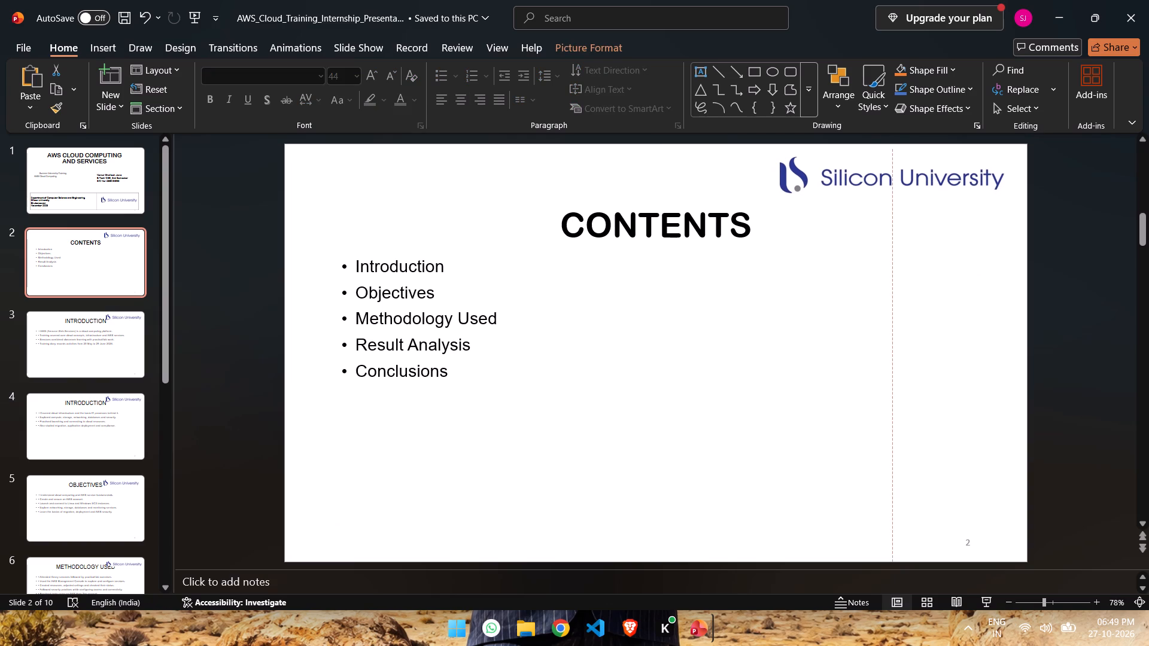
pyautogui.moveTo(836, 157); pyautogui.dragTo(838, 152)
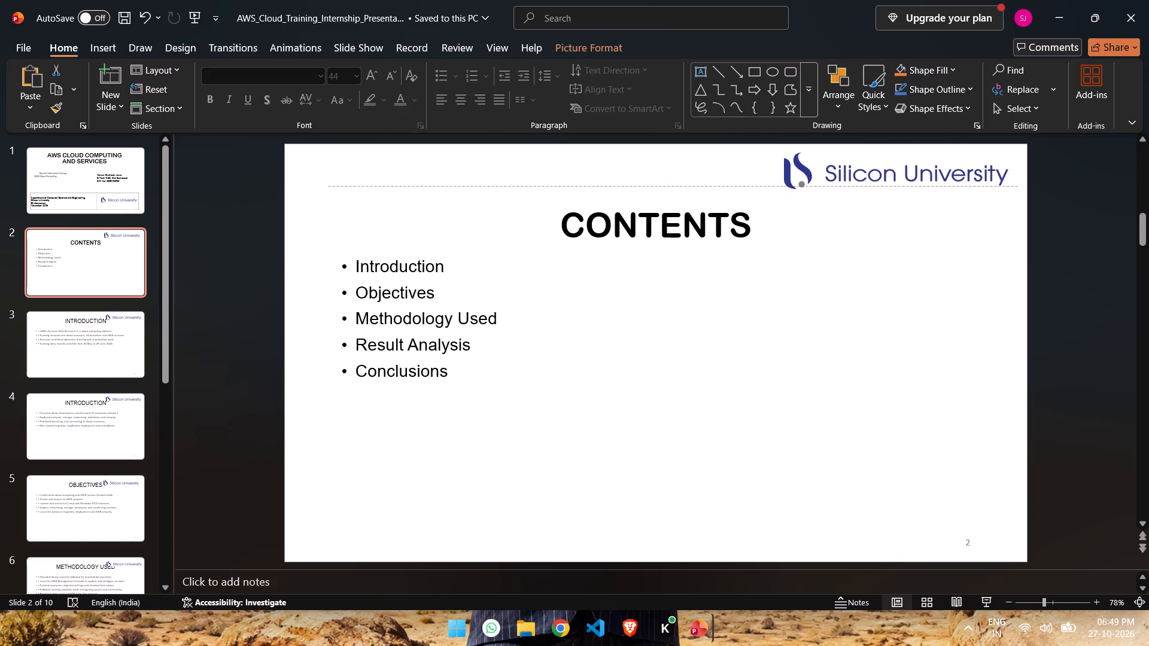
pyautogui.moveTo(838, 152); pyautogui.dragTo(838, 155)
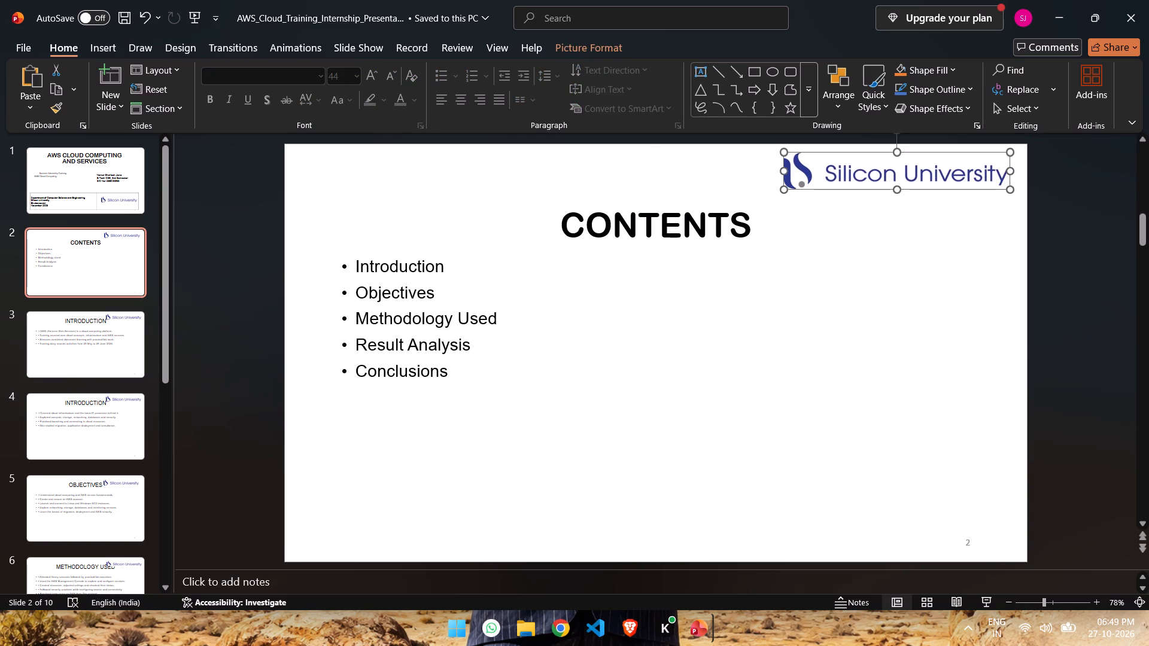
pyautogui.click(873, 200)
# Move the "CONTENTS" title box slightly up on slide 2, keeping it horizontally centred above the bullet list.
pyautogui.click(646, 236)
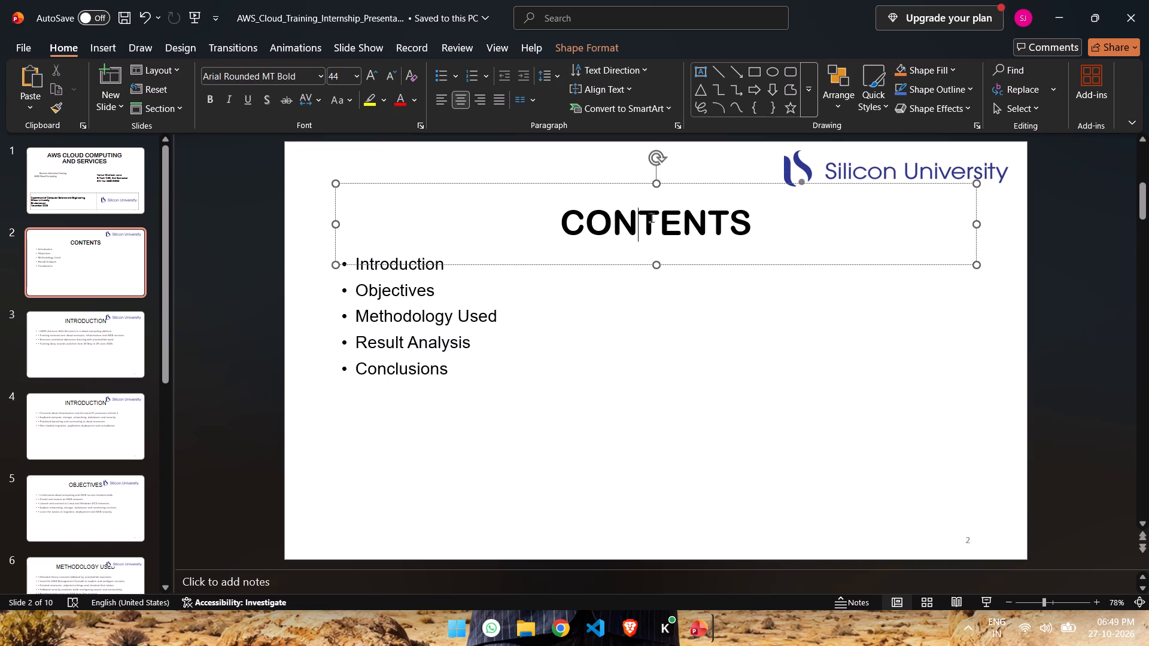
pyautogui.moveTo(670, 182); pyautogui.dragTo(674, 172)
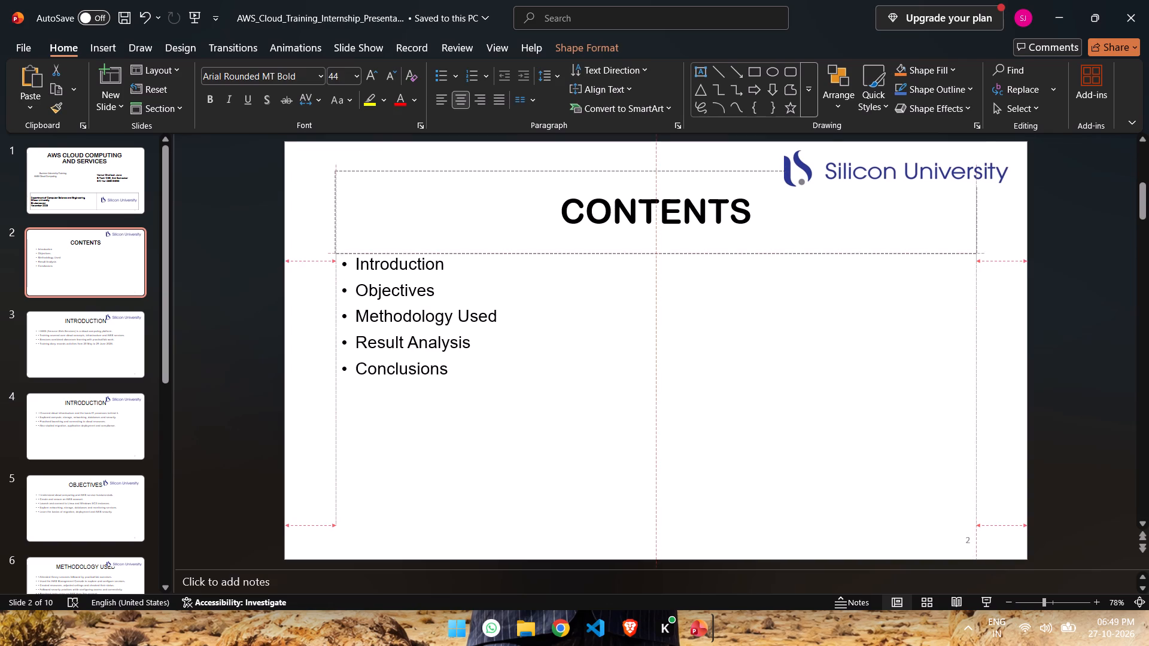
pyautogui.moveTo(674, 172); pyautogui.dragTo(670, 167)
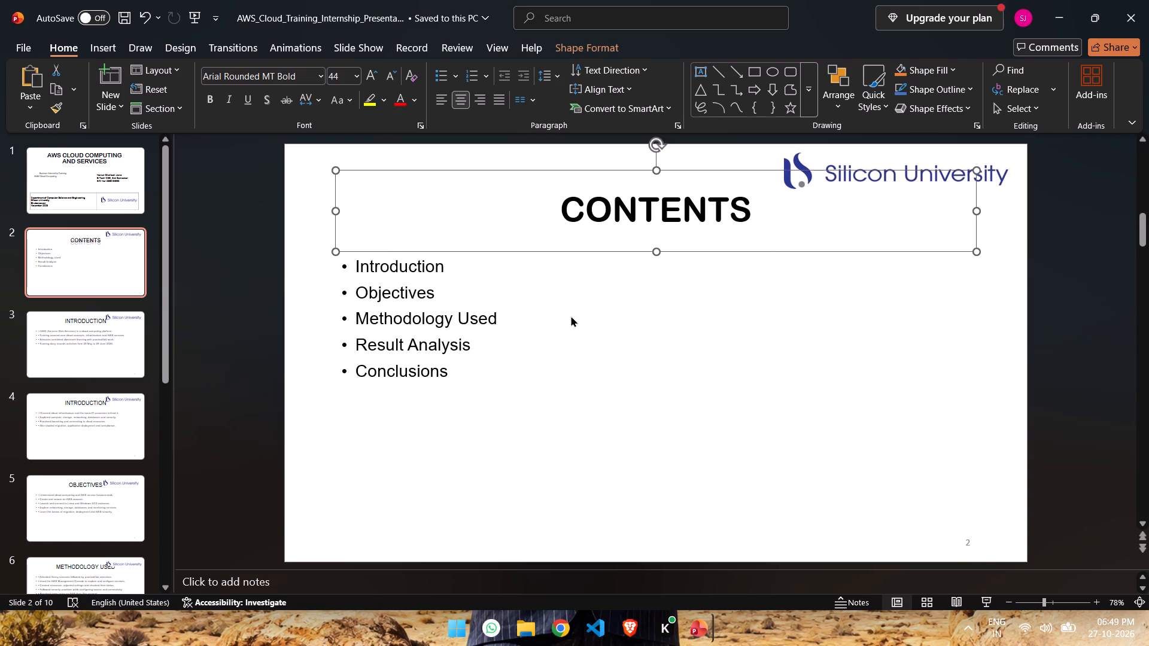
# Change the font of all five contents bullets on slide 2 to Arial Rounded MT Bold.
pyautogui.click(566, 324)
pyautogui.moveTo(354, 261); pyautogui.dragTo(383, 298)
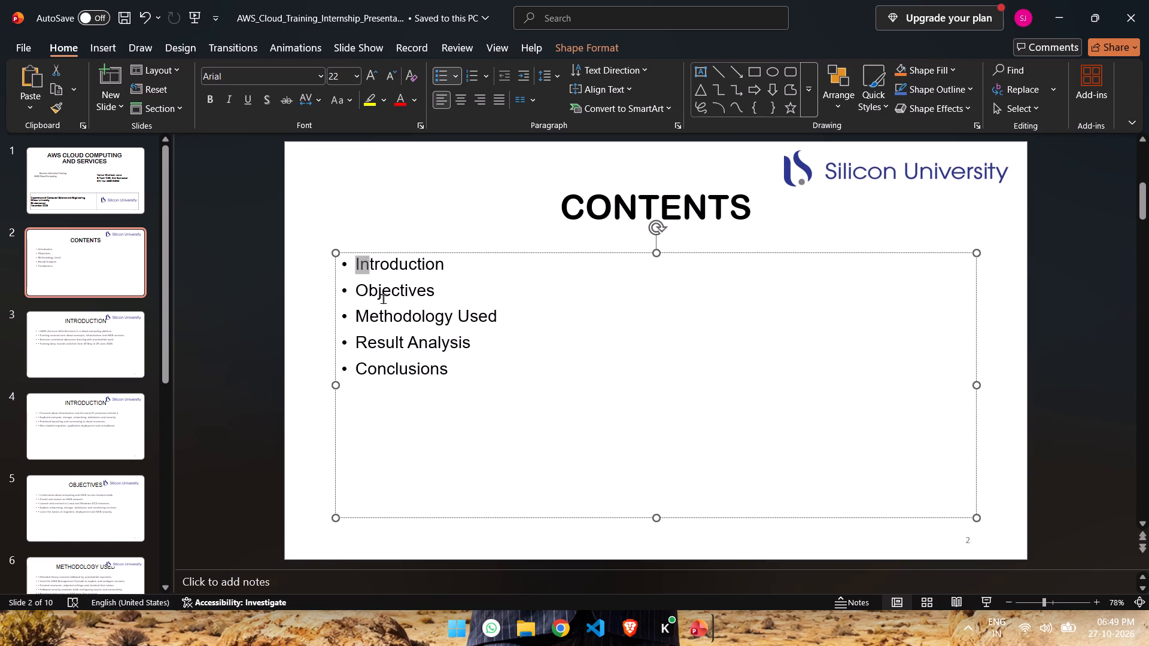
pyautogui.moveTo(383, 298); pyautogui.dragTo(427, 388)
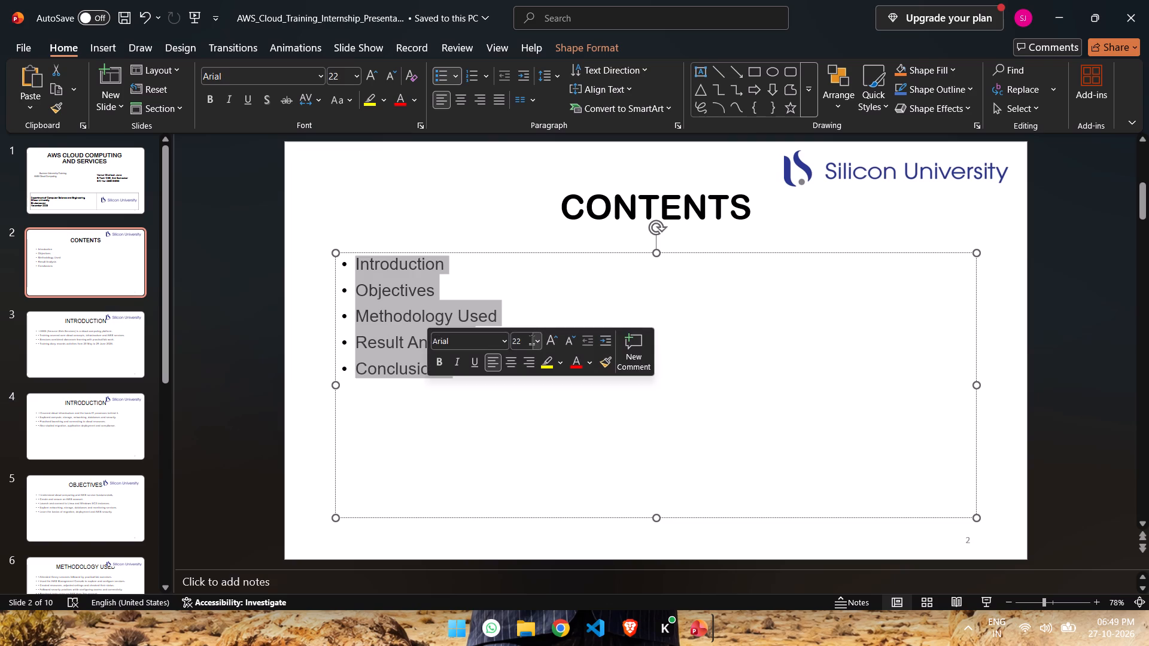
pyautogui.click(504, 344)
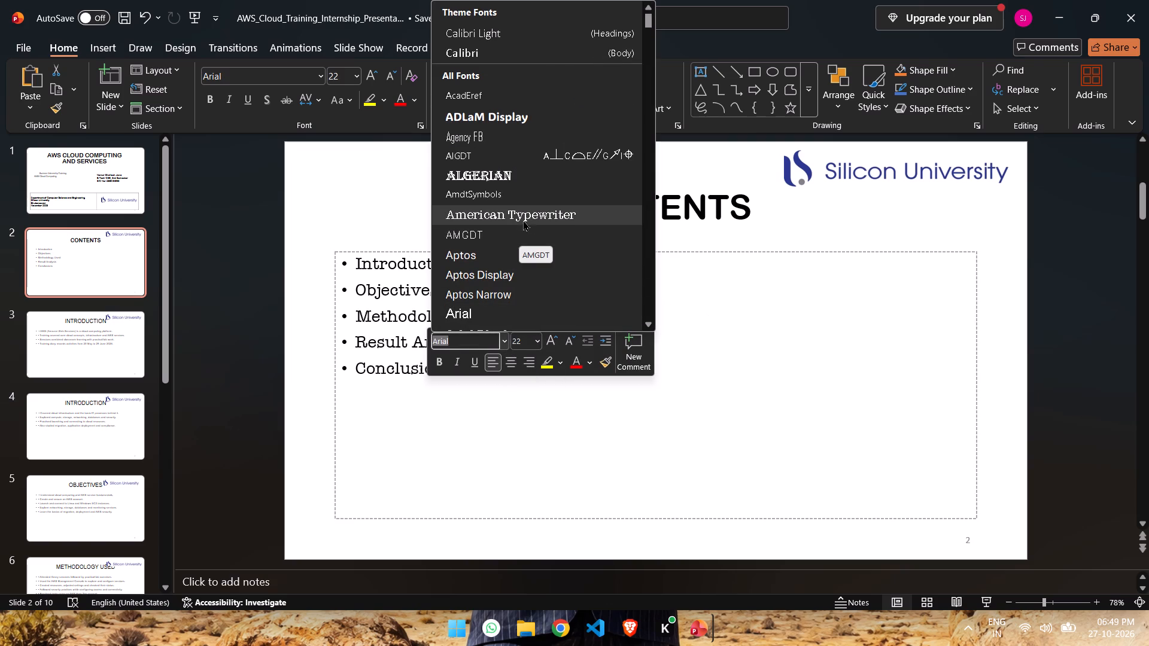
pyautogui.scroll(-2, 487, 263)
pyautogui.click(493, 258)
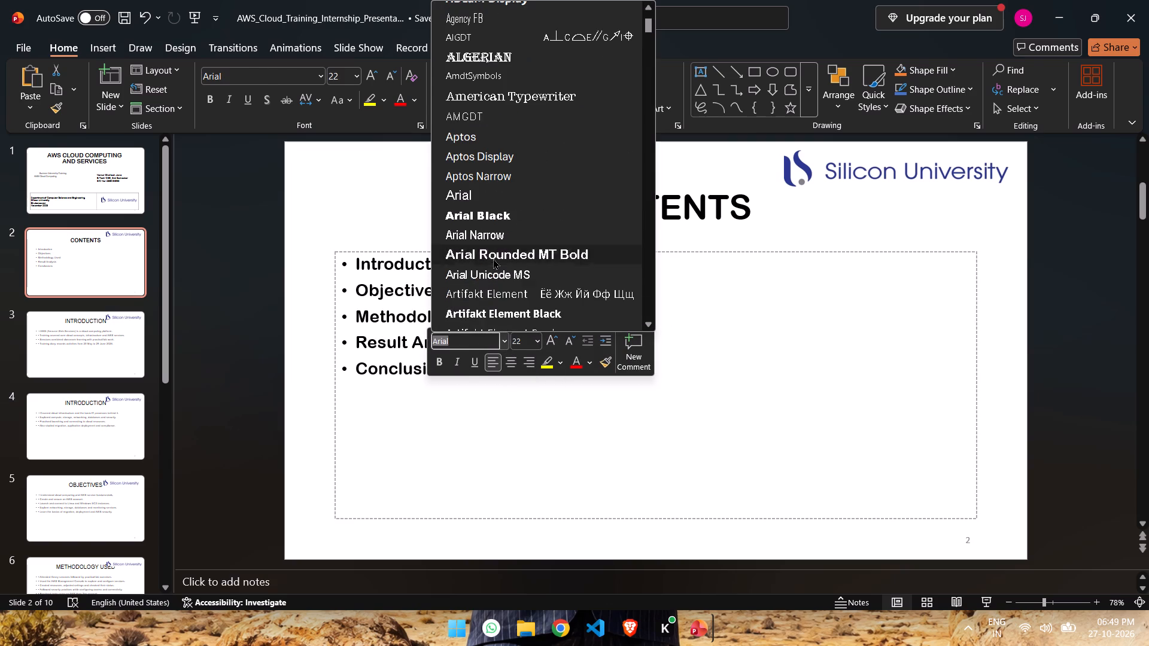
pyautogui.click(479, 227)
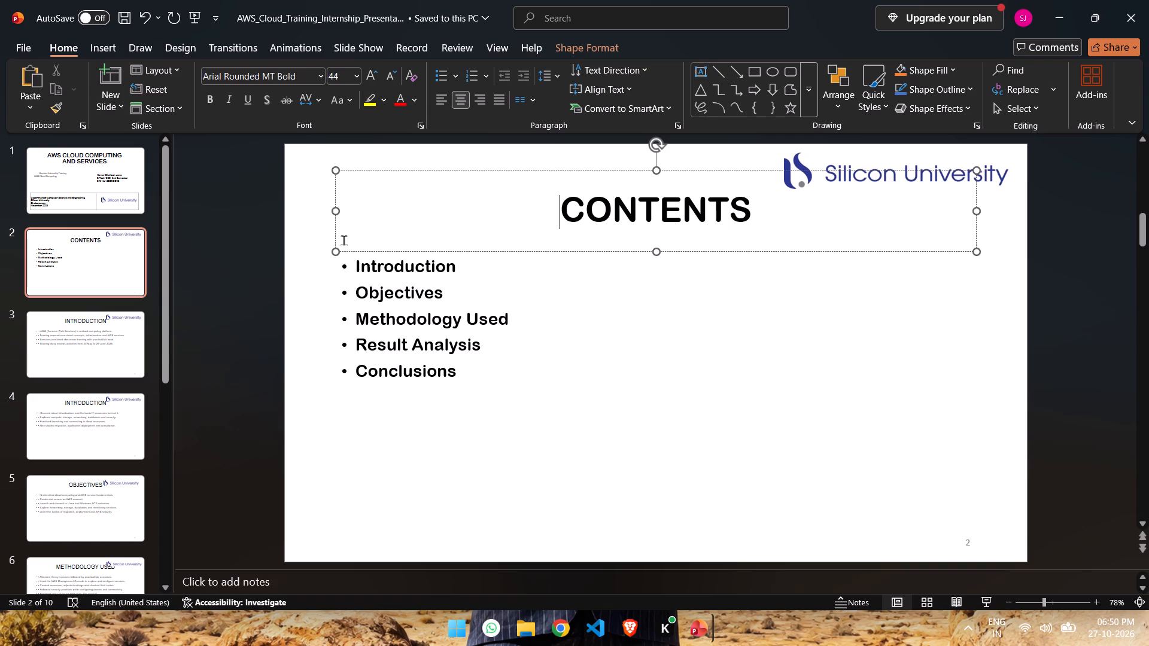
# Set the font of all five contents bullets on slide 2 to Calibri (Body).
pyautogui.click(725, 339)
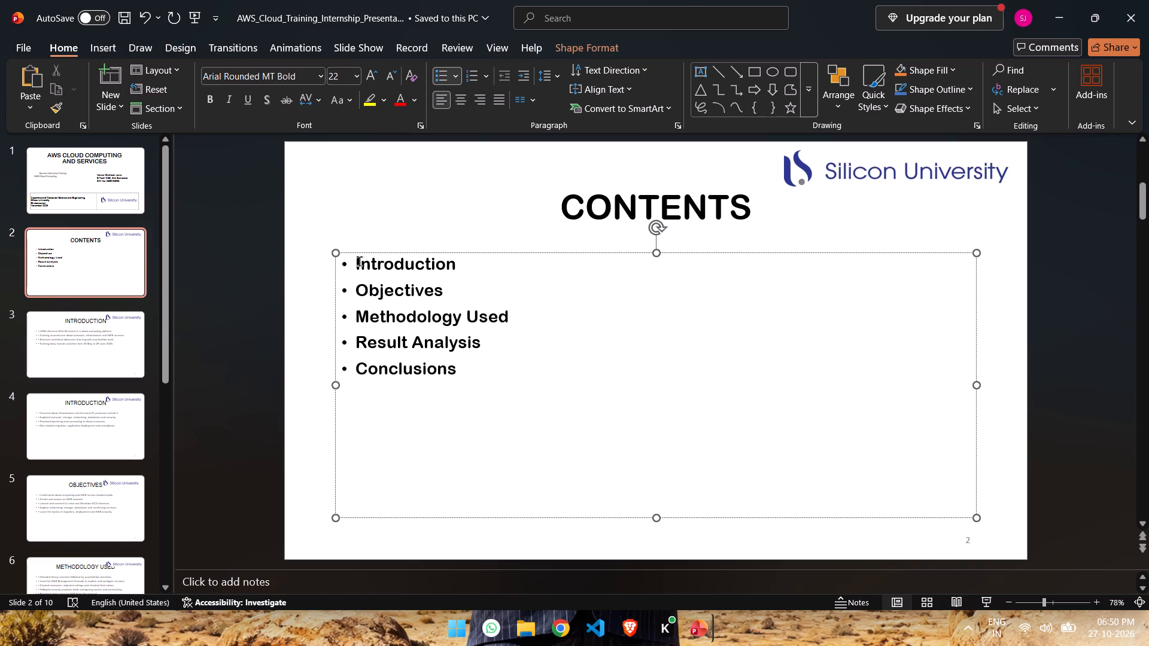
pyautogui.moveTo(355, 262); pyautogui.dragTo(428, 465)
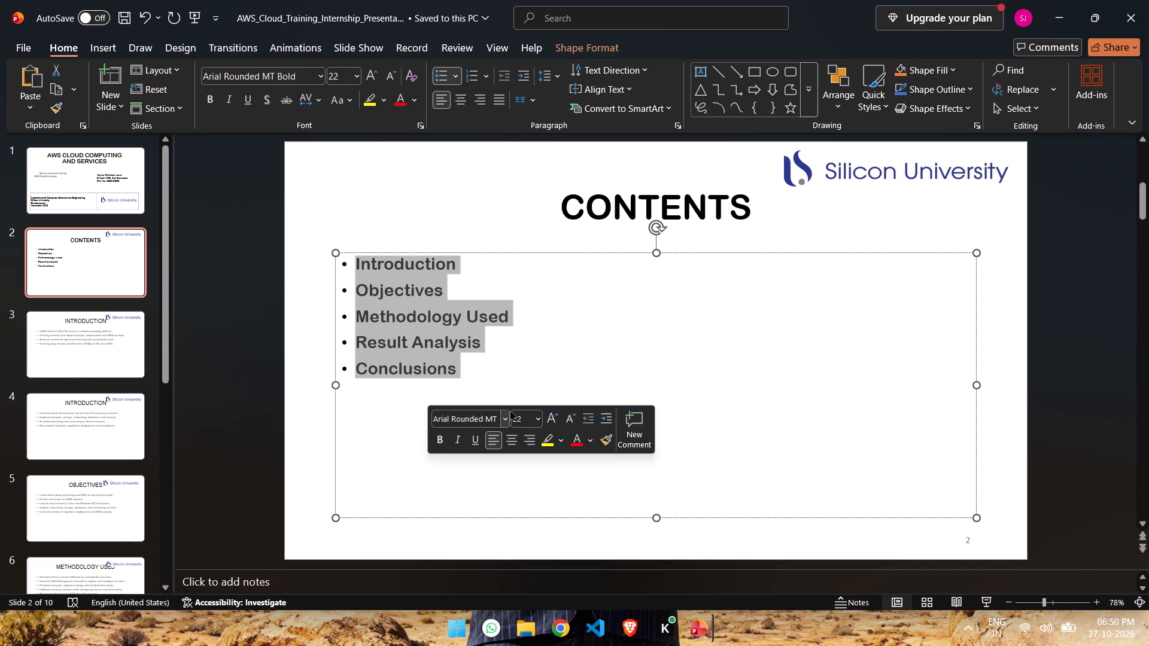
pyautogui.click(504, 420)
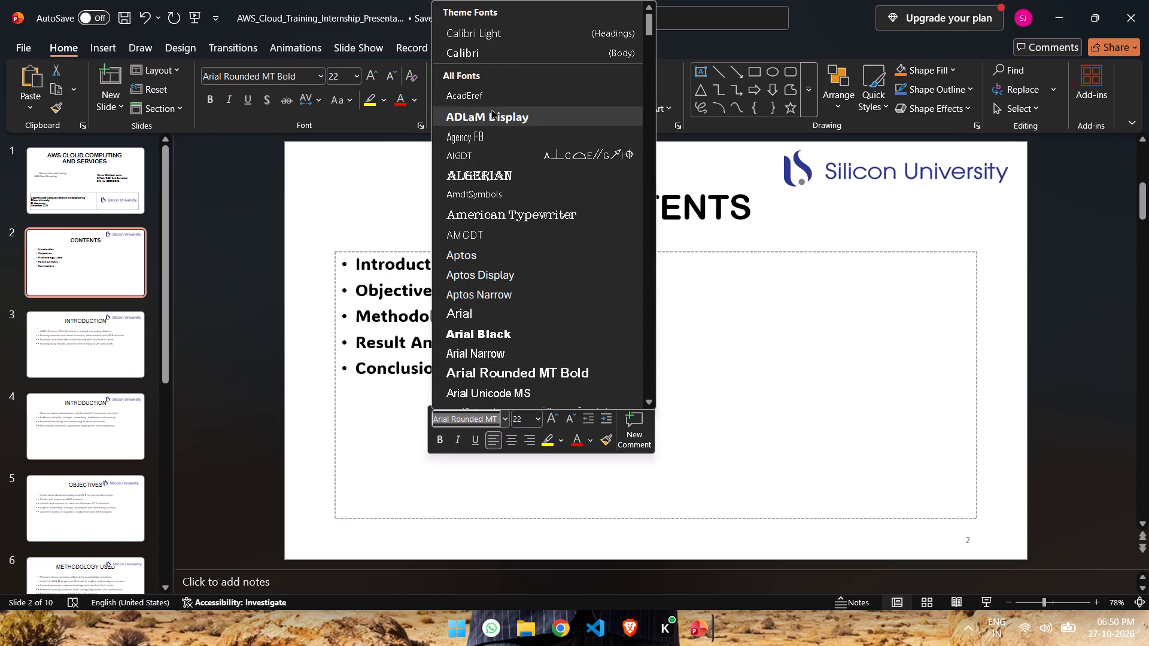
pyautogui.click(493, 52)
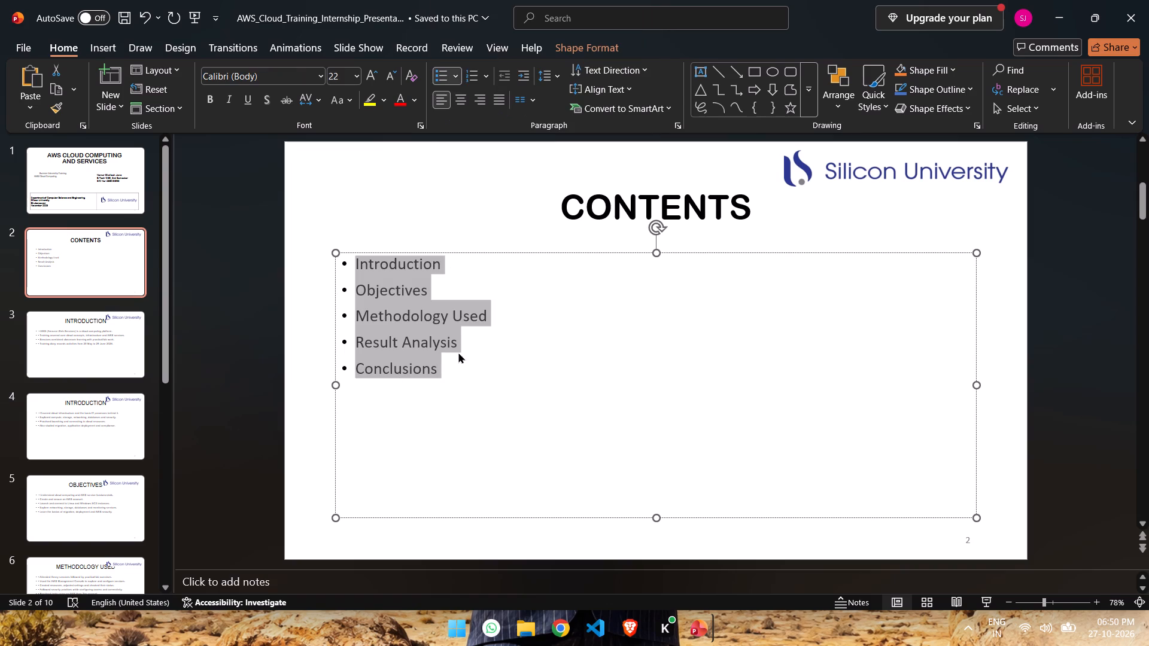
# Set all five contents bullets on slide 2 to font size 28 and make them bold.
pyautogui.click(462, 354)
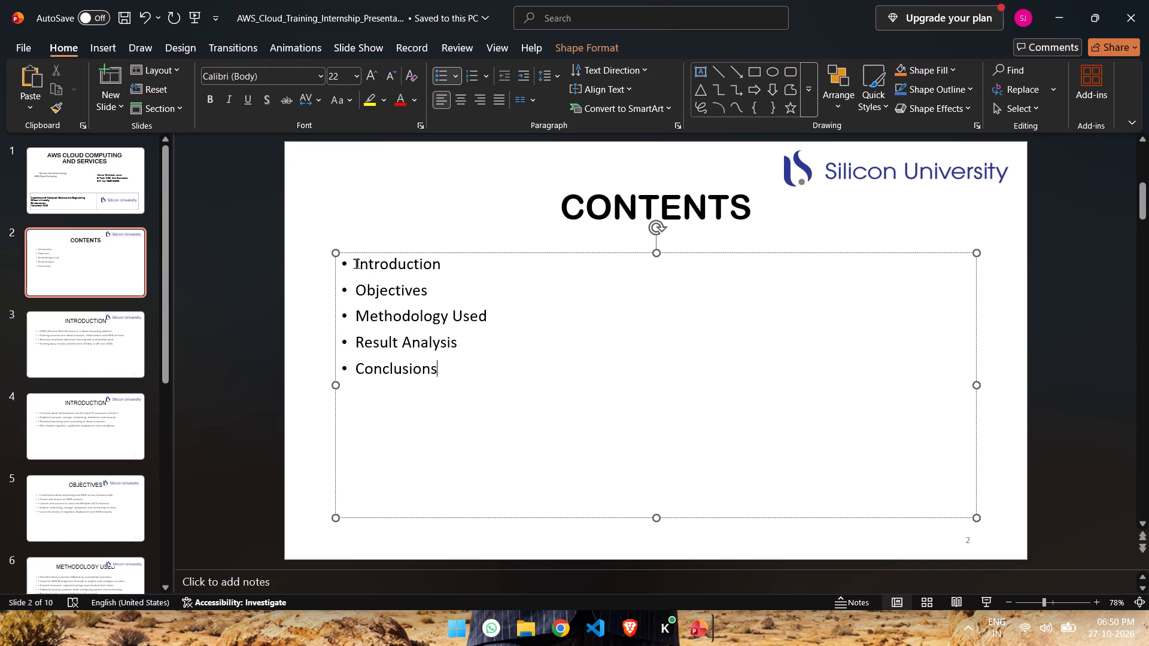
pyautogui.moveTo(352, 265); pyautogui.dragTo(403, 378)
pyautogui.click(516, 332)
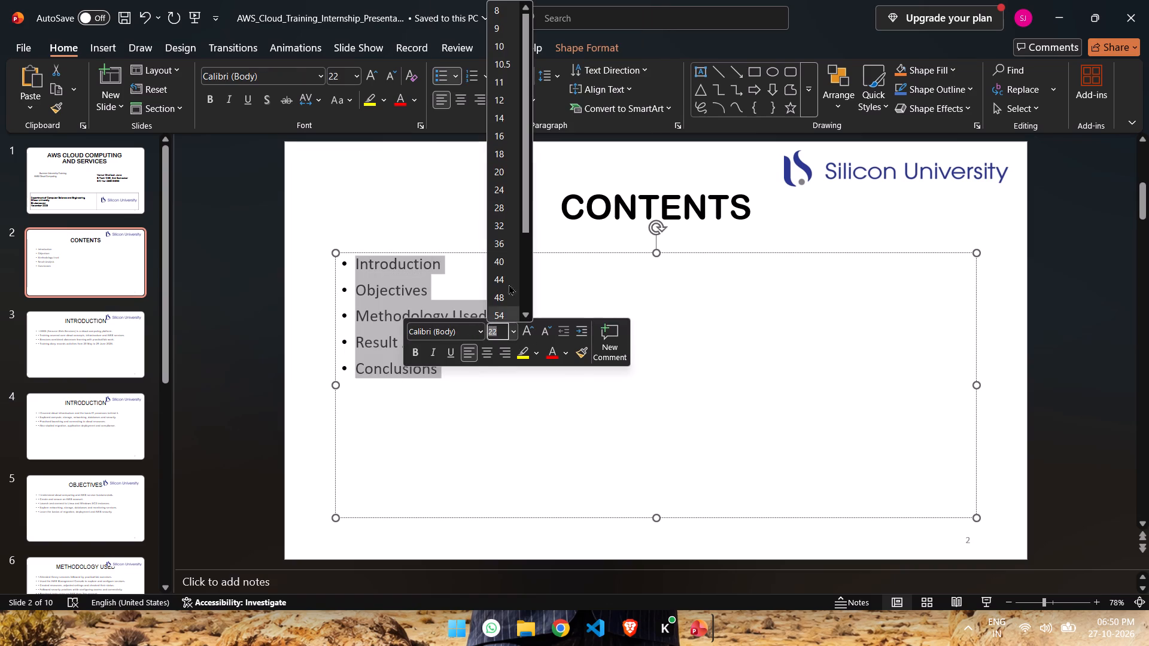
pyautogui.click(504, 202)
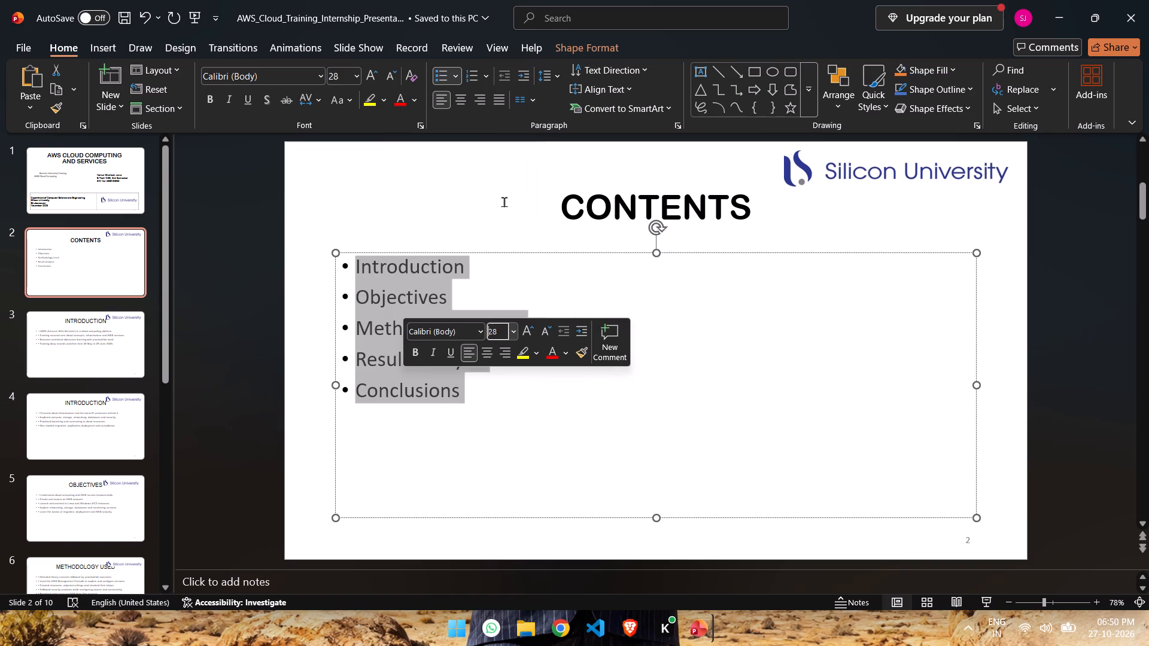
pyautogui.click(412, 353)
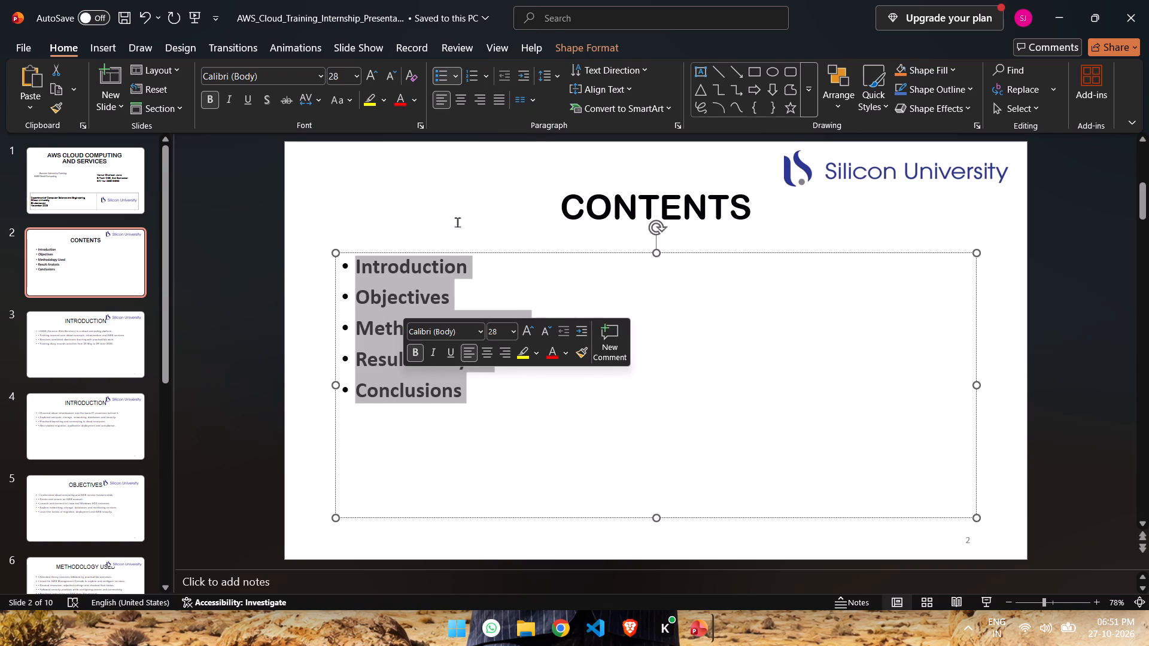
pyautogui.click(457, 220)
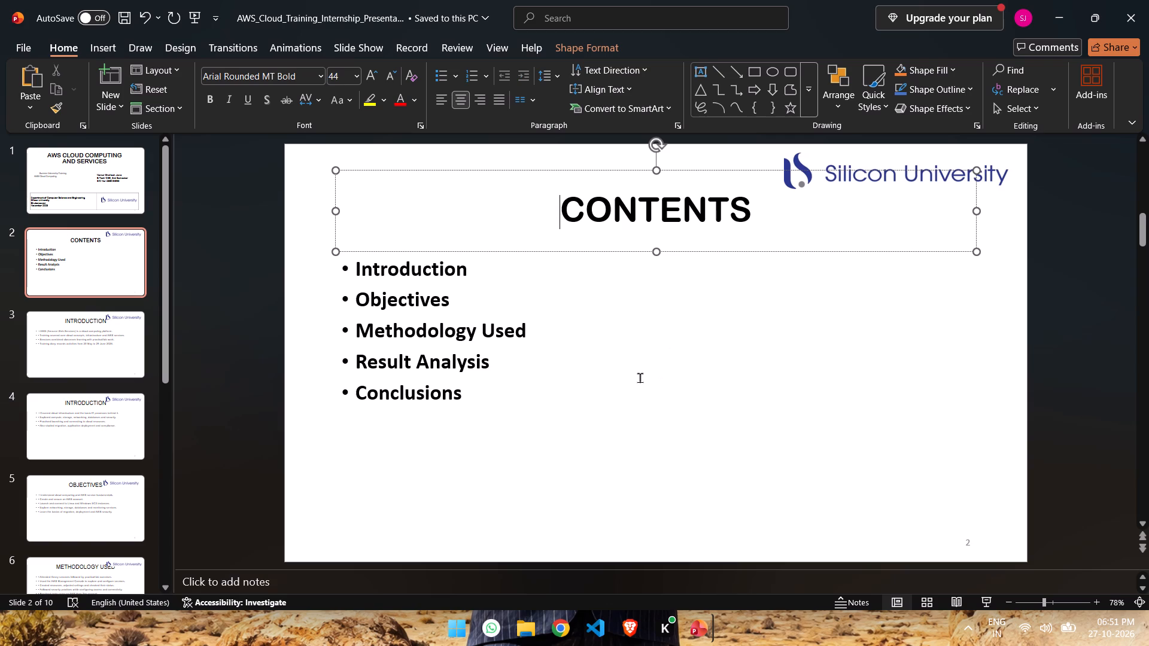
pyautogui.click(743, 404)
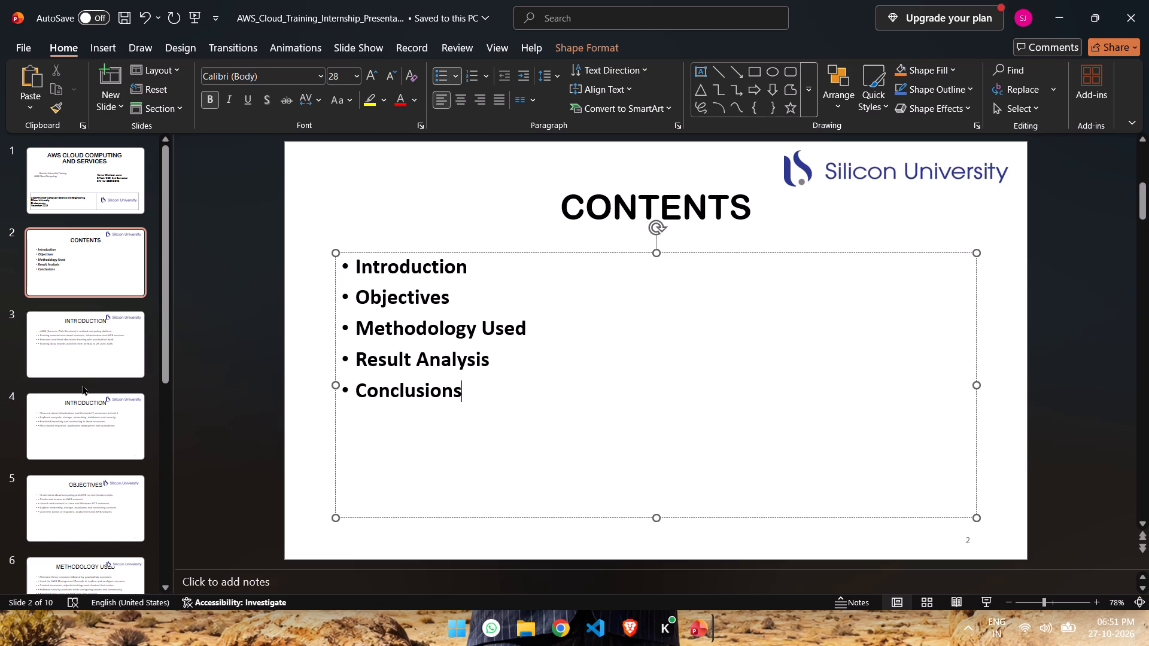
# Compare the deck's two Introduction slides with the Introduction and Objective slides in the college PPT template, returning to slide 3 of the deck.
pyautogui.click(66, 329)
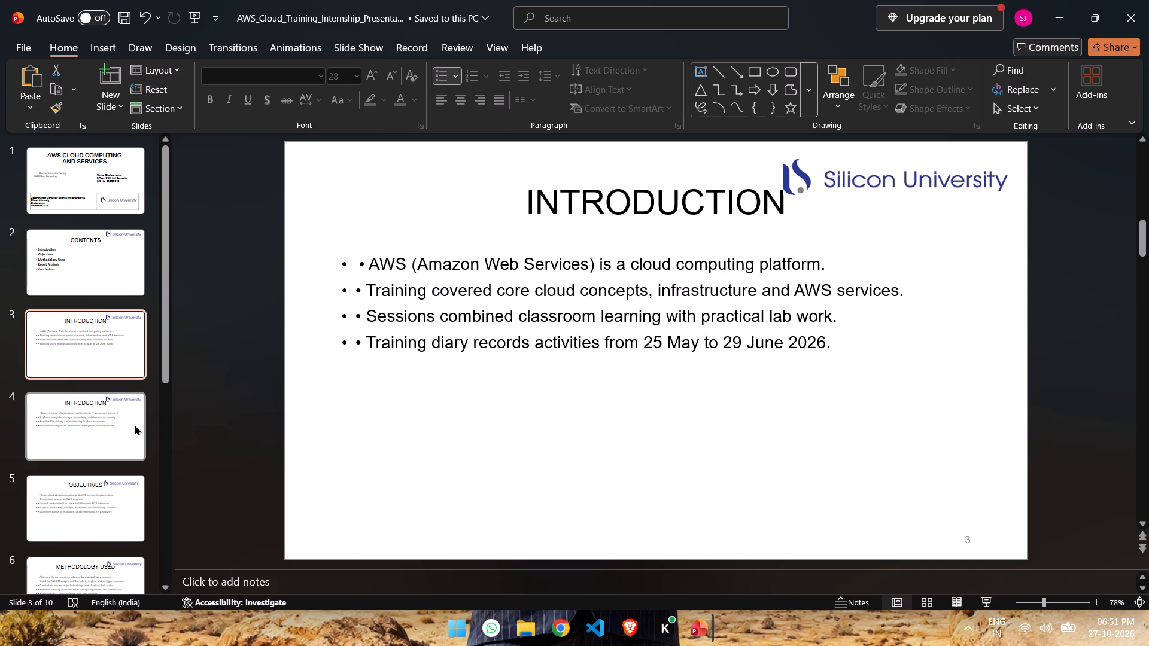
pyautogui.click(117, 414)
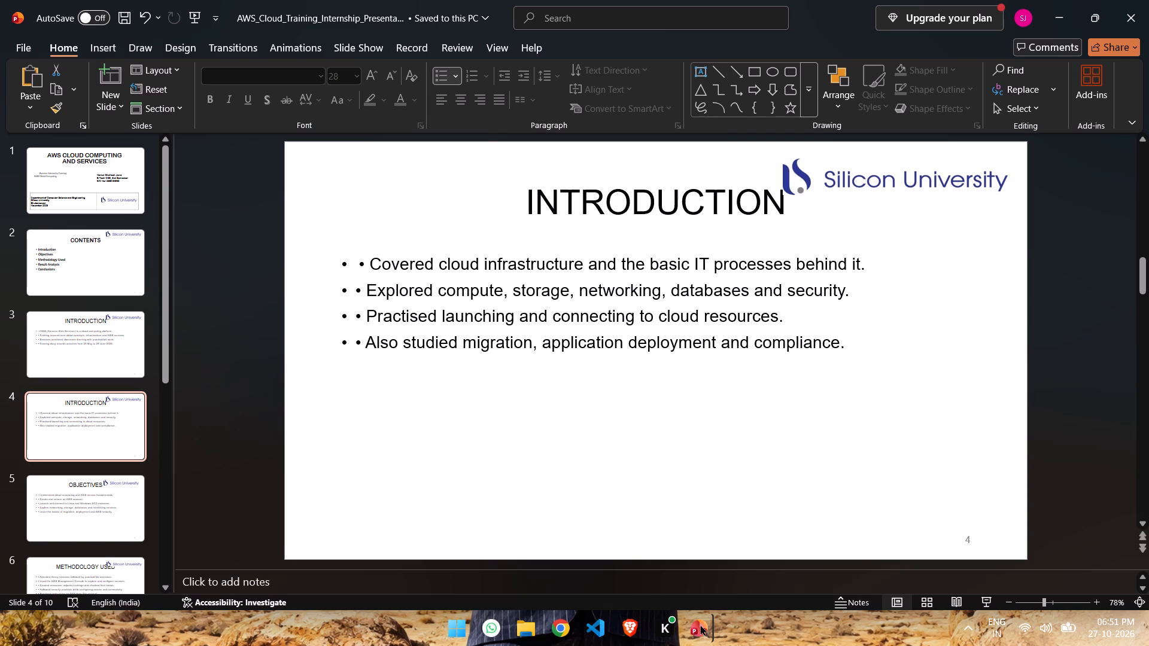
pyautogui.click(778, 551)
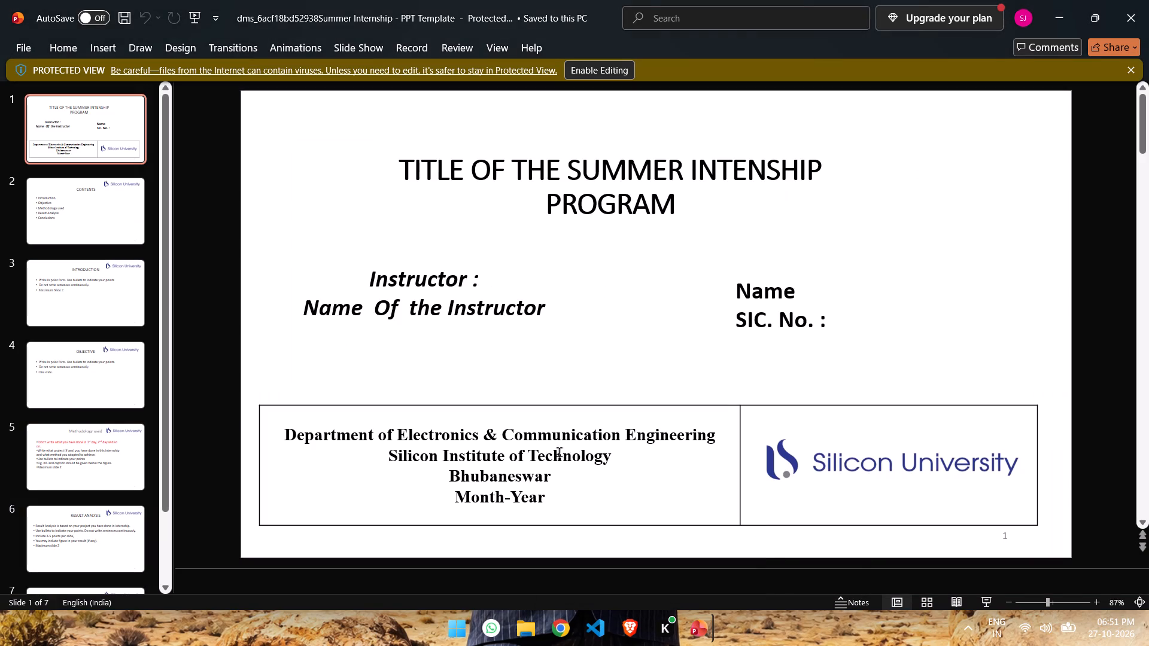
pyautogui.click(71, 290)
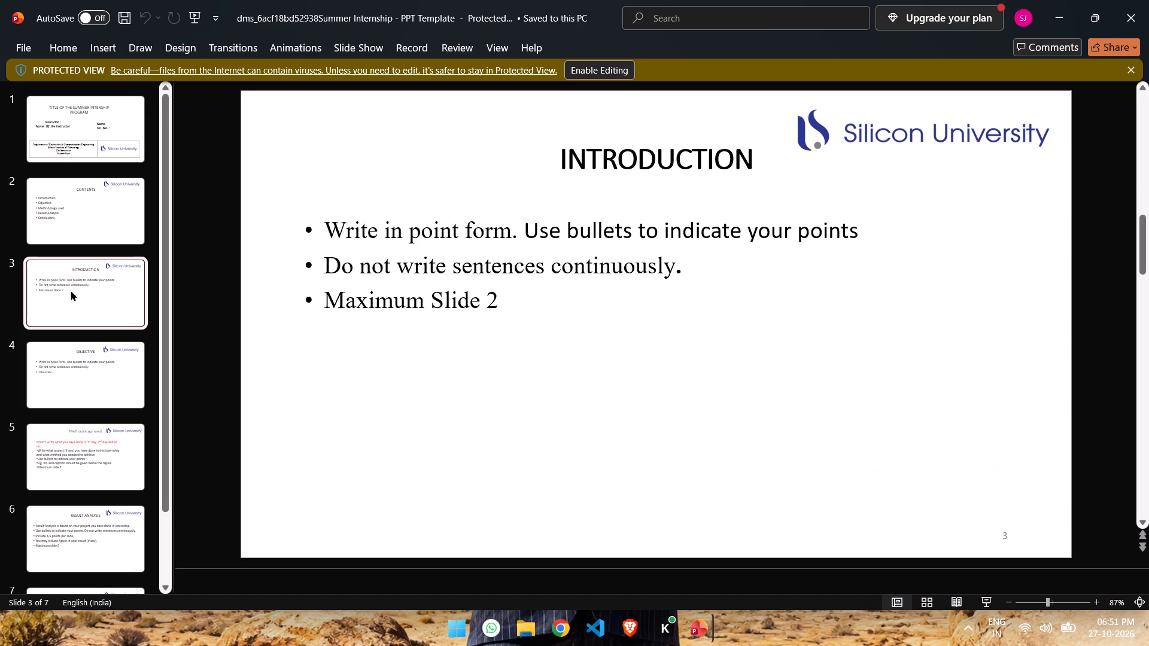
pyautogui.click(96, 373)
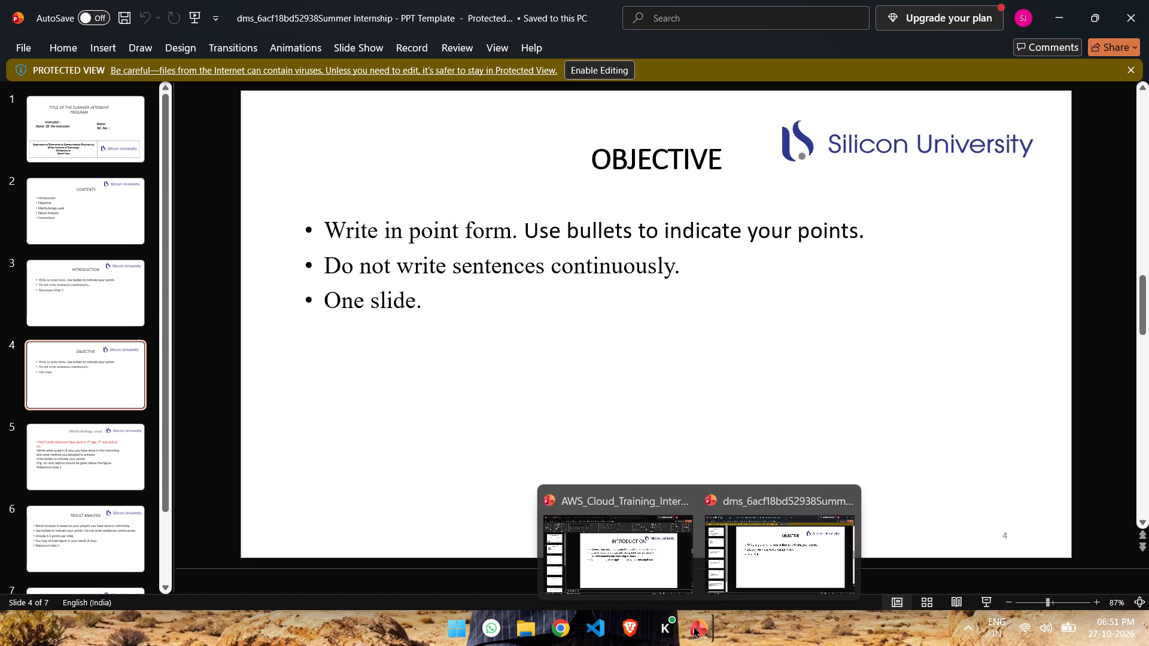
pyautogui.click(649, 564)
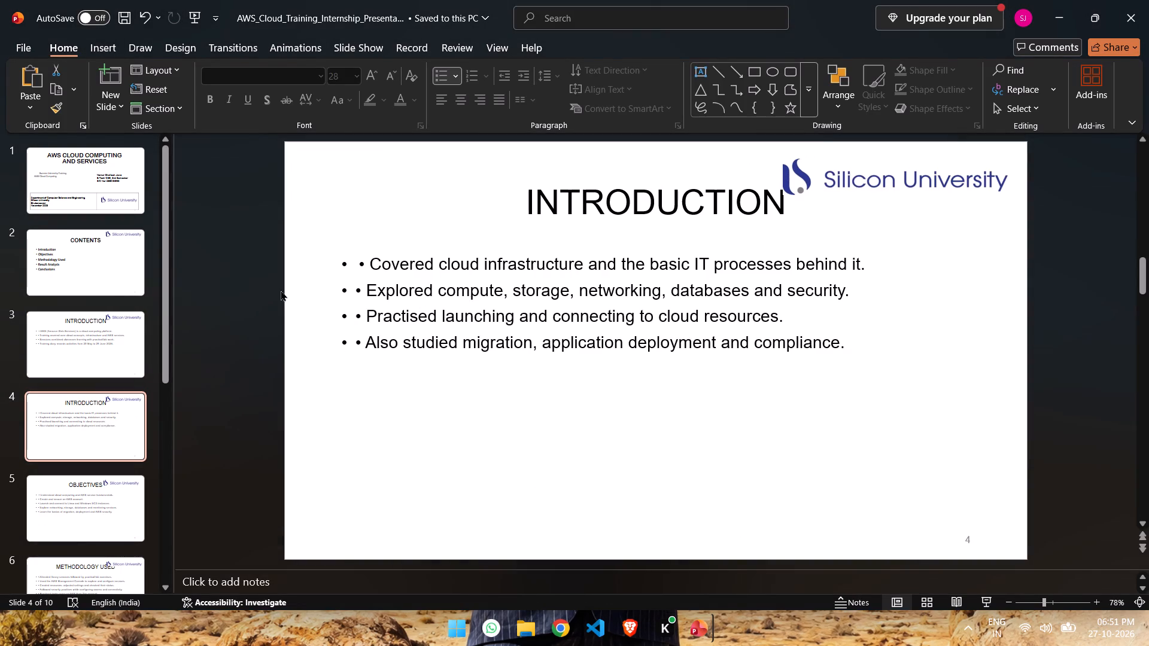
pyautogui.click(60, 362)
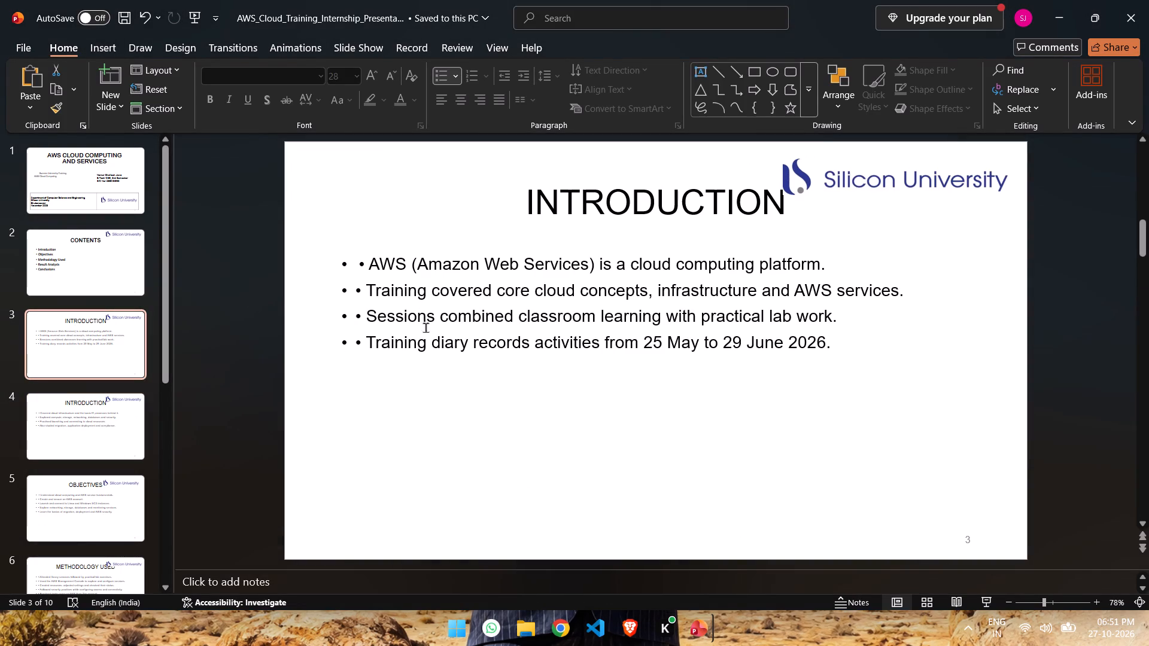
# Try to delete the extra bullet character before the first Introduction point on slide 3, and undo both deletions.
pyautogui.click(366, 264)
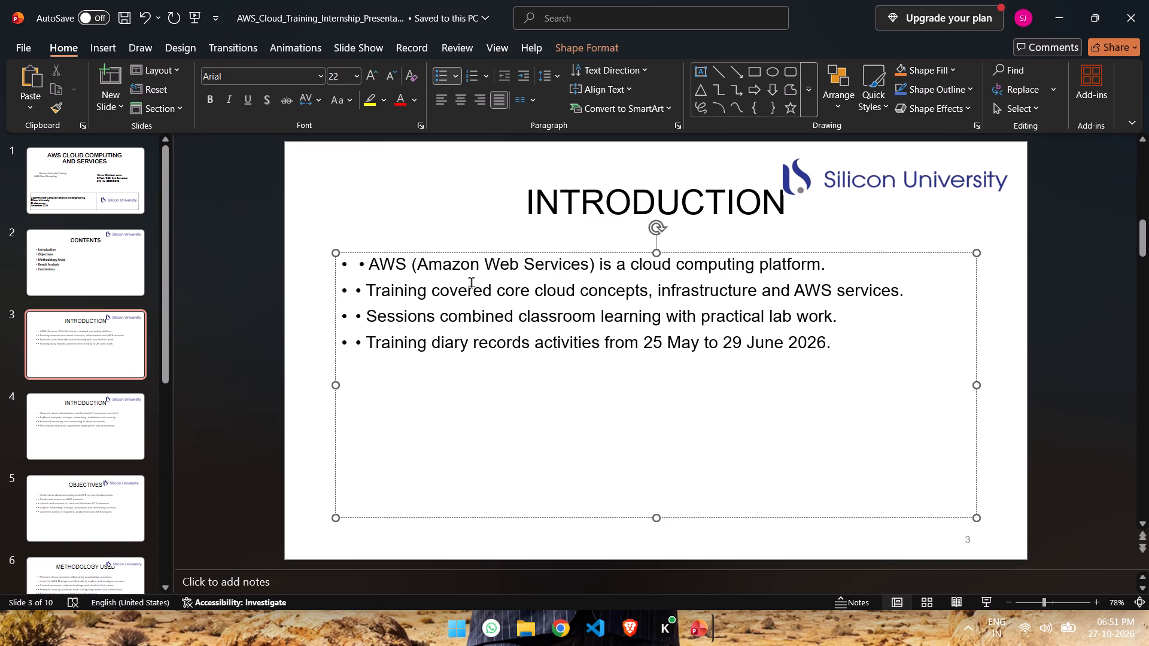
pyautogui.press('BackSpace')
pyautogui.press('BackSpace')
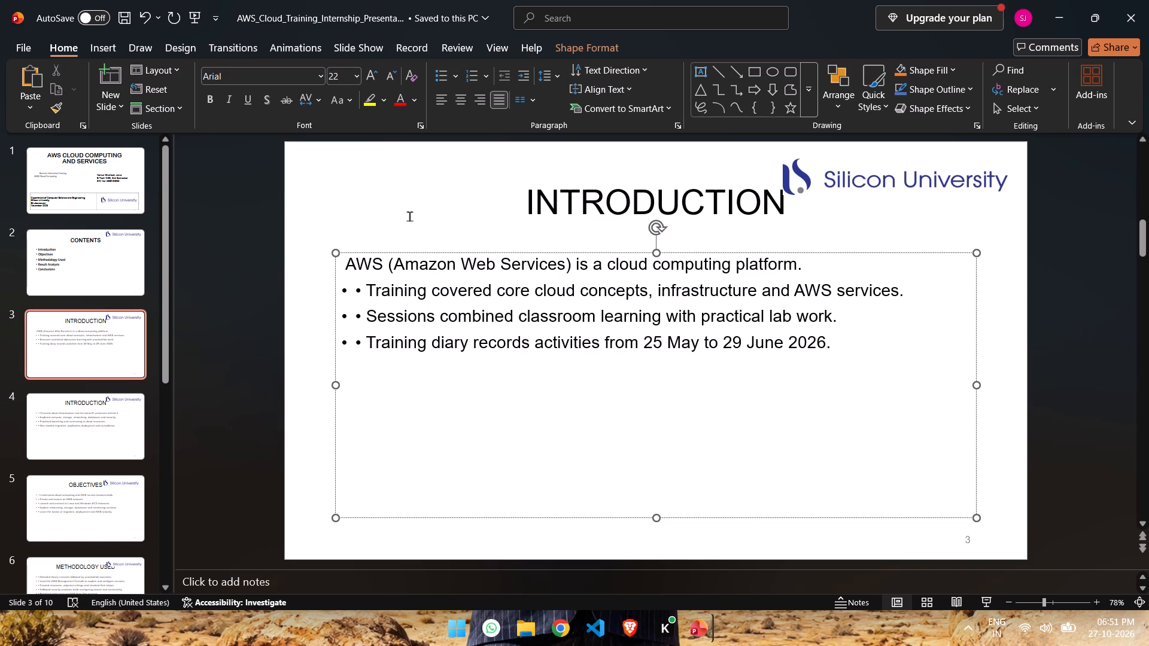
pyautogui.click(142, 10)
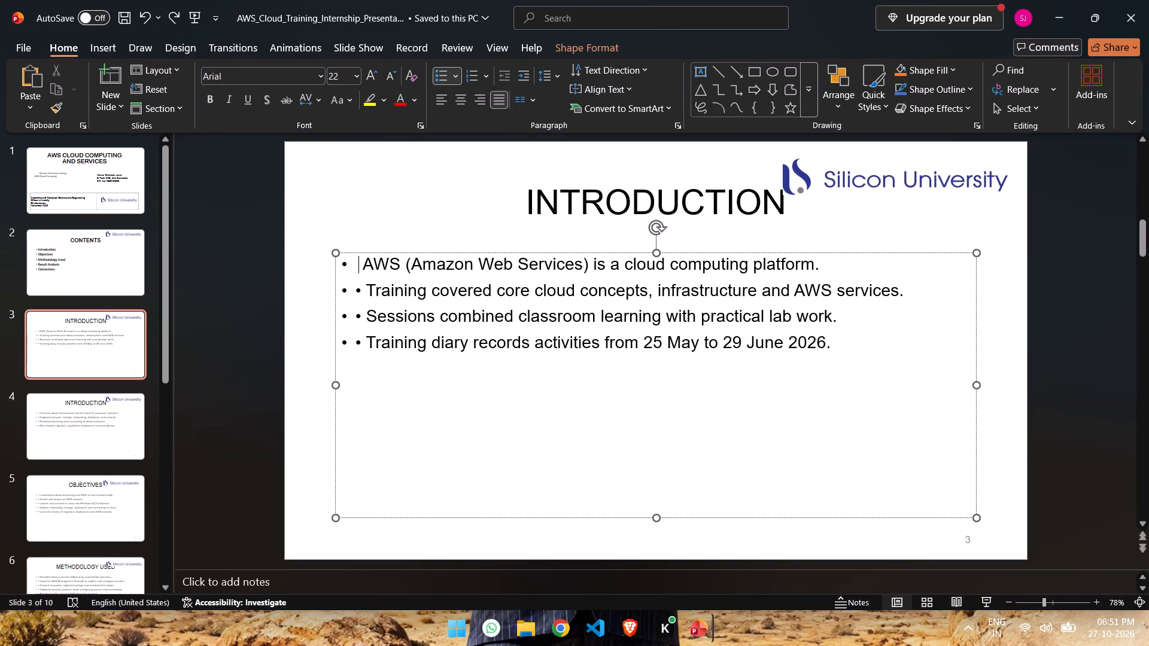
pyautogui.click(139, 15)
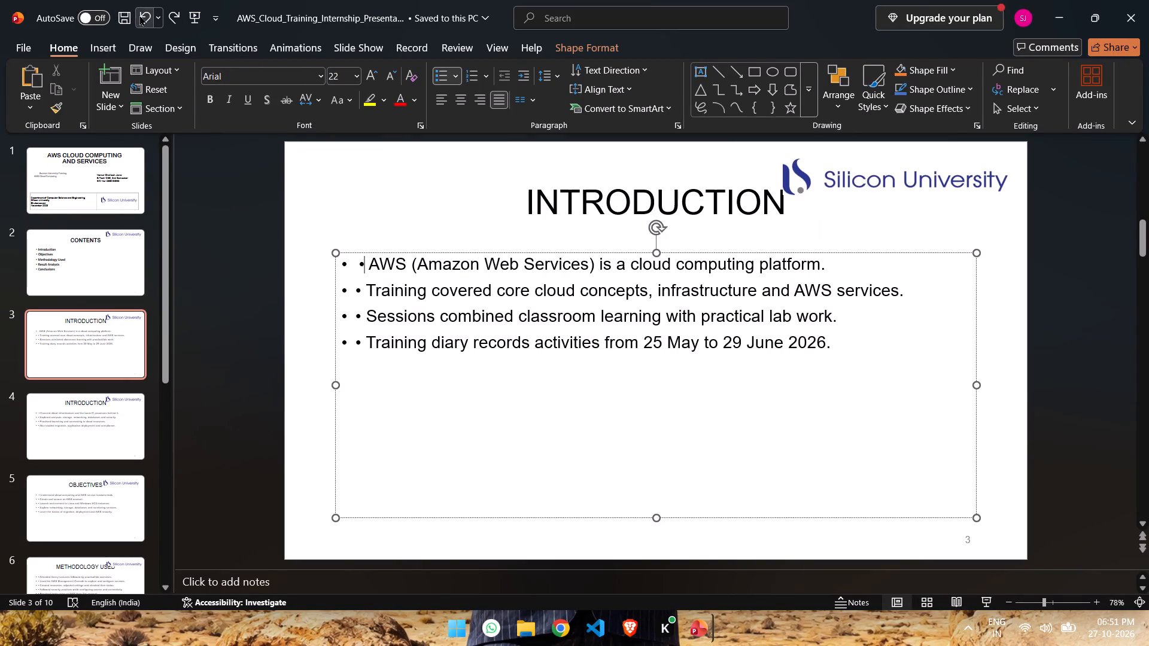
# Remove the doubled bullet from each of the four Introduction points on slide 3, leaving a single bullet per line.
pyautogui.press('Left')
pyautogui.press('BackSpace')
pyautogui.press('Down')
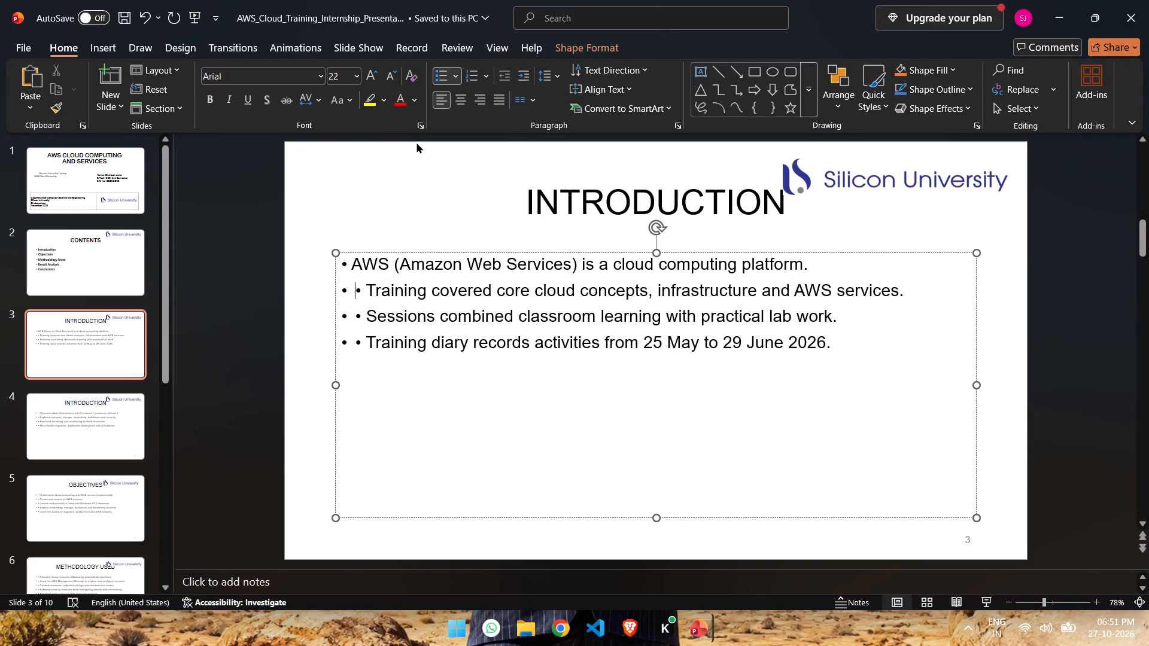
pyautogui.press('BackSpace')
pyautogui.press('Down')
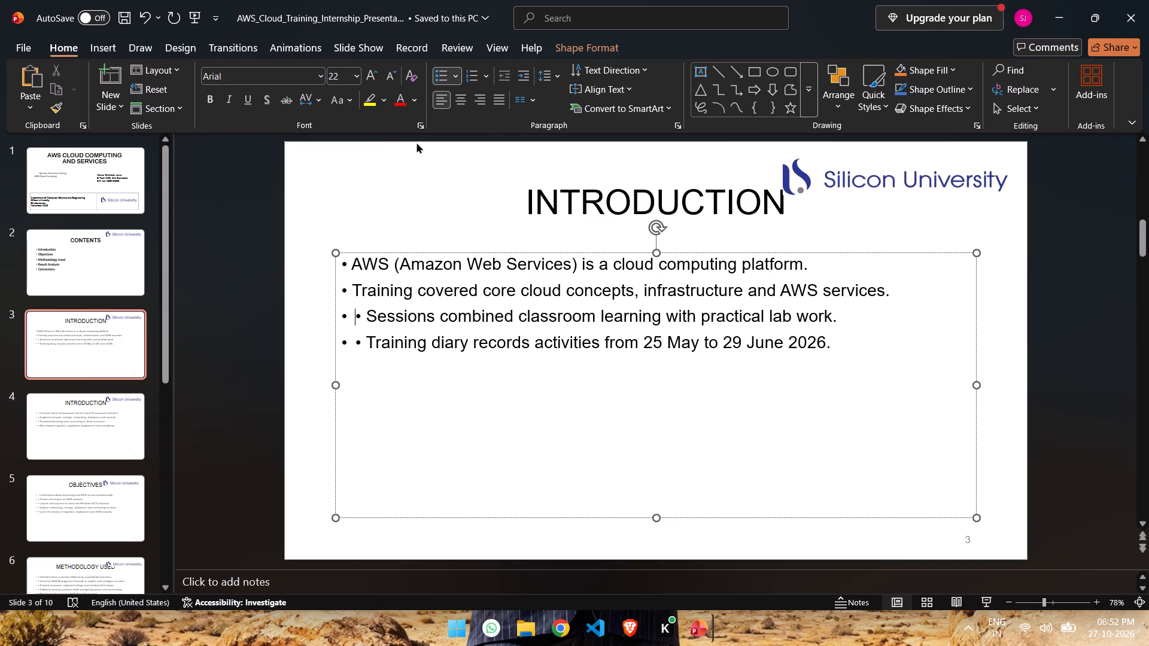
pyautogui.press('BackSpace')
pyautogui.press('Down')
pyautogui.press('\\')
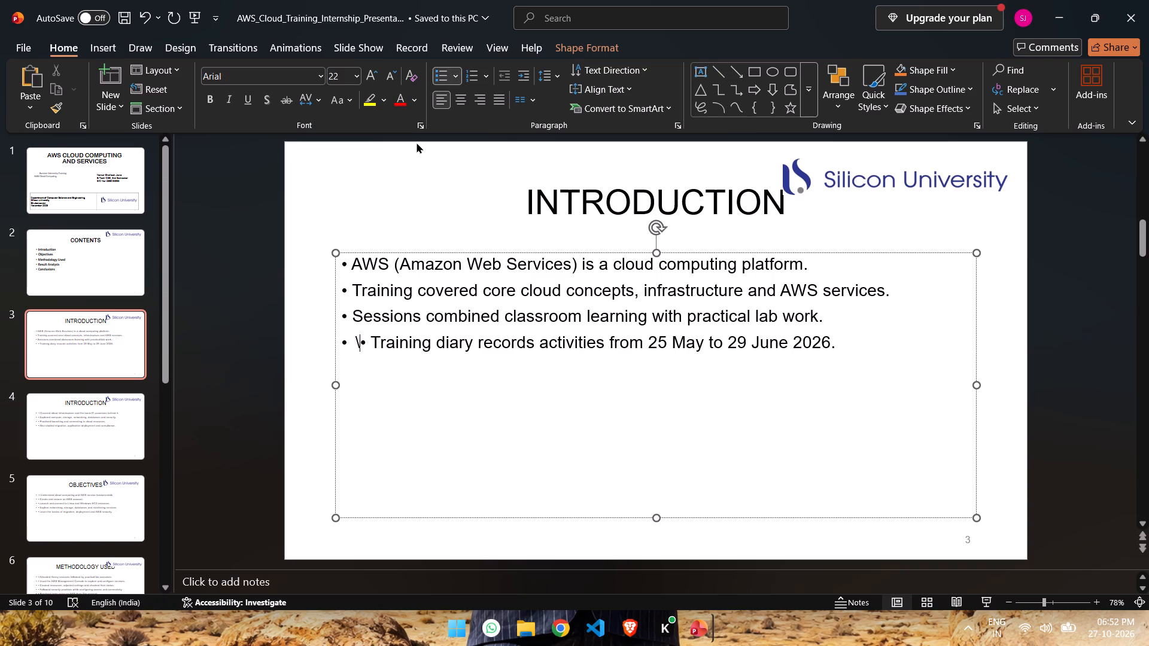
pyautogui.press('BackSpace')
pyautogui.press('BackSpace')
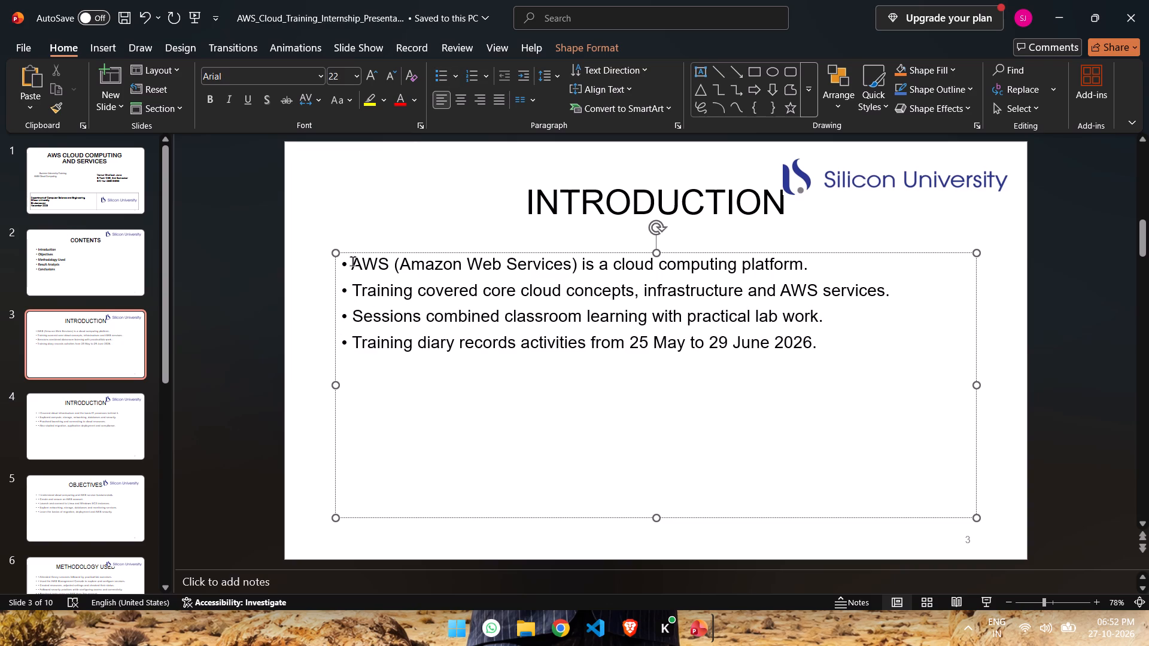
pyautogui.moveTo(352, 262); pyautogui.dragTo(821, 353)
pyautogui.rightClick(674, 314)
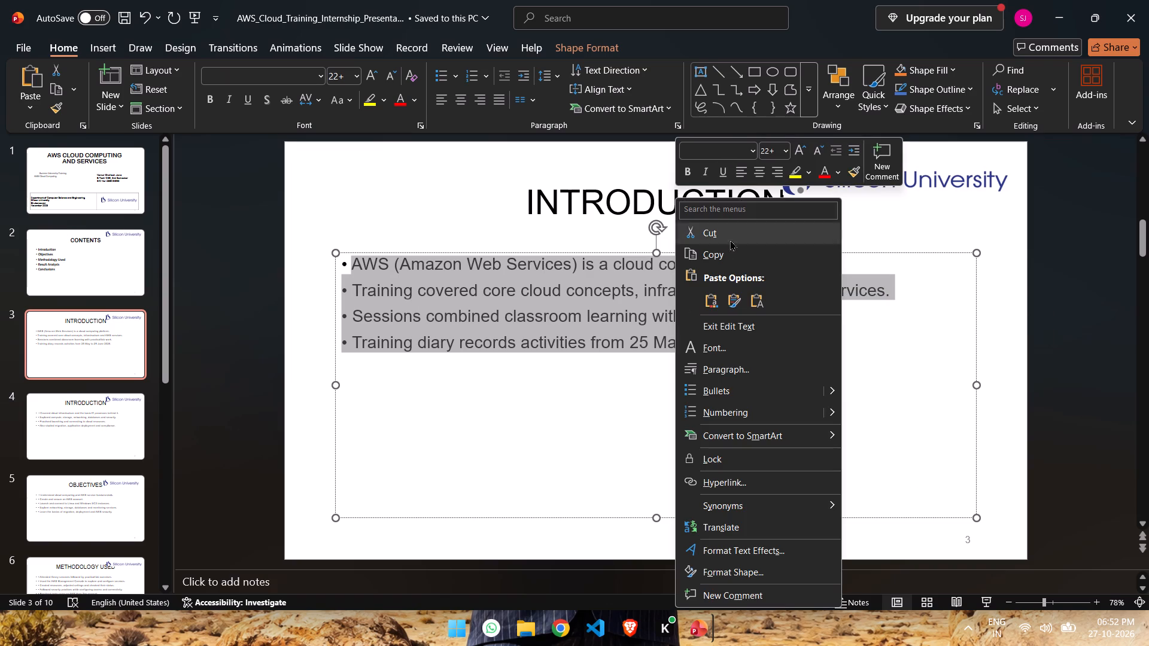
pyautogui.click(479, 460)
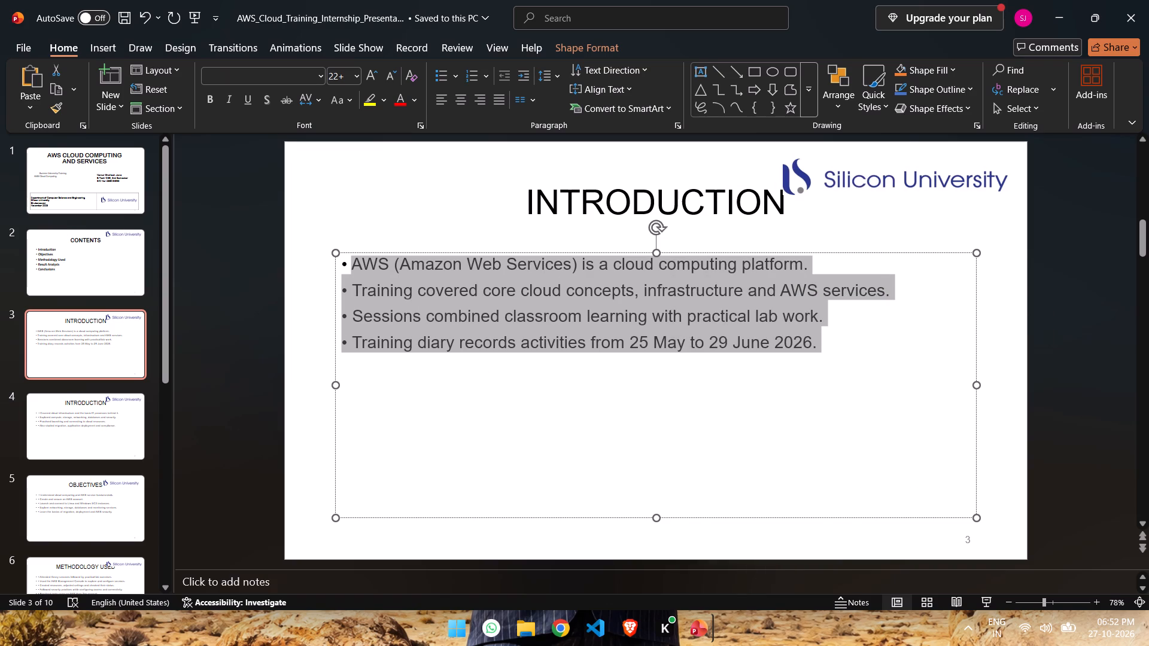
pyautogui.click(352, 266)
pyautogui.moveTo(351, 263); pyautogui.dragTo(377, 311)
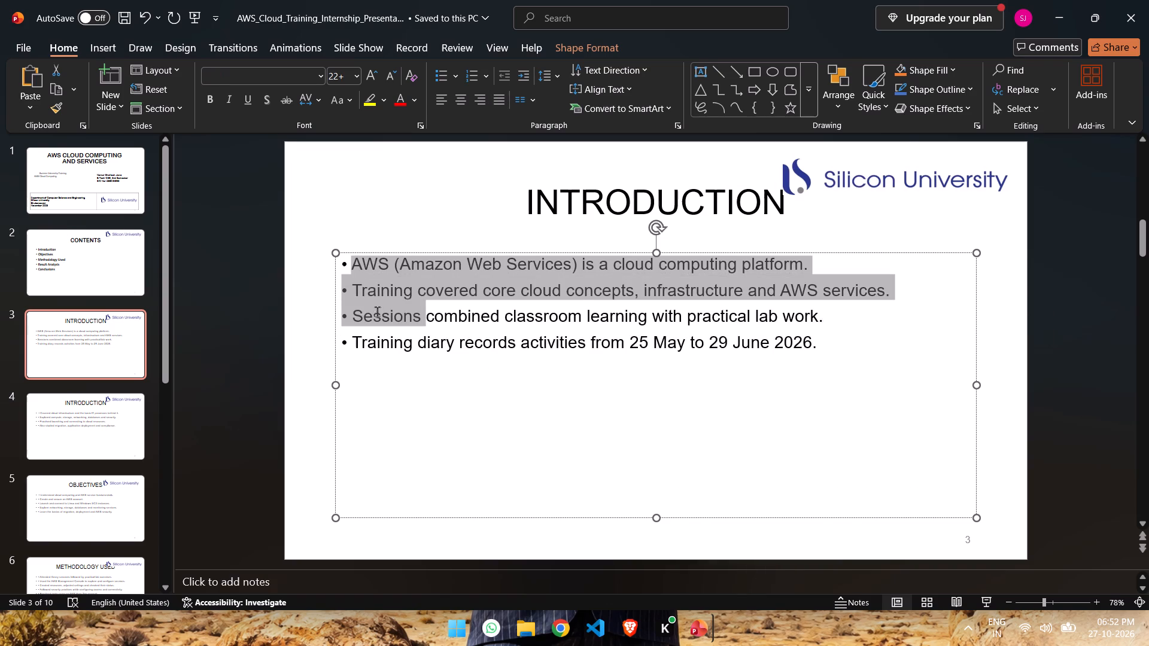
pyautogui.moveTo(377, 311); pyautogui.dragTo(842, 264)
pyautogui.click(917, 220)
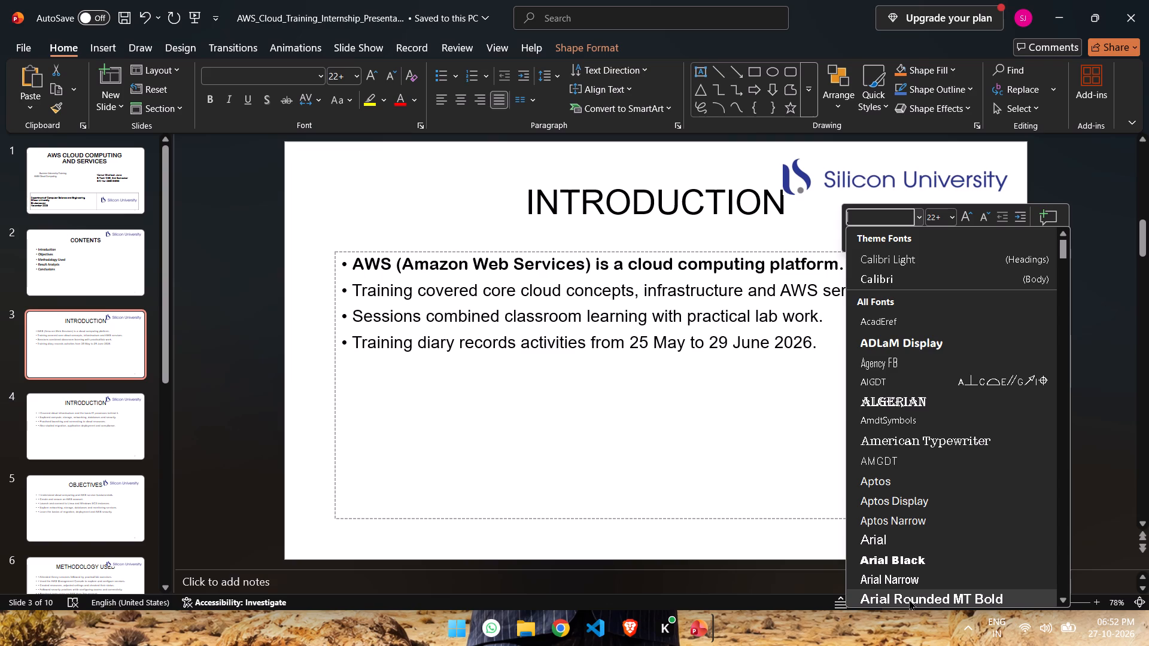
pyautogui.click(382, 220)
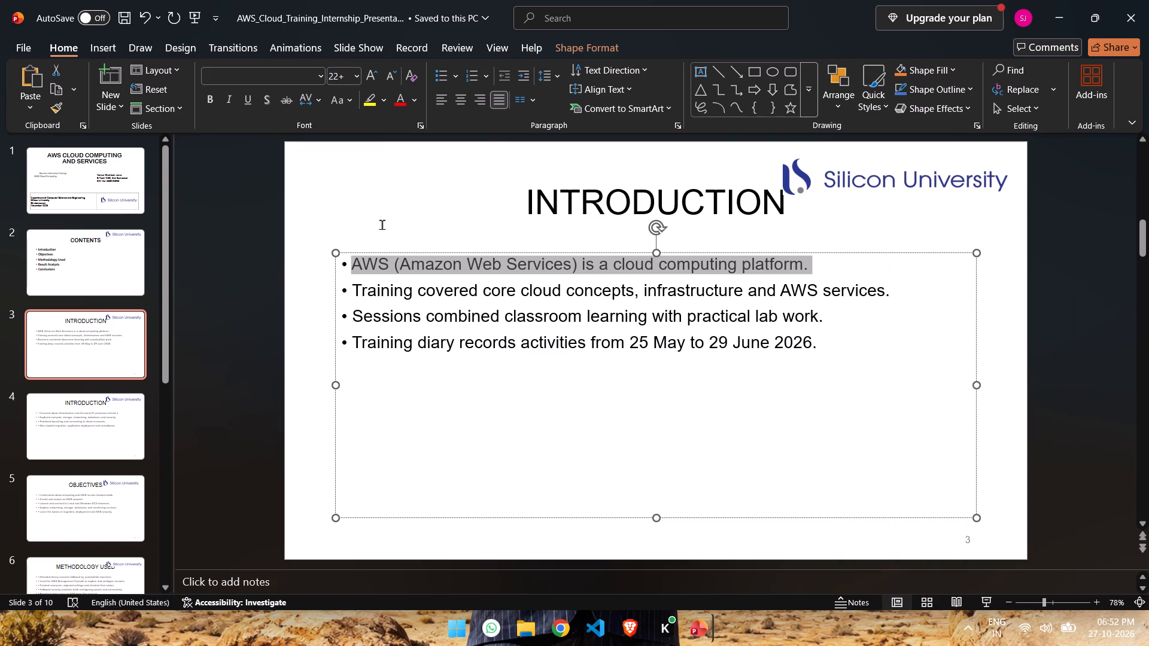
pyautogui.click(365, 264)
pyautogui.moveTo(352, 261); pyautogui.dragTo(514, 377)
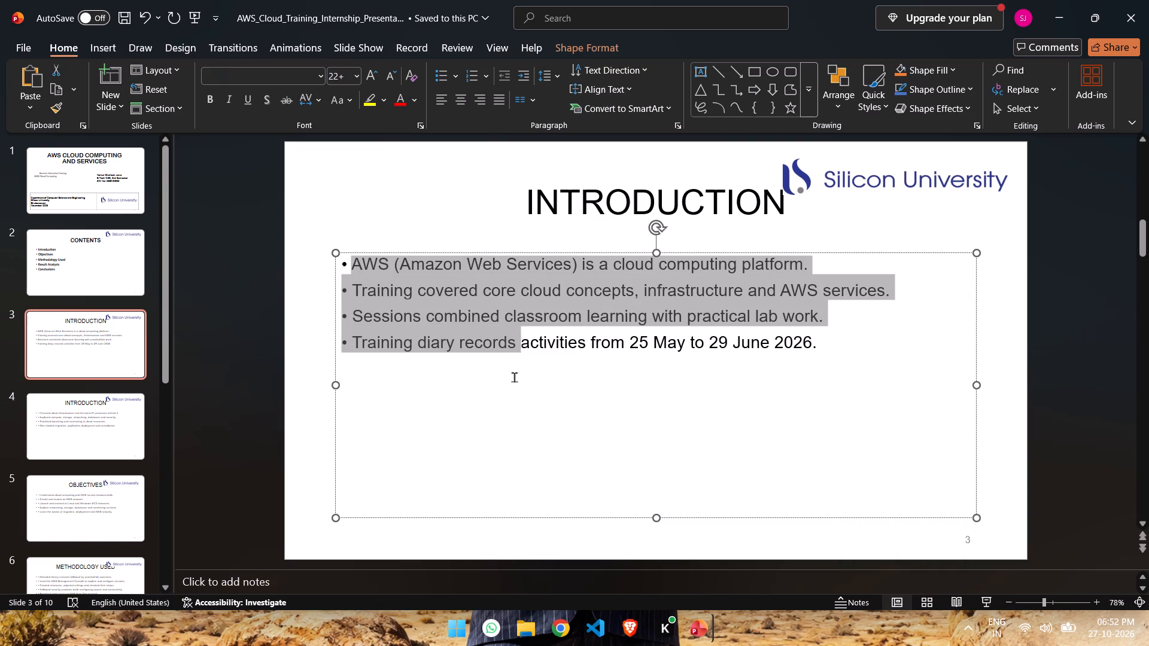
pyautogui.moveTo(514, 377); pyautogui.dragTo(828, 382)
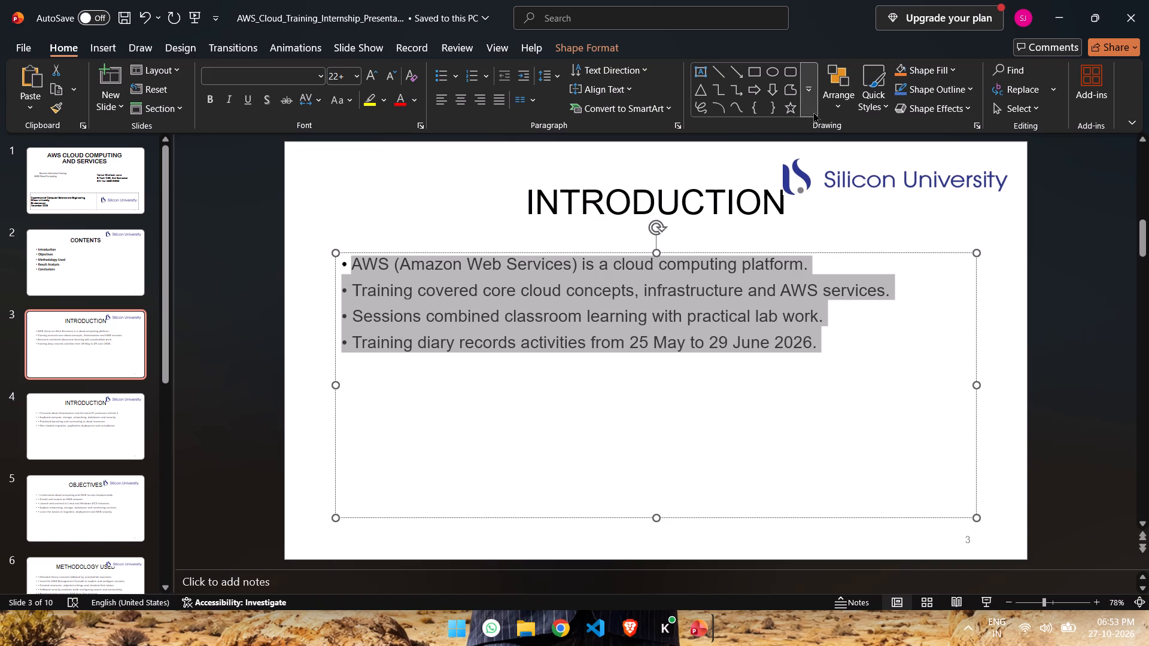
# Change the font of all four Introduction points on slide 3 to Arial Rounded MT Bold.
pyautogui.click(603, 318)
pyautogui.moveTo(349, 260); pyautogui.dragTo(360, 268)
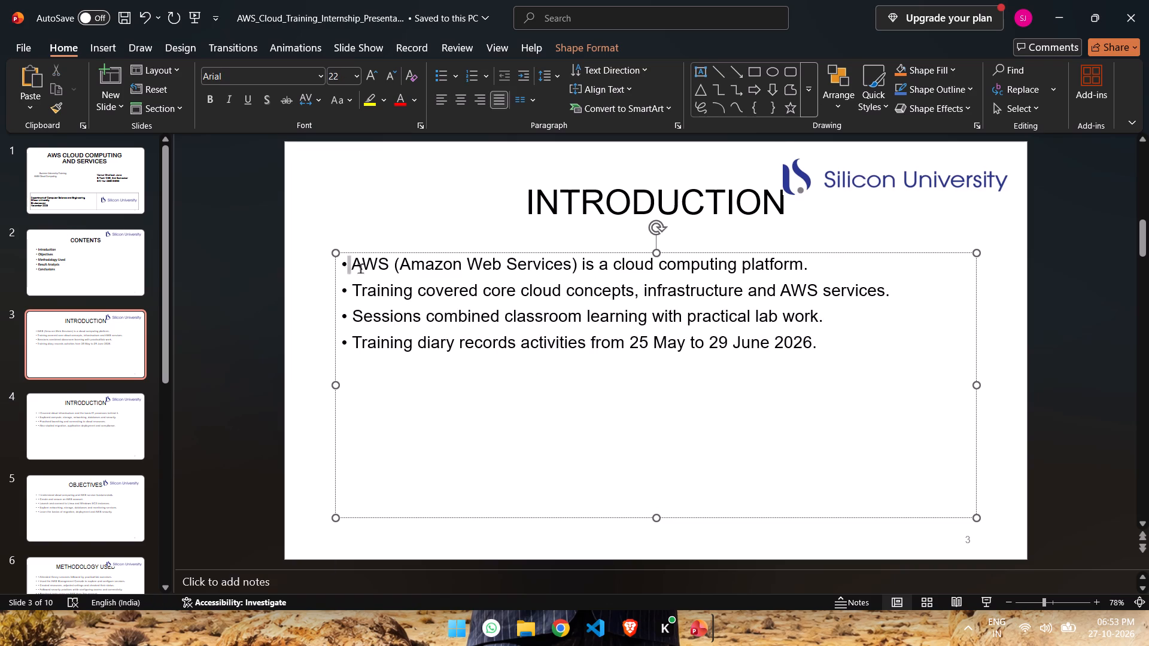
pyautogui.moveTo(360, 268); pyautogui.dragTo(816, 342)
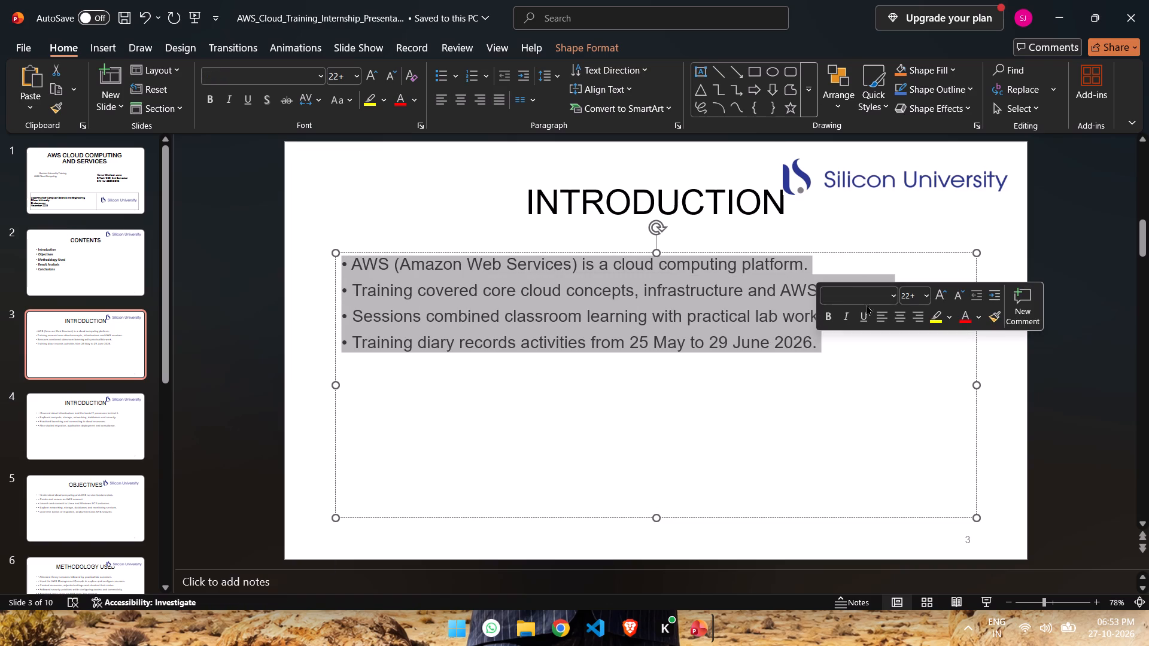
pyautogui.click(892, 298)
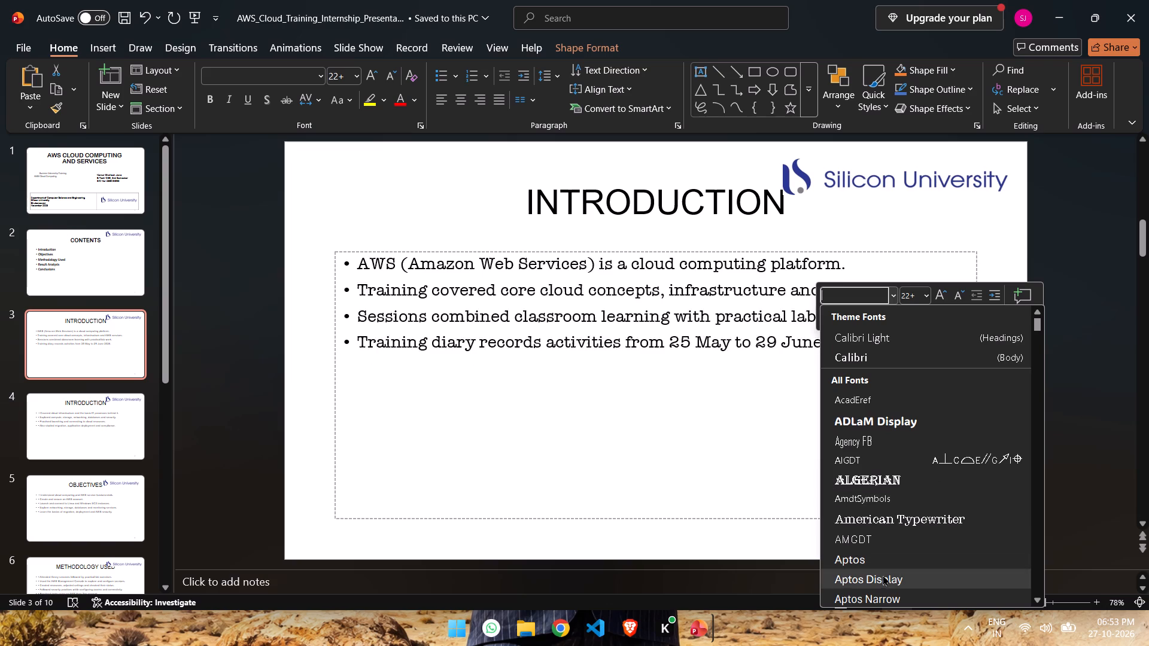
pyautogui.scroll(-3, 873, 589)
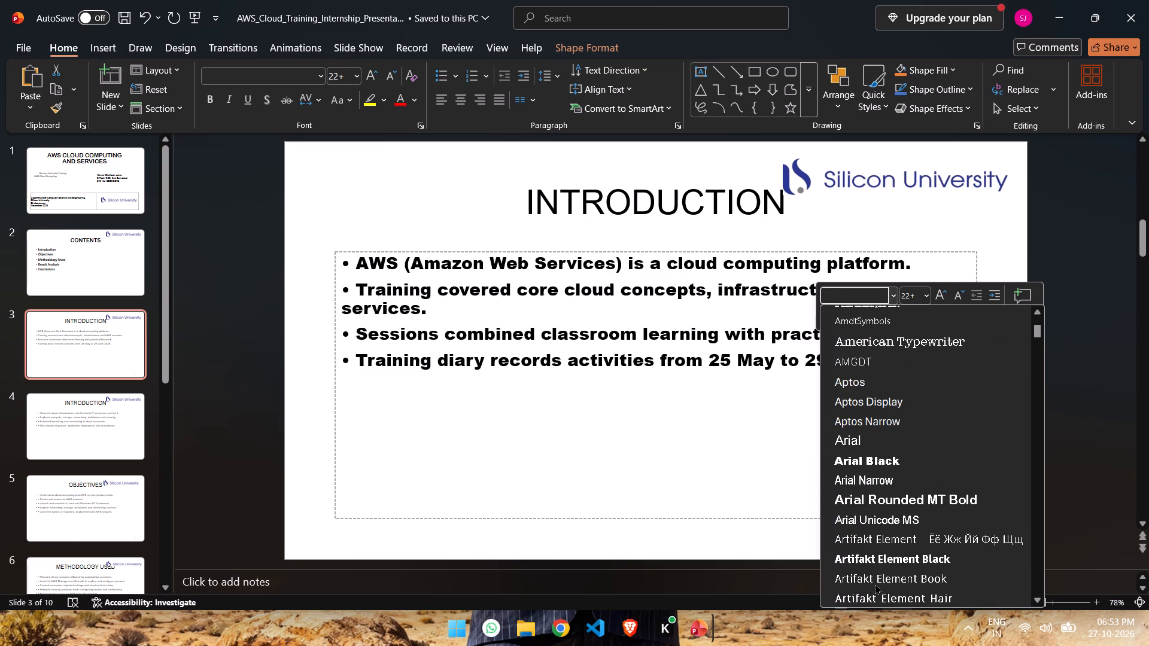
pyautogui.click(871, 495)
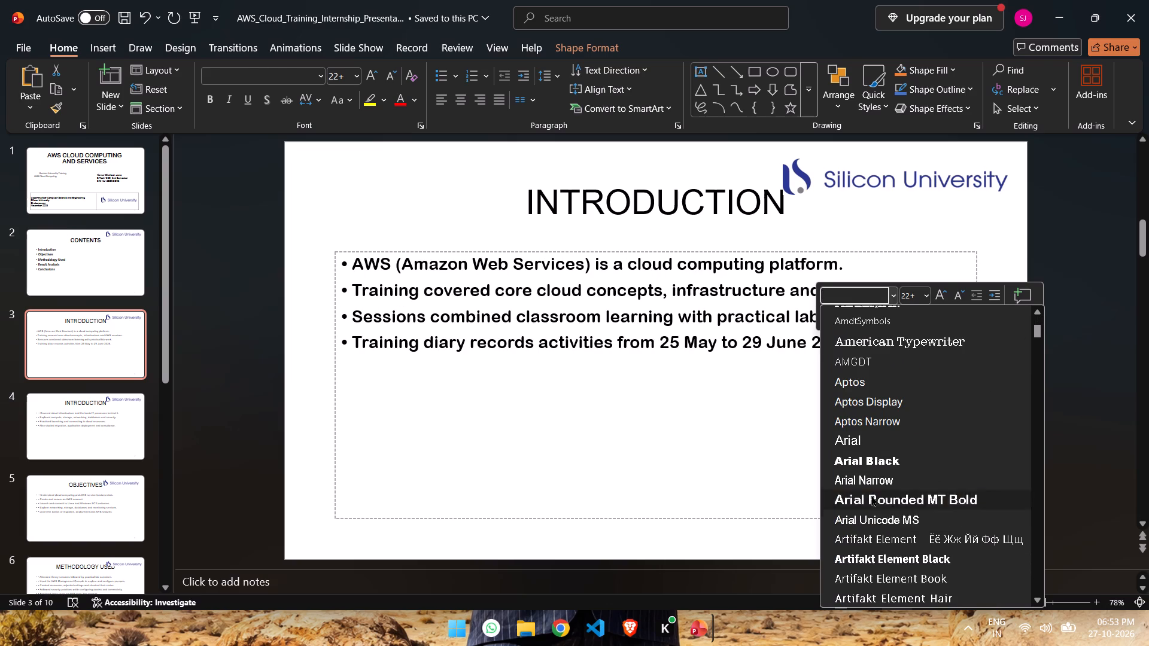
pyautogui.click(500, 230)
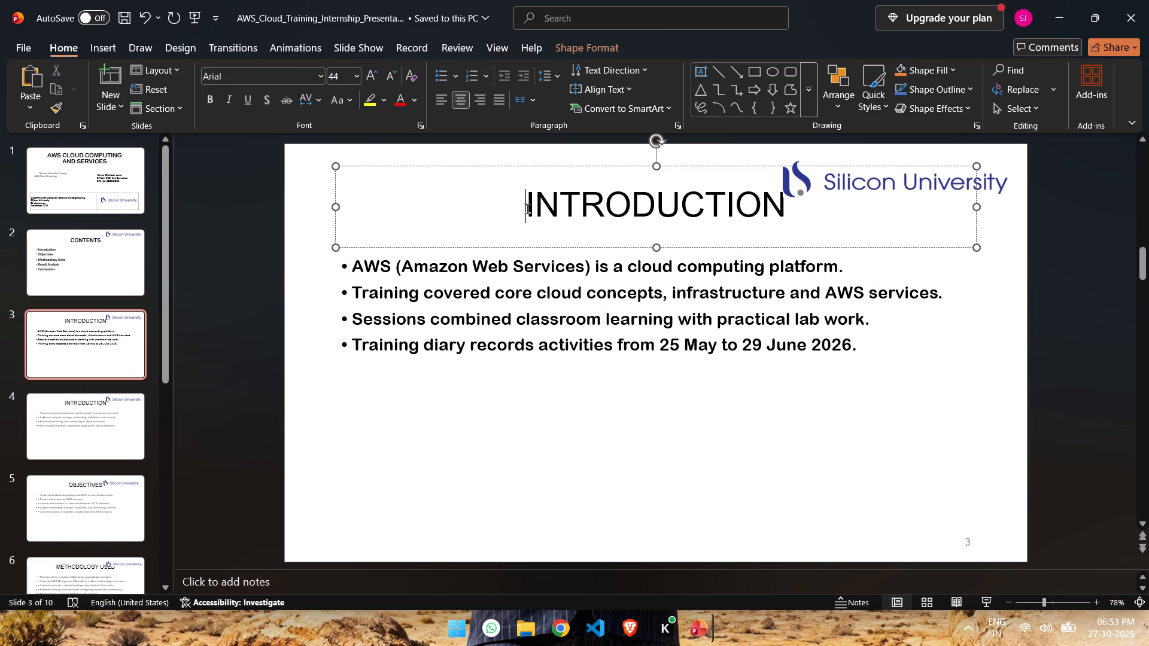
# Move the Silicon University logo on slide 3 slightly up and right, clear of the title, and compare its placement with the Contents slide.
pyautogui.click(980, 486)
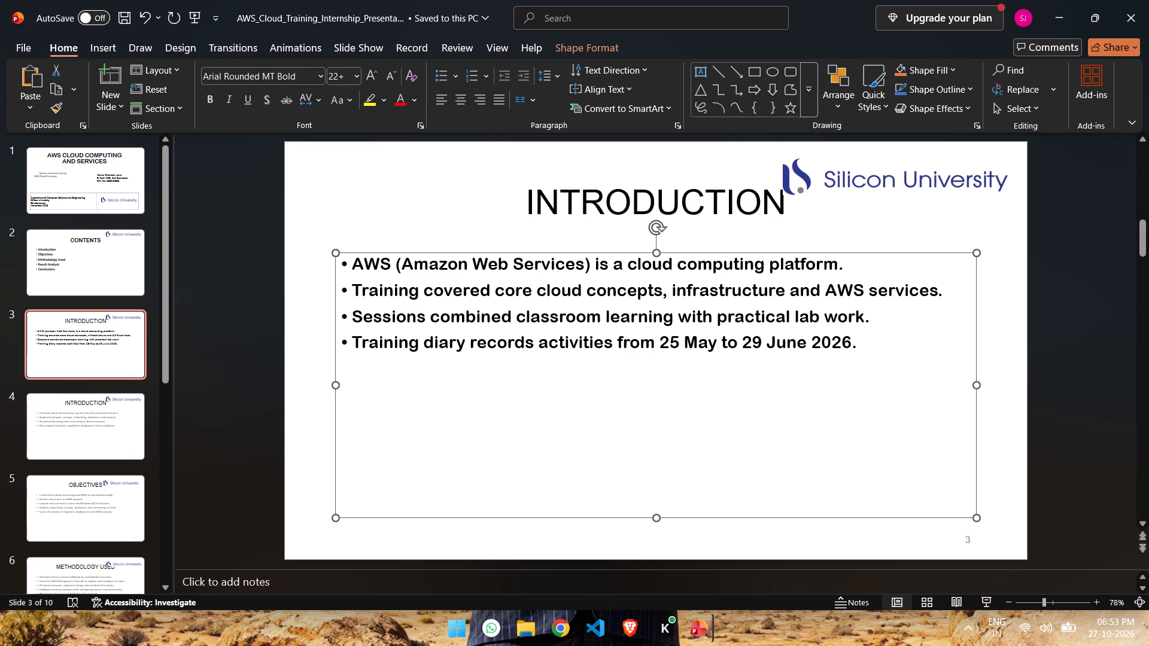
pyautogui.click(810, 197)
pyautogui.moveTo(866, 159); pyautogui.dragTo(866, 156)
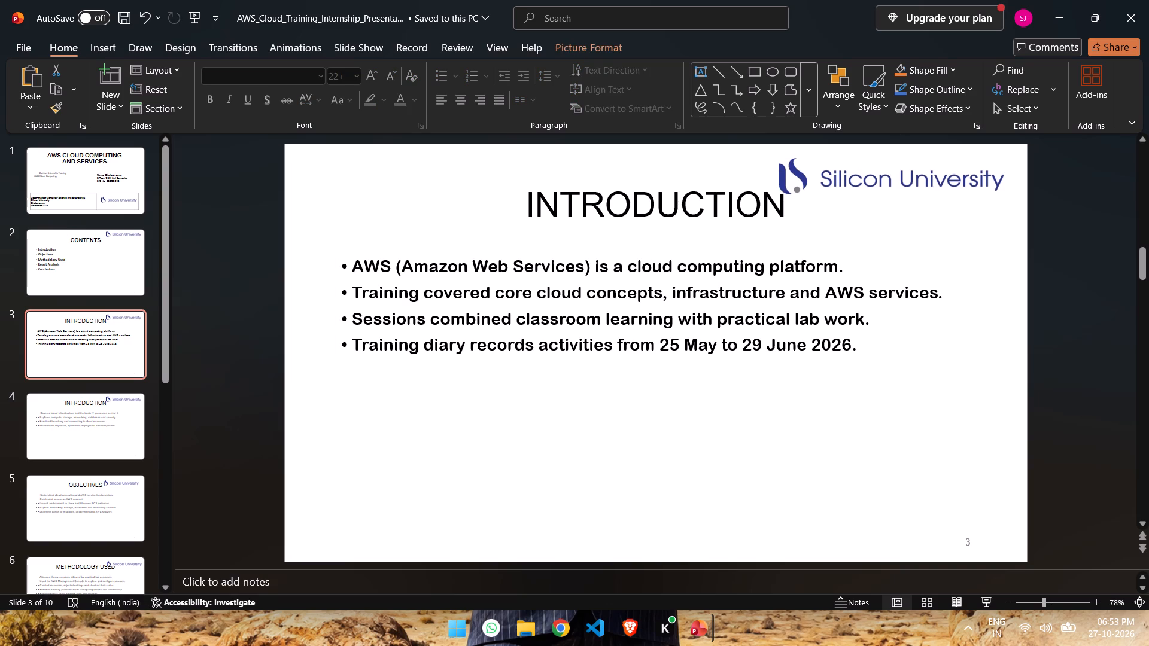
pyautogui.moveTo(866, 156); pyautogui.dragTo(870, 150)
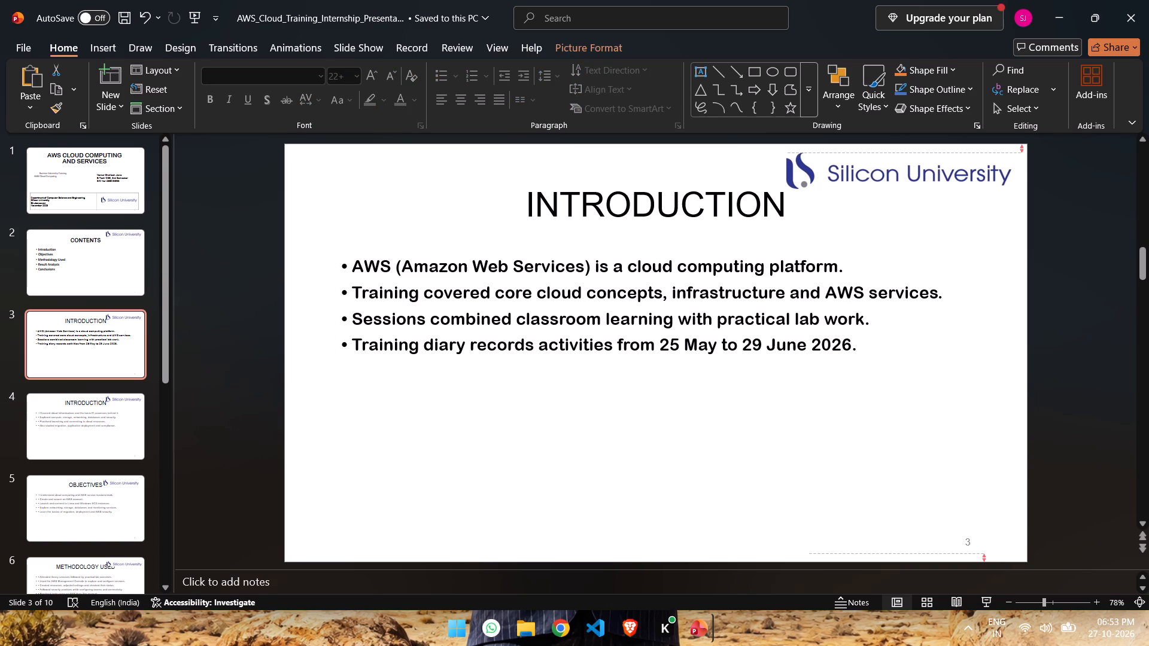
pyautogui.moveTo(870, 150); pyautogui.dragTo(871, 147)
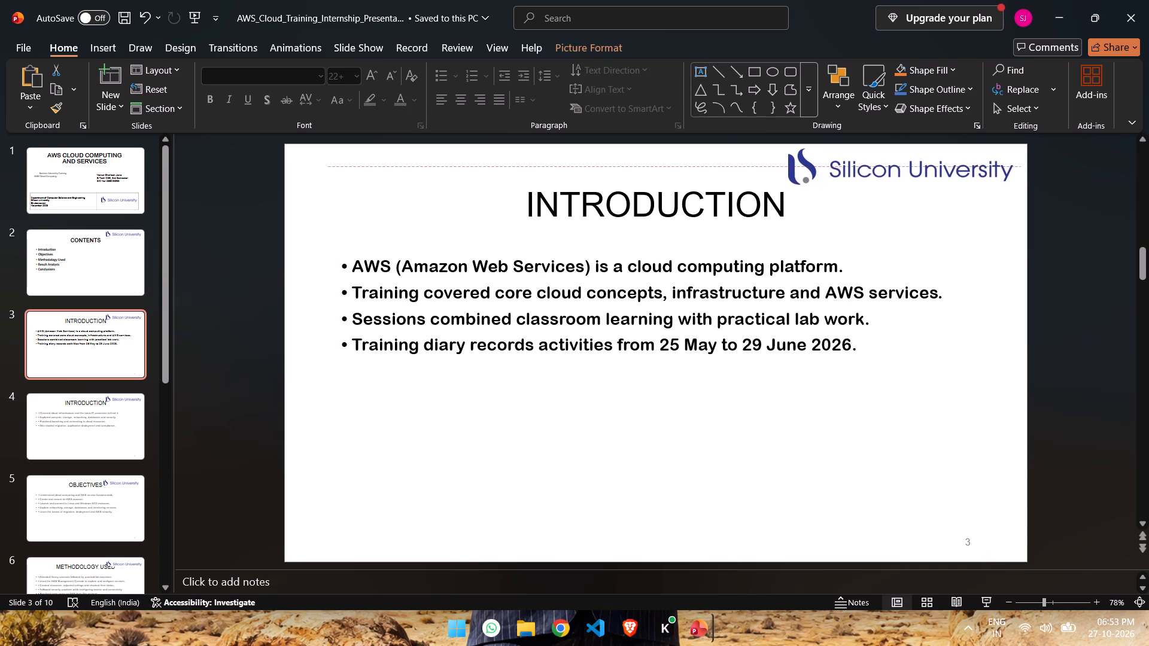
pyautogui.moveTo(871, 147); pyautogui.dragTo(871, 149)
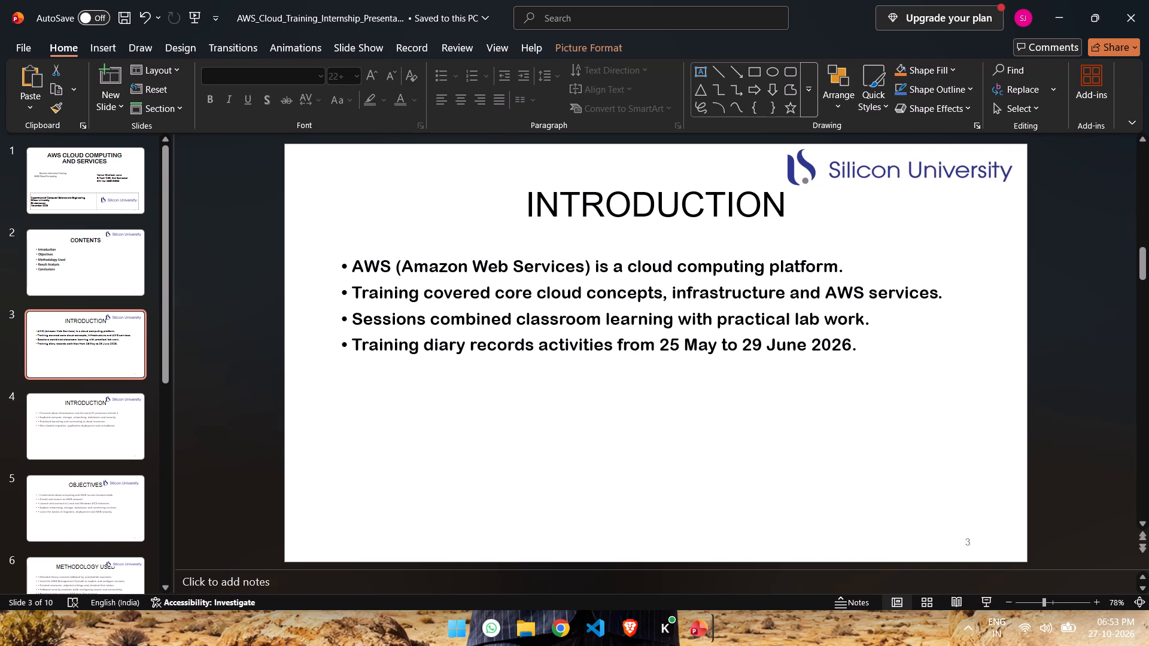
pyautogui.moveTo(871, 149); pyautogui.dragTo(867, 154)
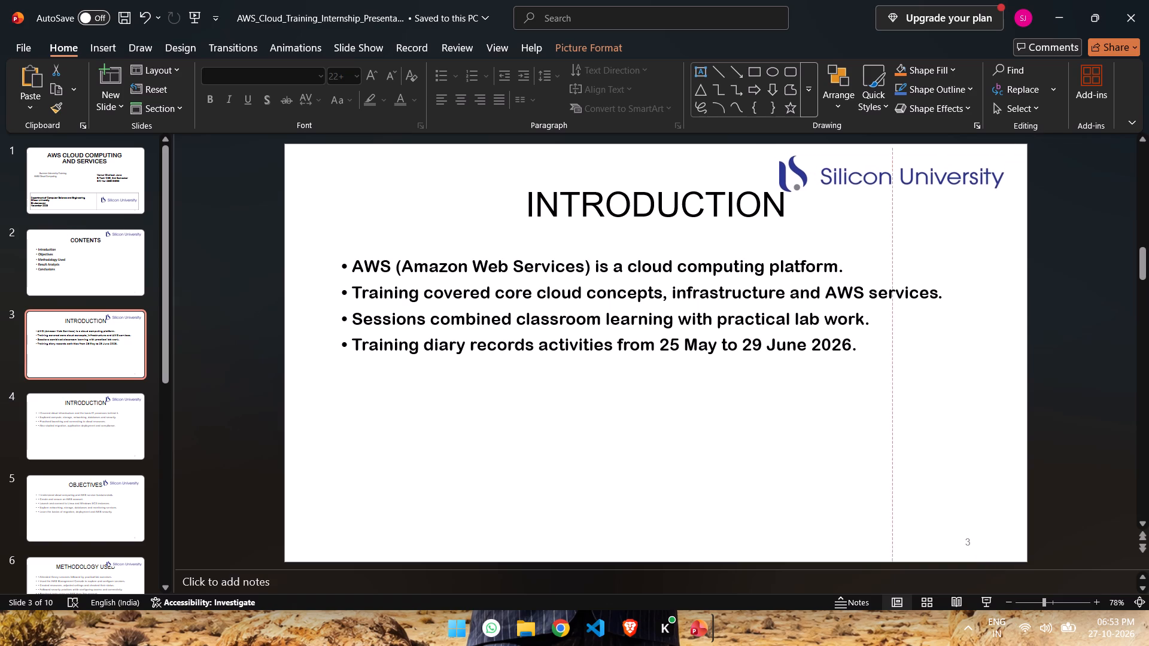
pyautogui.moveTo(867, 154); pyautogui.dragTo(874, 151)
pyautogui.click(1020, 484)
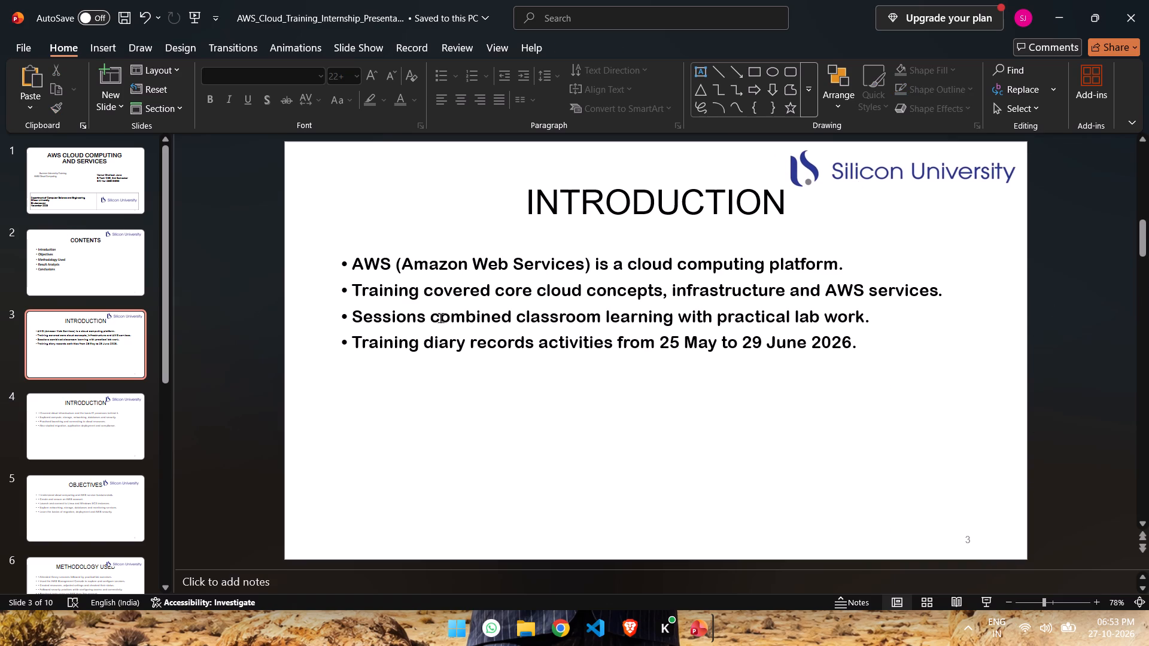
pyautogui.click(125, 270)
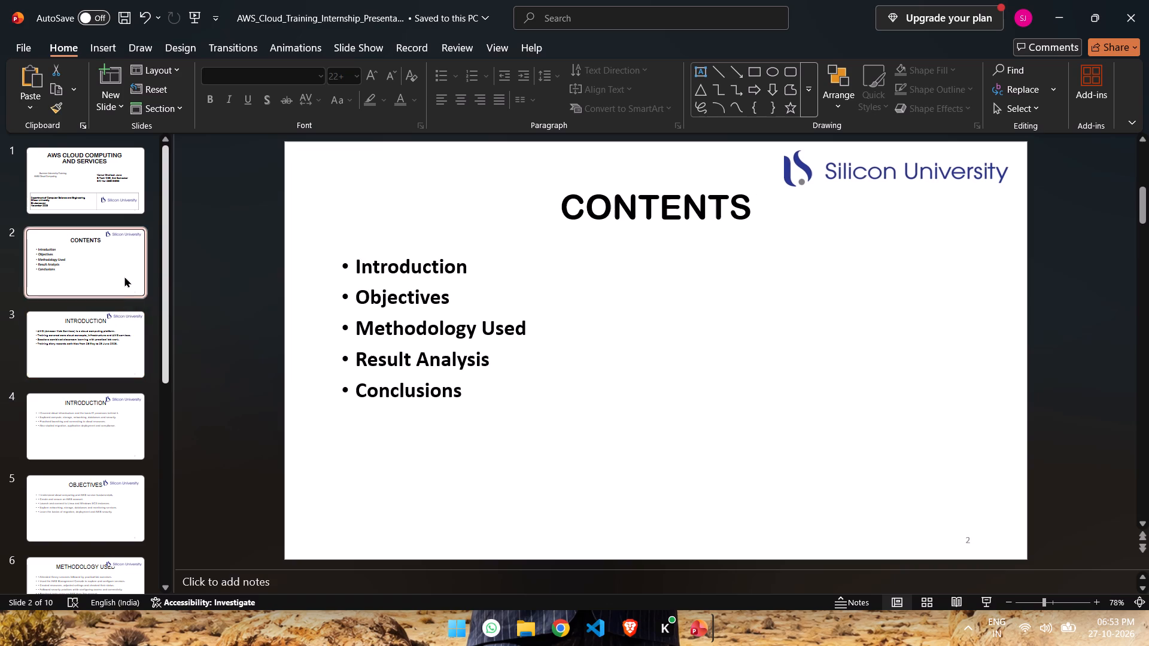
pyautogui.click(96, 348)
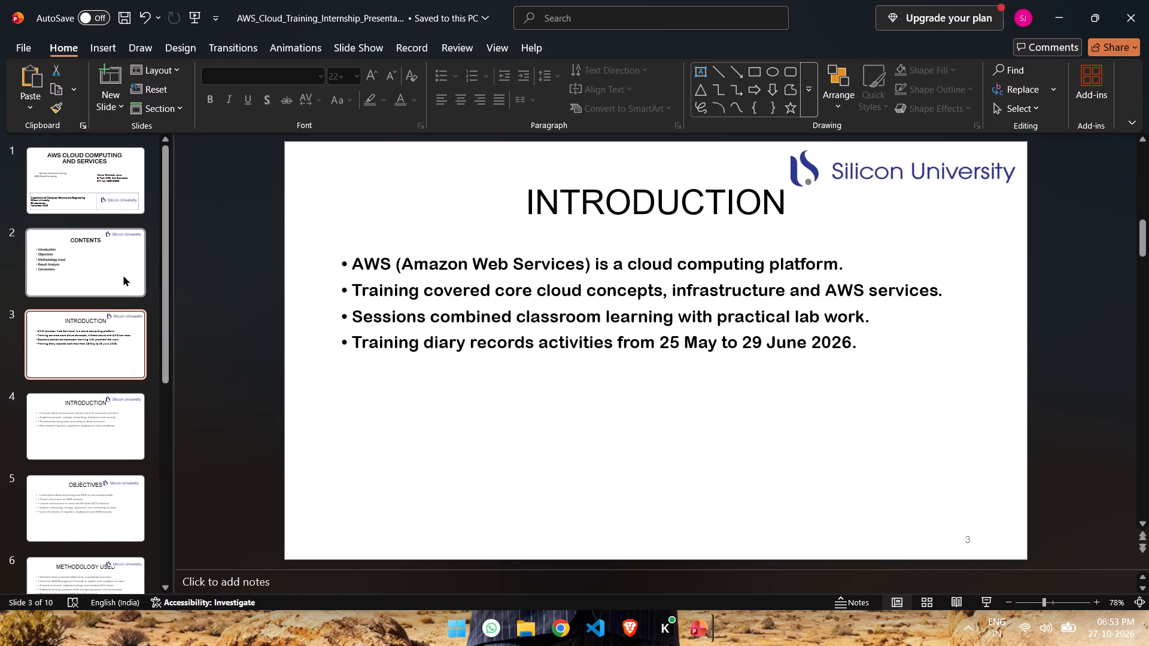
pyautogui.click(121, 275)
pyautogui.click(104, 333)
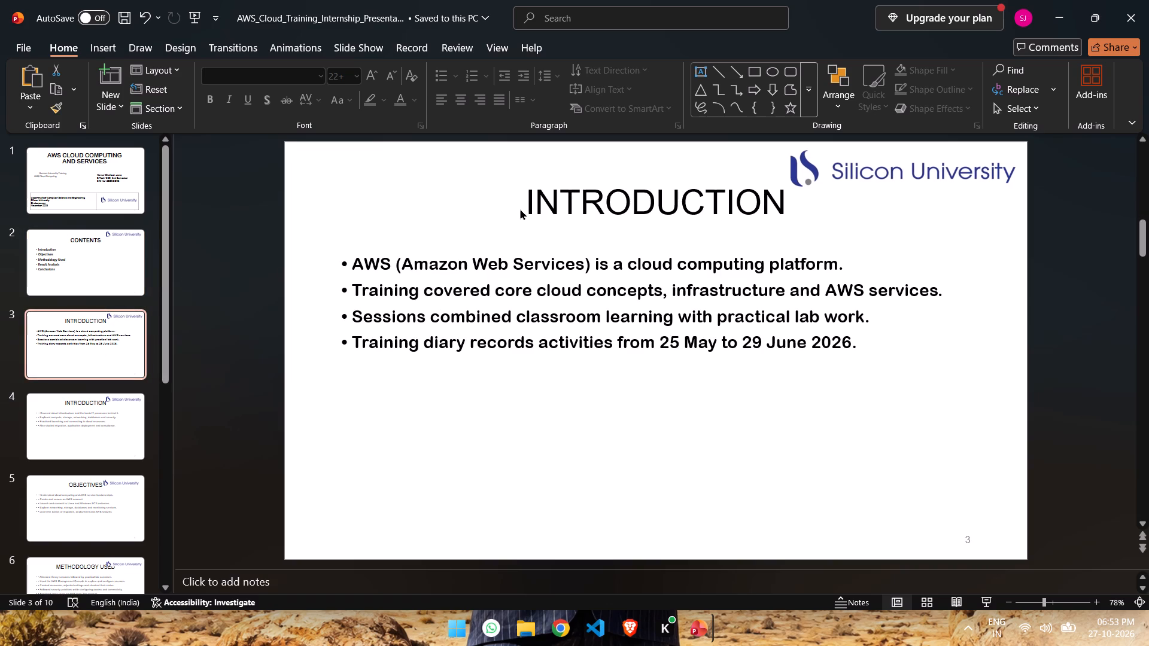
# Change the font of the INTRODUCTION title on slide 3 to Arial Rounded MT Bold.
pyautogui.moveTo(523, 190); pyautogui.dragTo(614, 215)
pyautogui.click(580, 215)
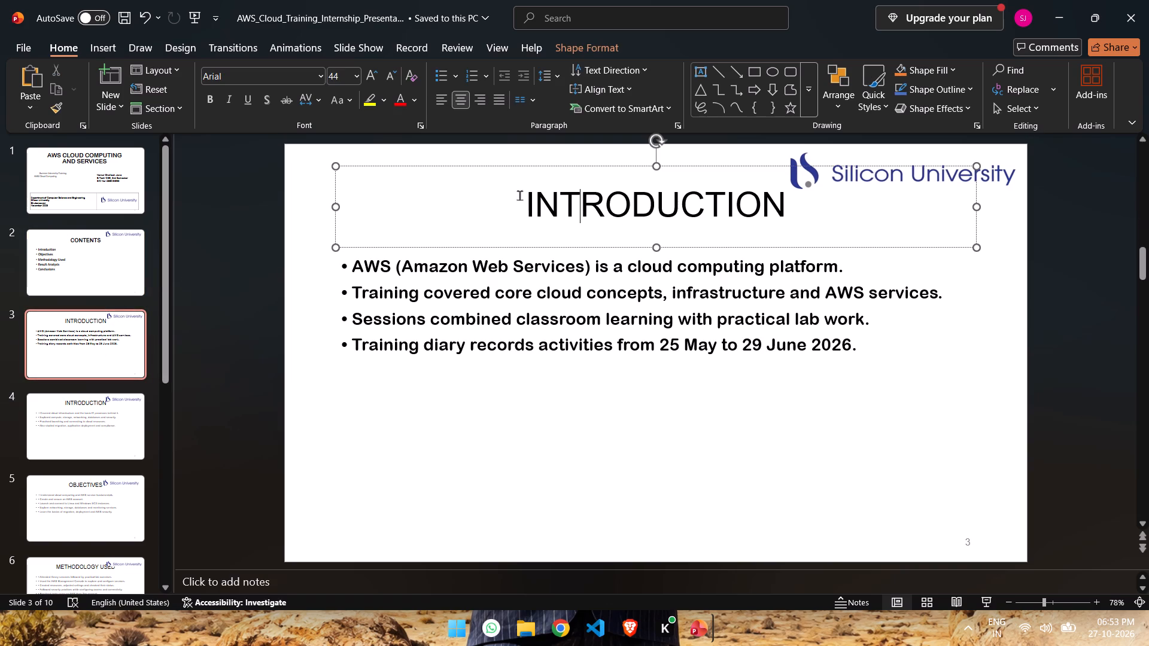
pyautogui.moveTo(525, 196); pyautogui.dragTo(841, 213)
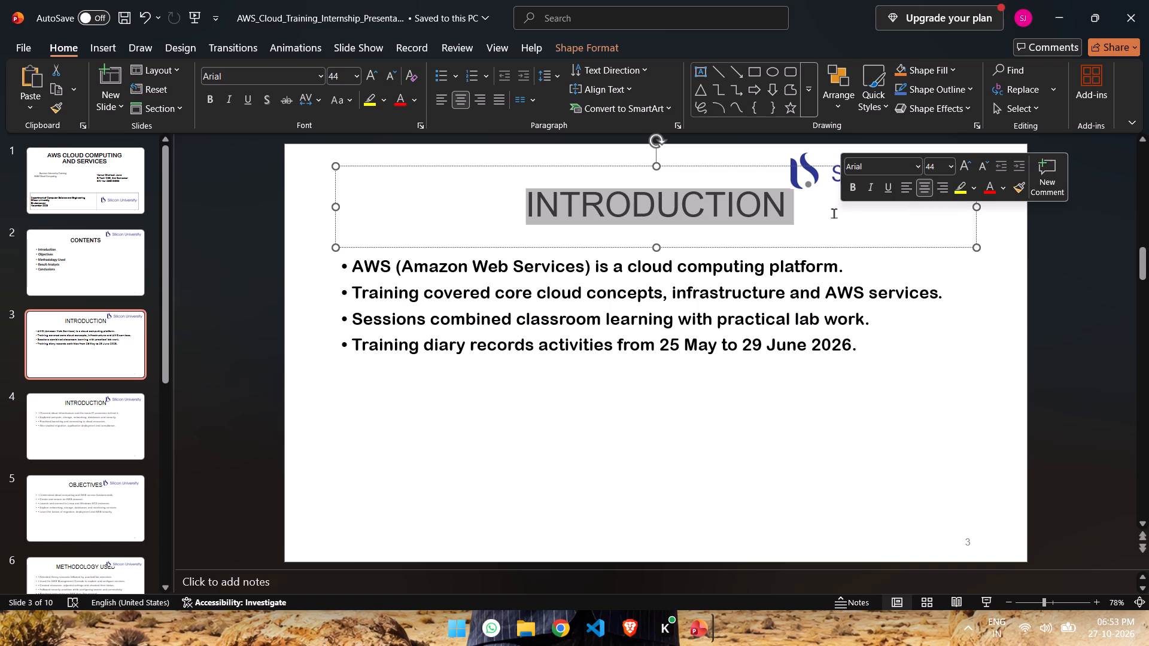
pyautogui.click(916, 162)
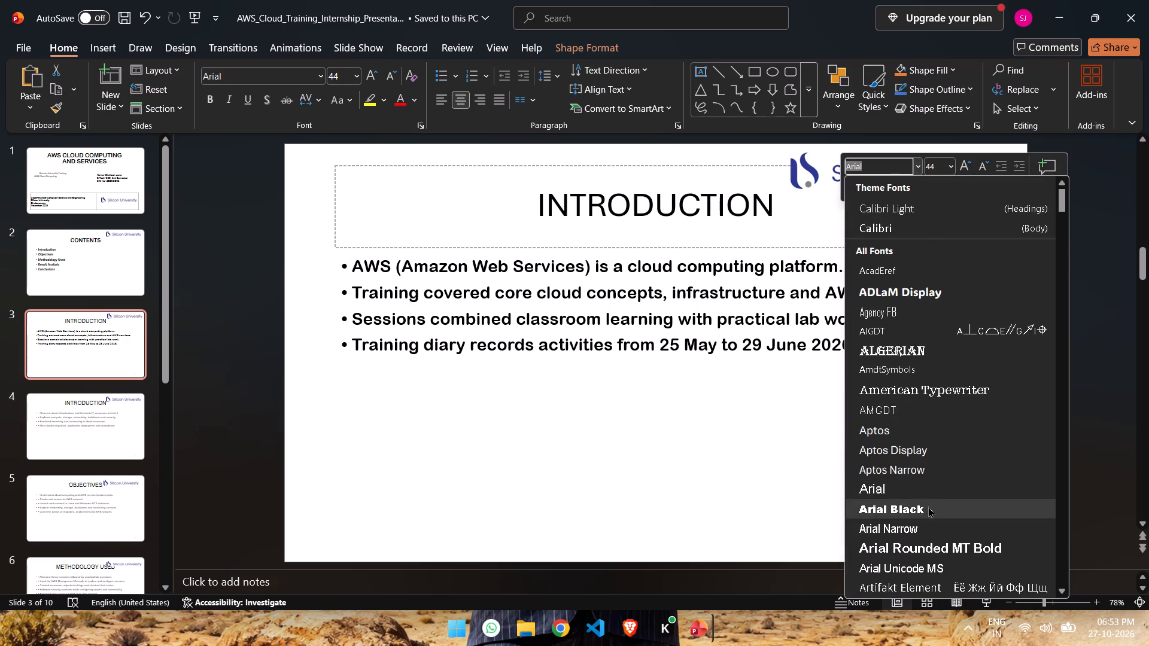
pyautogui.scroll(-2, 927, 505)
pyautogui.click(906, 437)
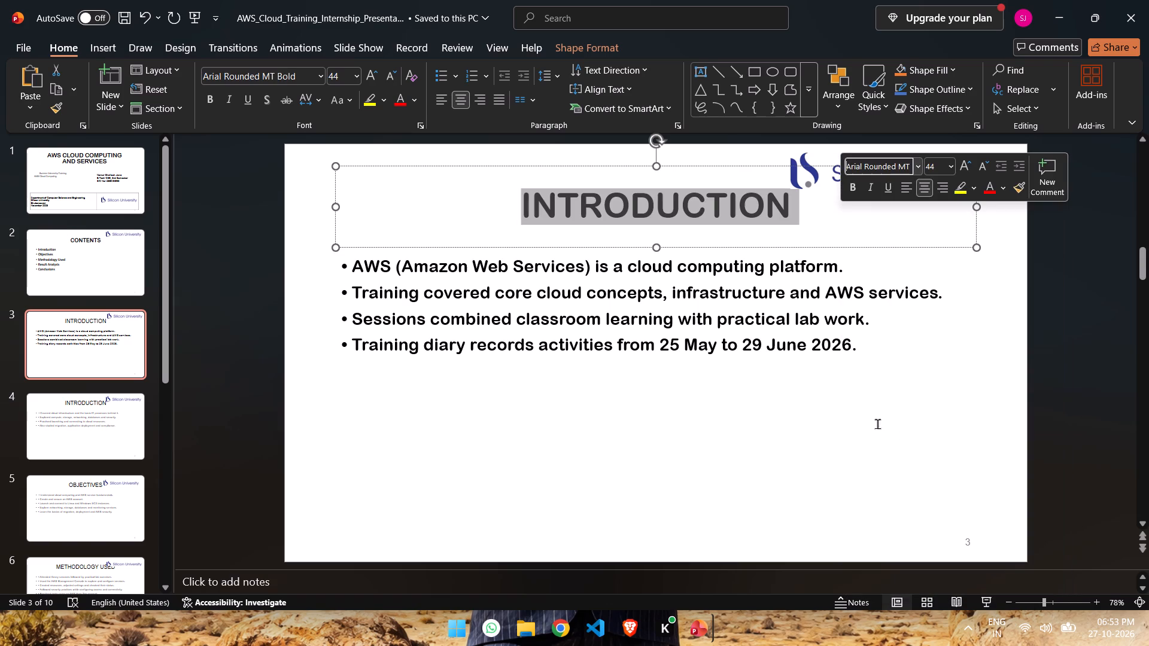
pyautogui.click(598, 412)
pyautogui.click(857, 196)
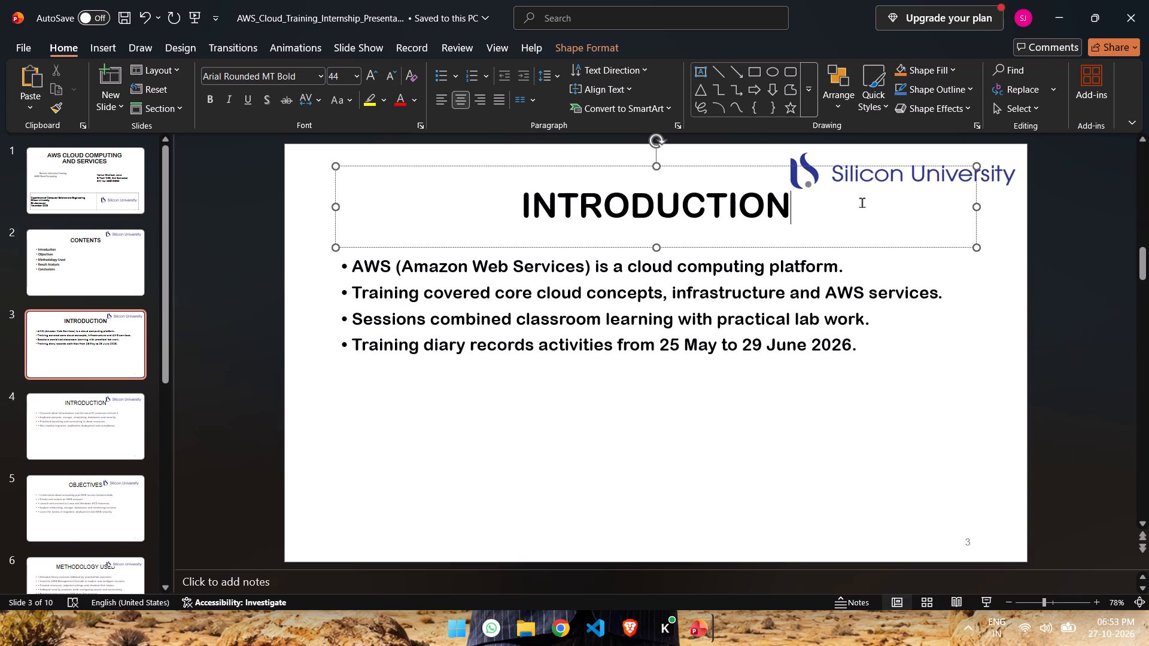
pyautogui.click(987, 376)
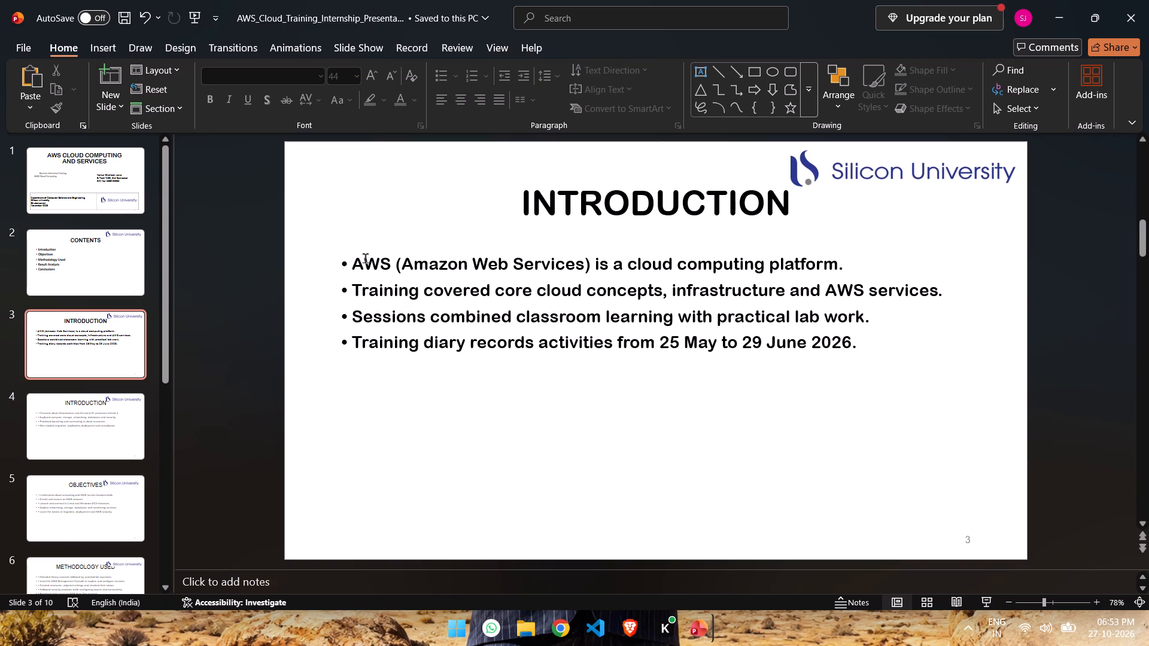
# Set the font size of all four Introduction points on slide 3 to 24.
pyautogui.moveTo(351, 263); pyautogui.dragTo(933, 399)
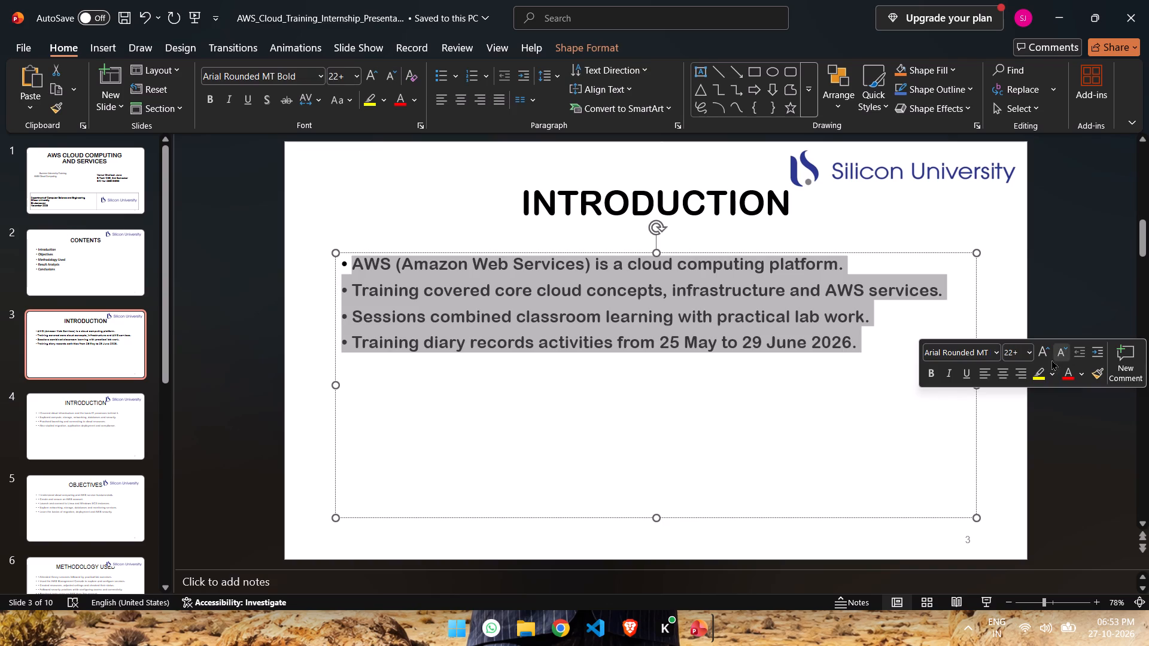
pyautogui.click(1028, 355)
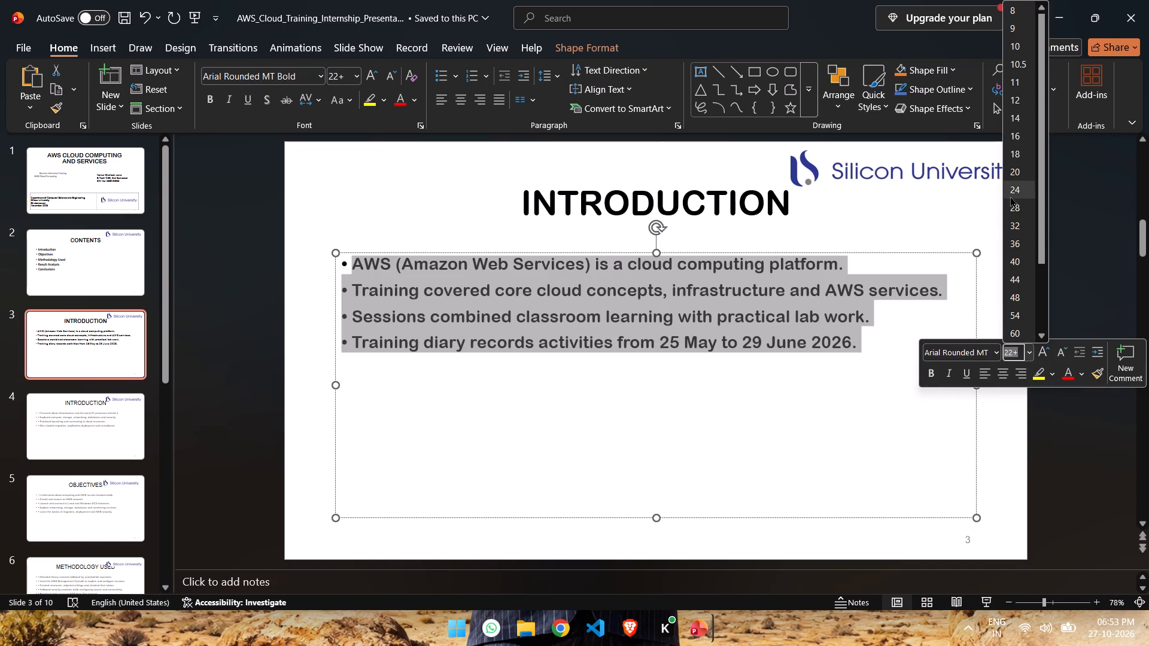
pyautogui.click(1017, 187)
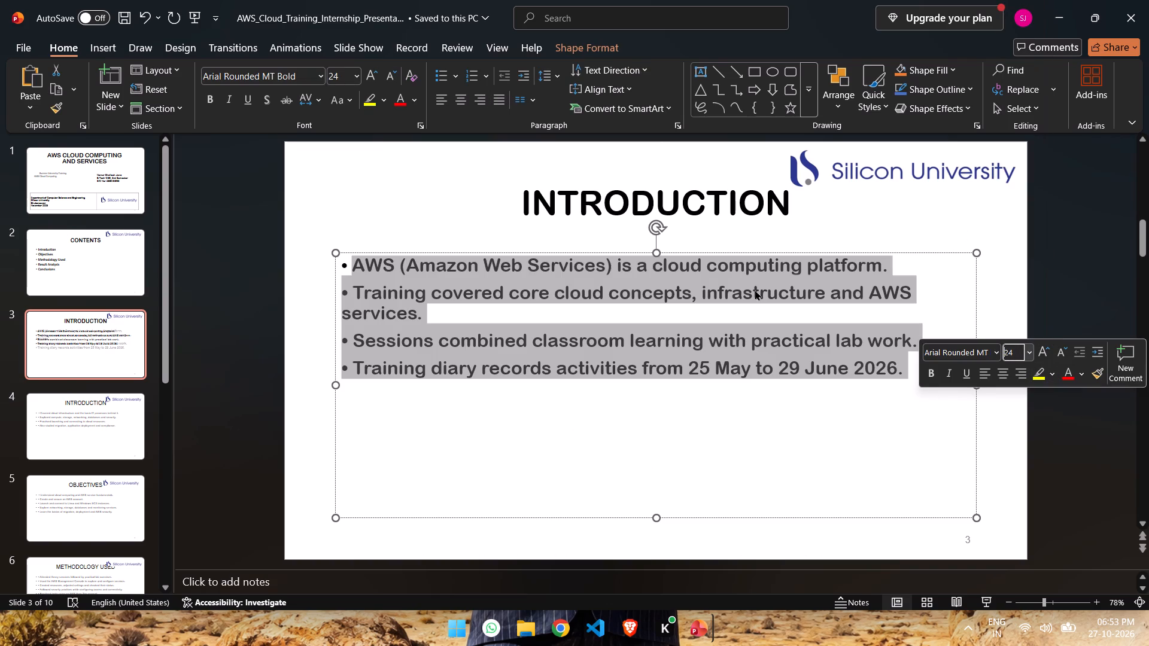
pyautogui.click(398, 237)
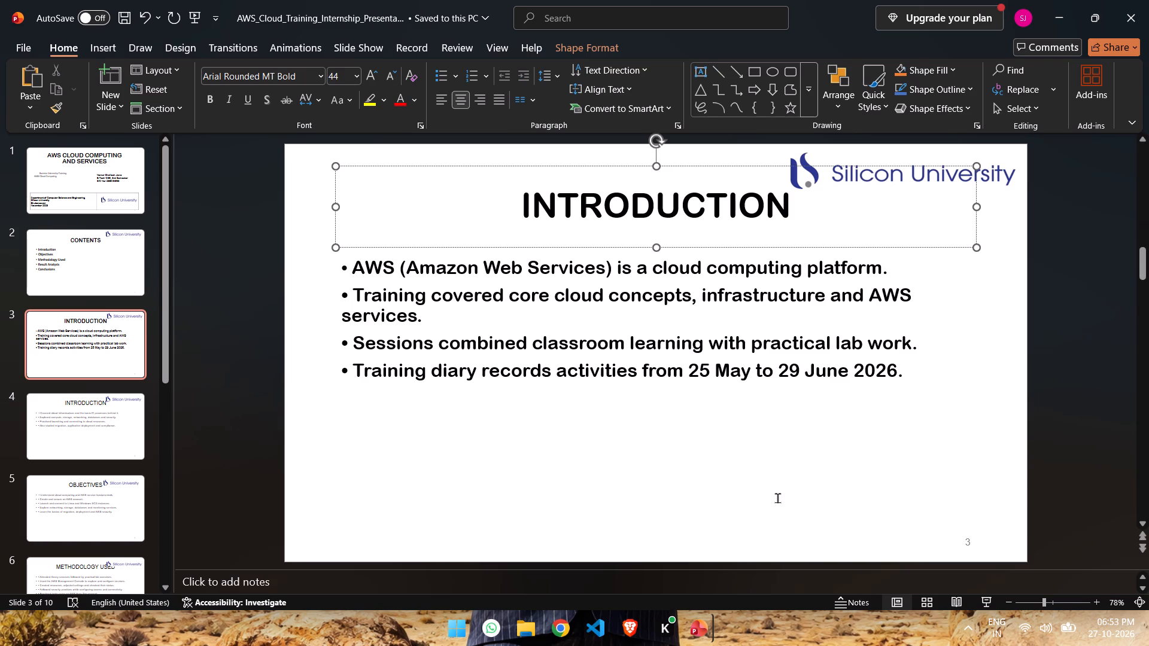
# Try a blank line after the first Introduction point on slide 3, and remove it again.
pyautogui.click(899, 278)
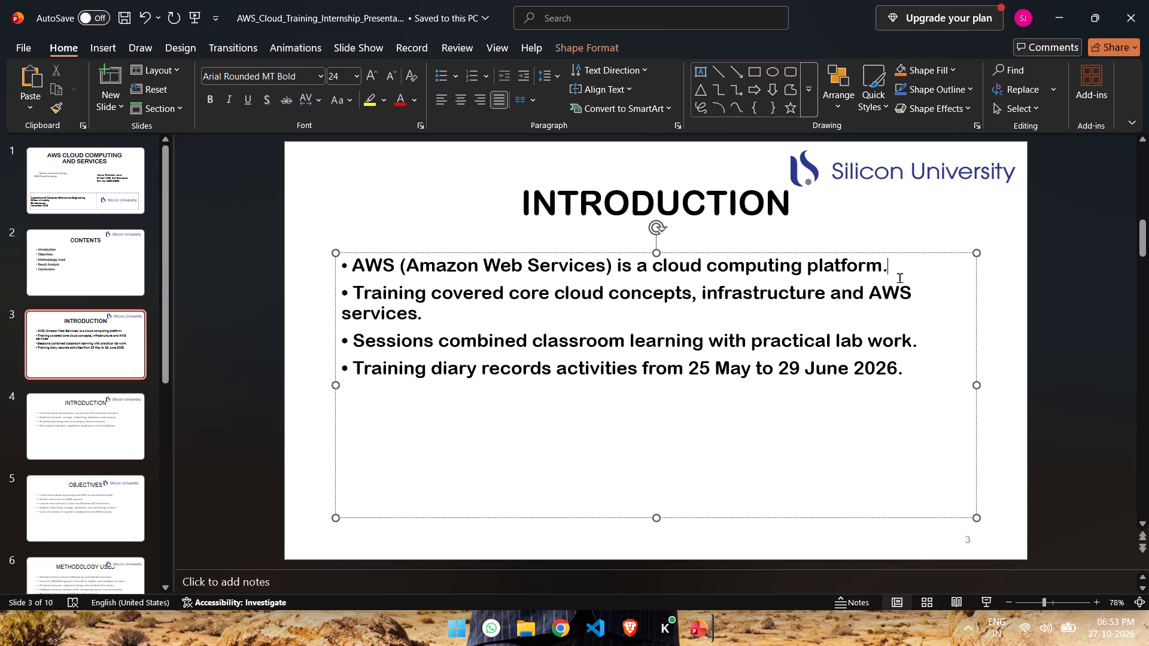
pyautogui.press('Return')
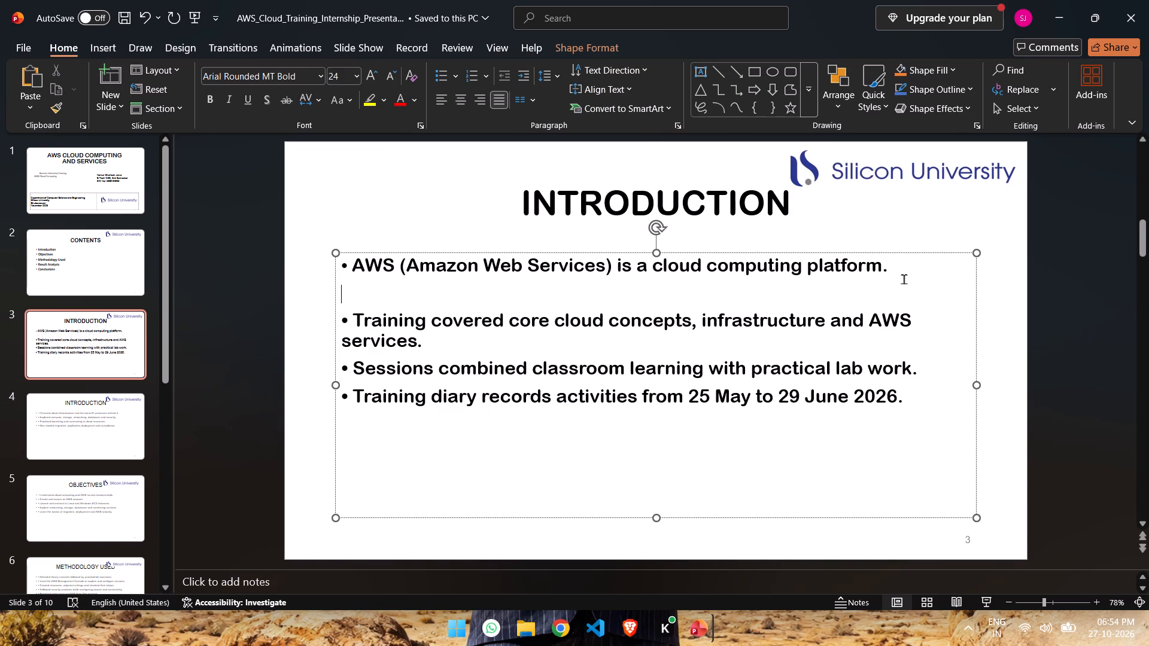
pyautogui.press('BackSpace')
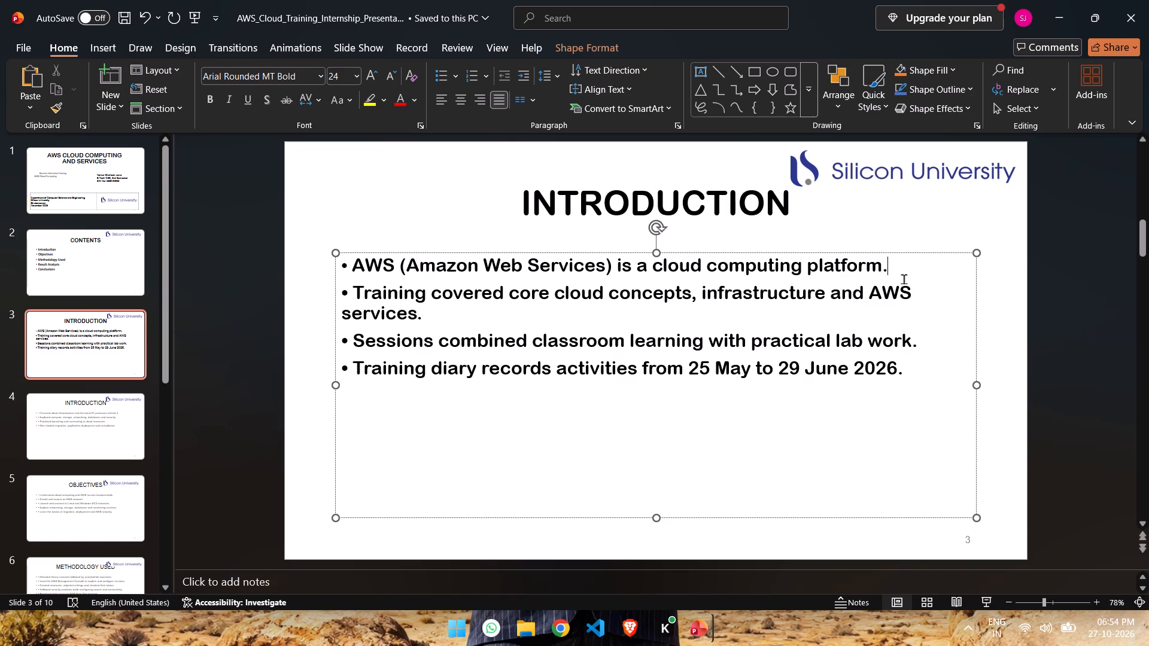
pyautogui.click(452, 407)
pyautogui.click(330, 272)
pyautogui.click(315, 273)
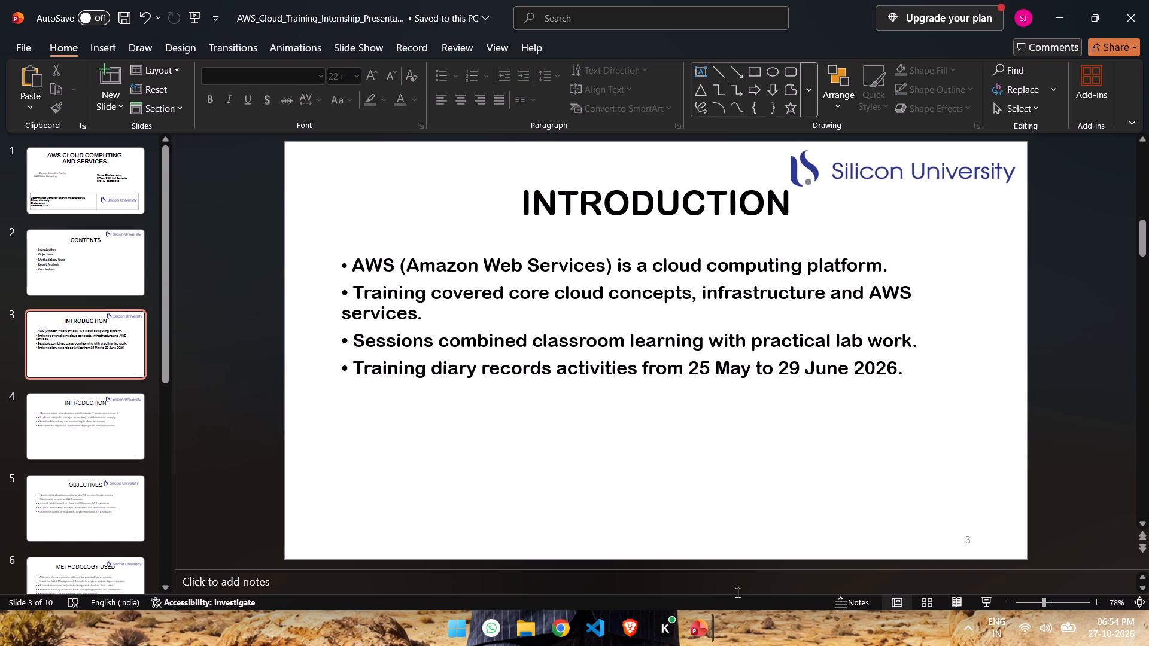
# Remove the doubled bullet from each of the four points on the second Introduction slide, slide 4, leaving a single bullet per line.
pyautogui.click(56, 443)
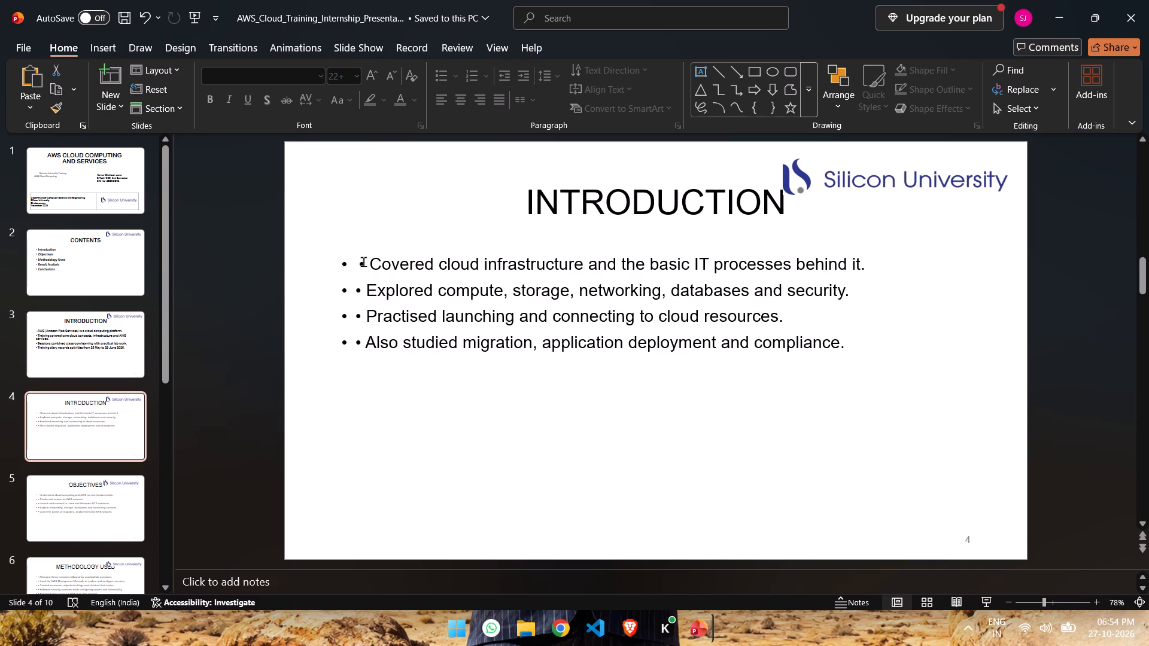
pyautogui.click(360, 261)
pyautogui.press('BackSpace')
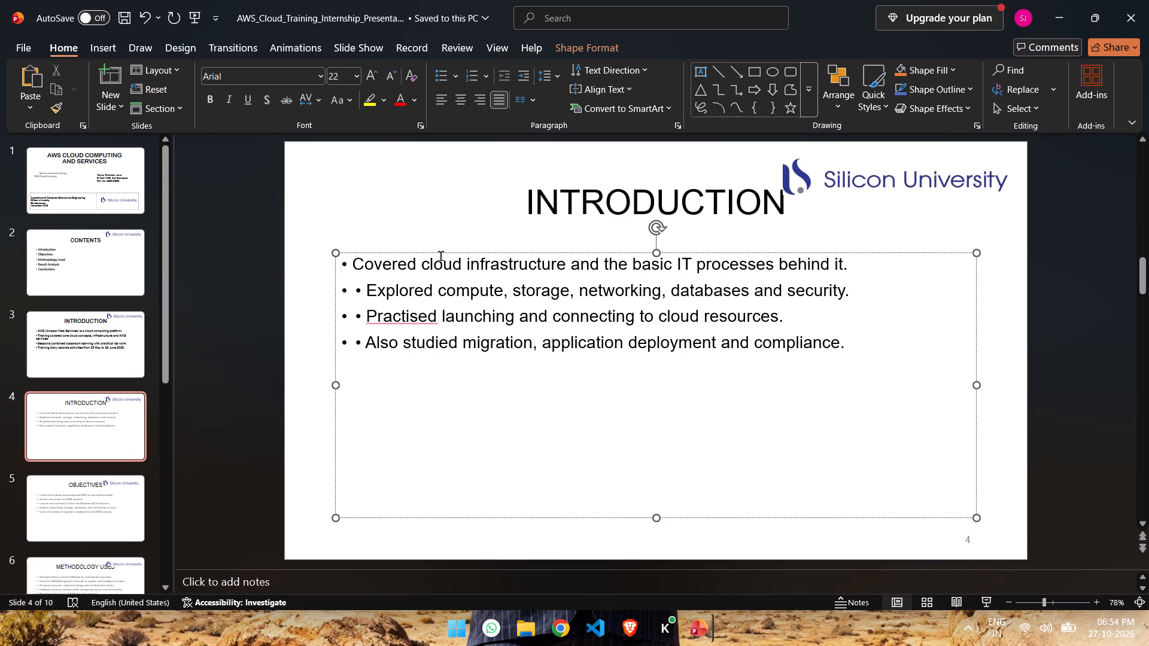
pyautogui.press('Down')
pyautogui.press('Right')
pyautogui.press('Left')
pyautogui.press('BackSpace')
pyautogui.press('Down')
pyautogui.press('Up')
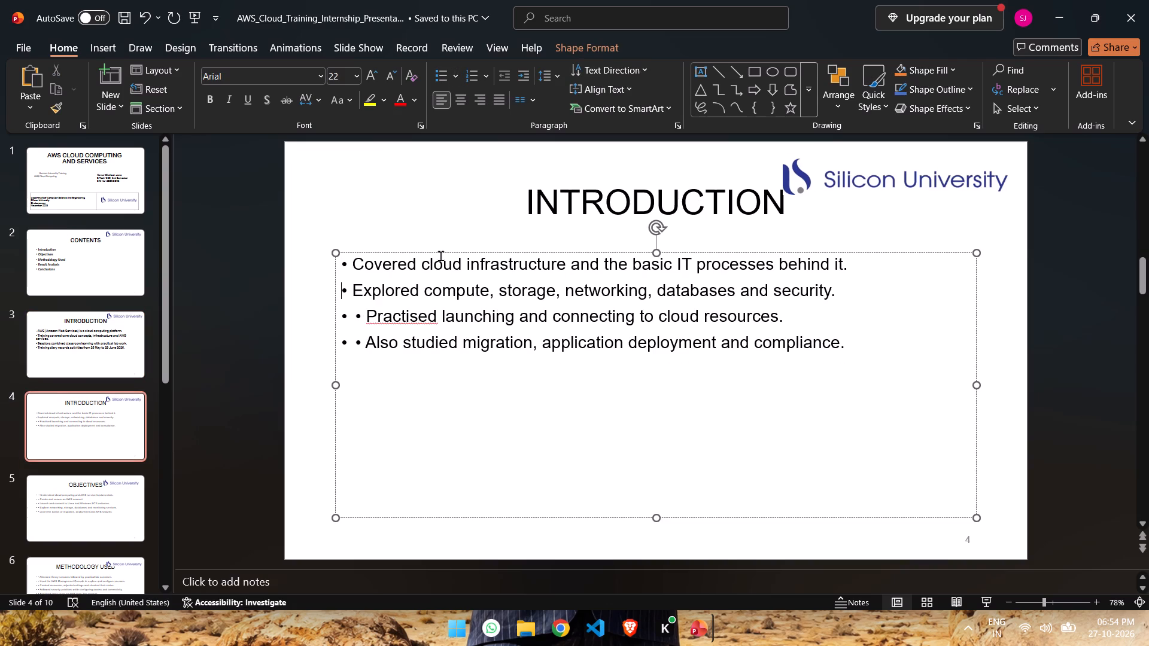
pyautogui.press('Down')
pyautogui.press('BackSpace')
pyautogui.press('Down')
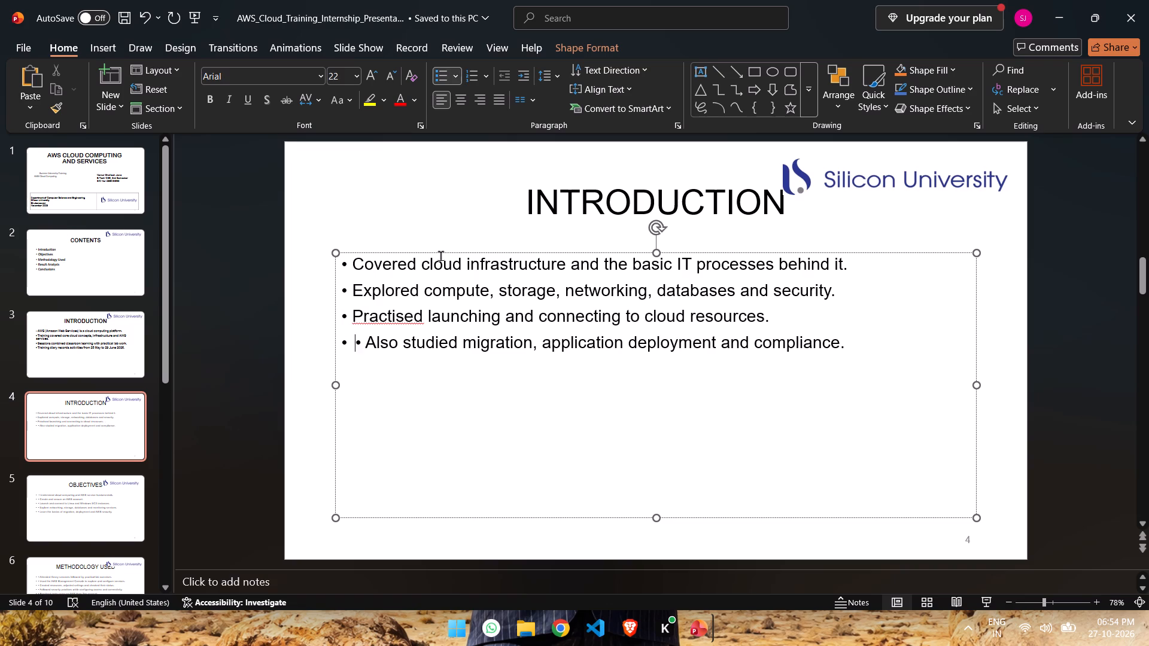
pyautogui.press('BackSpace')
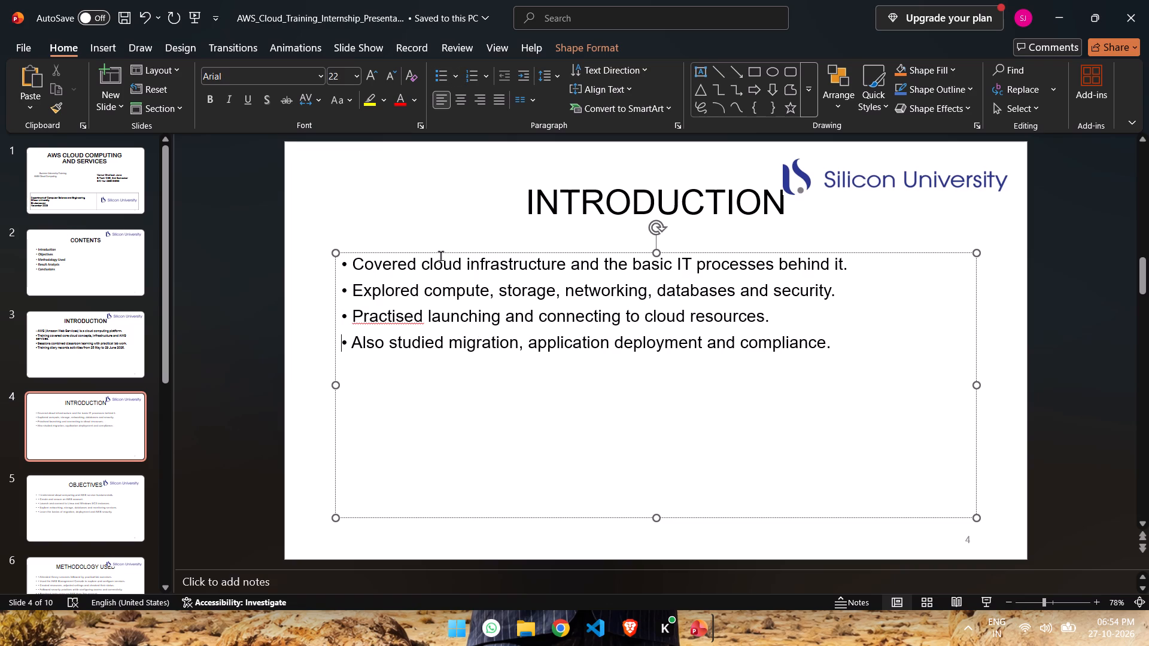
# Change the font of the INTRODUCTION title on slide 4 to Arial Rounded MT Bold.
pyautogui.moveTo(524, 205); pyautogui.dragTo(846, 203)
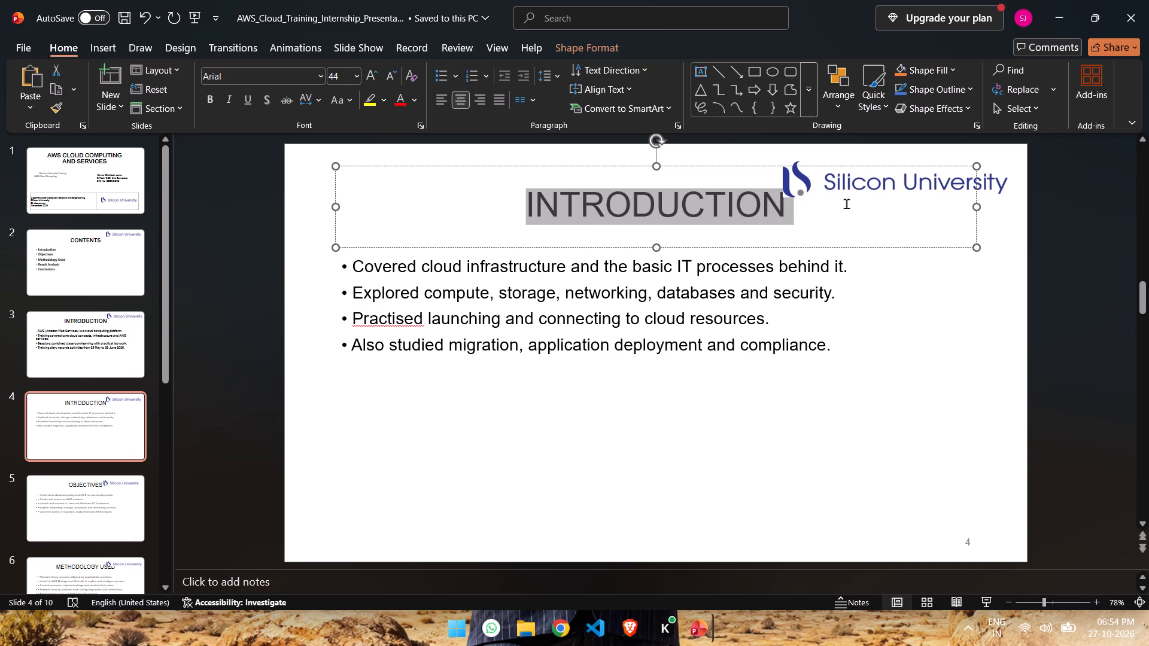
pyautogui.moveTo(846, 203); pyautogui.dragTo(801, 209)
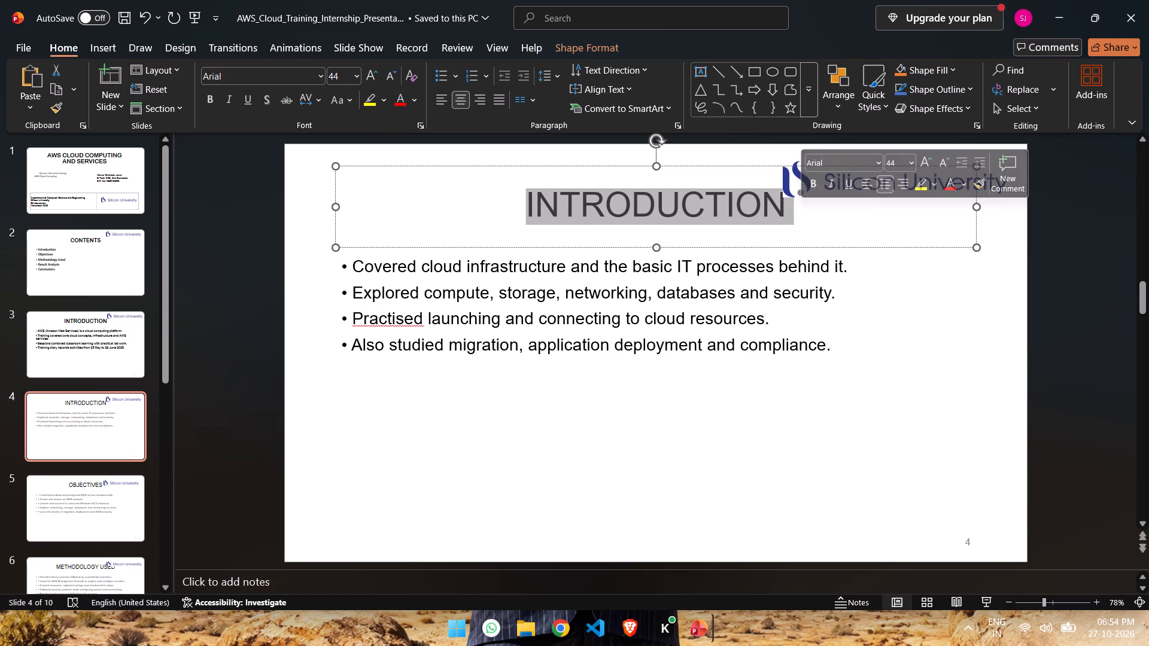
pyautogui.click(876, 159)
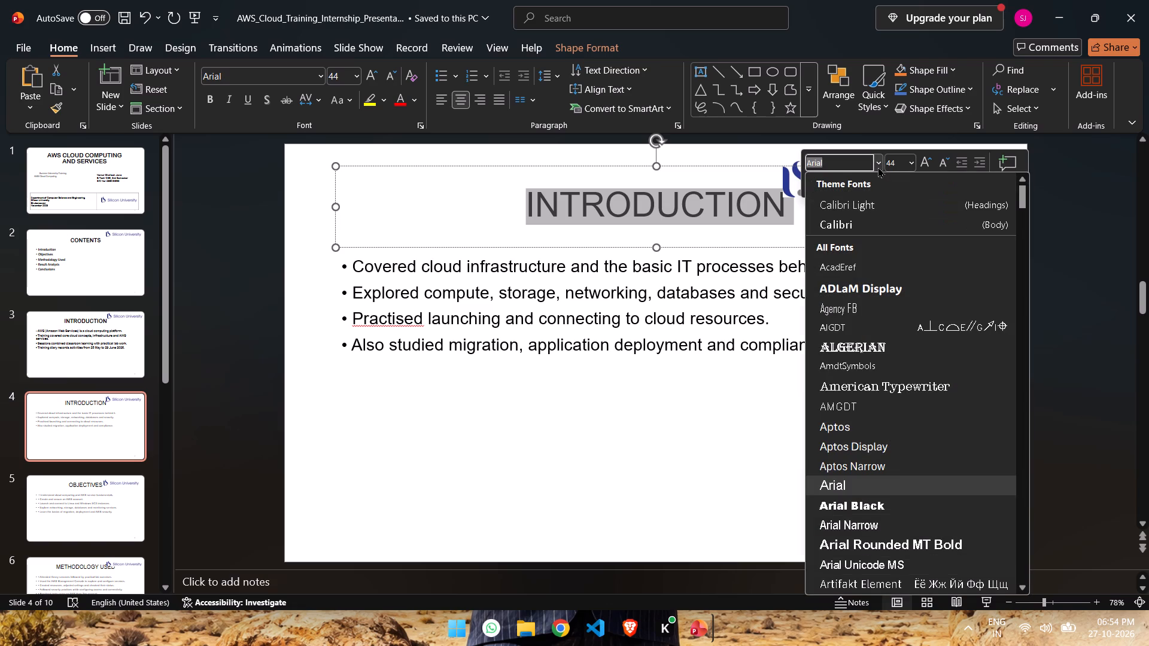
pyautogui.click(878, 166)
pyautogui.click(879, 163)
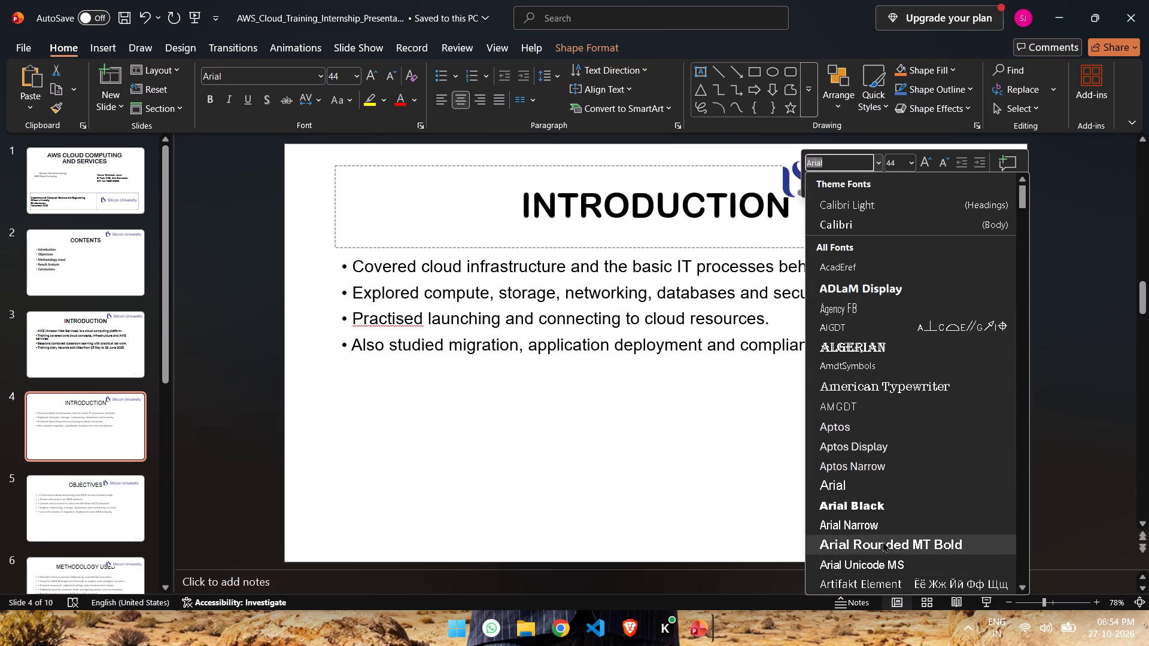
pyautogui.click(883, 541)
pyautogui.click(849, 306)
# Move the Silicon University logo on slide 4 farther into the slide's upper-right corner, clear of the INTRODUCTION title.
pyautogui.click(880, 164)
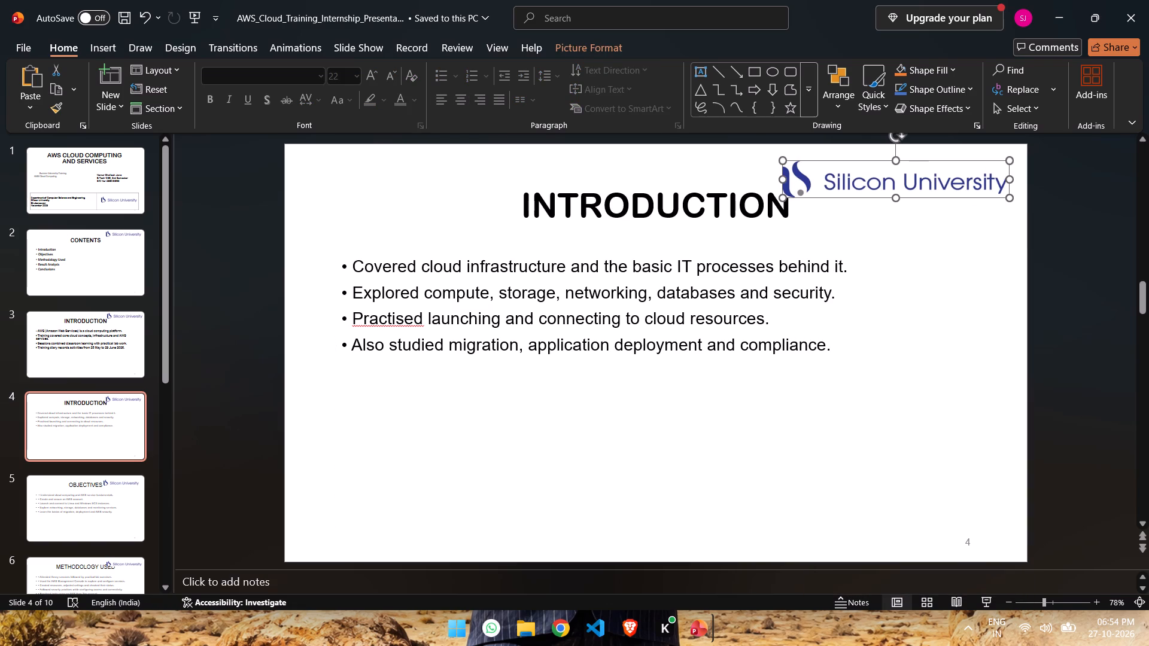
pyautogui.moveTo(877, 161); pyautogui.dragTo(890, 156)
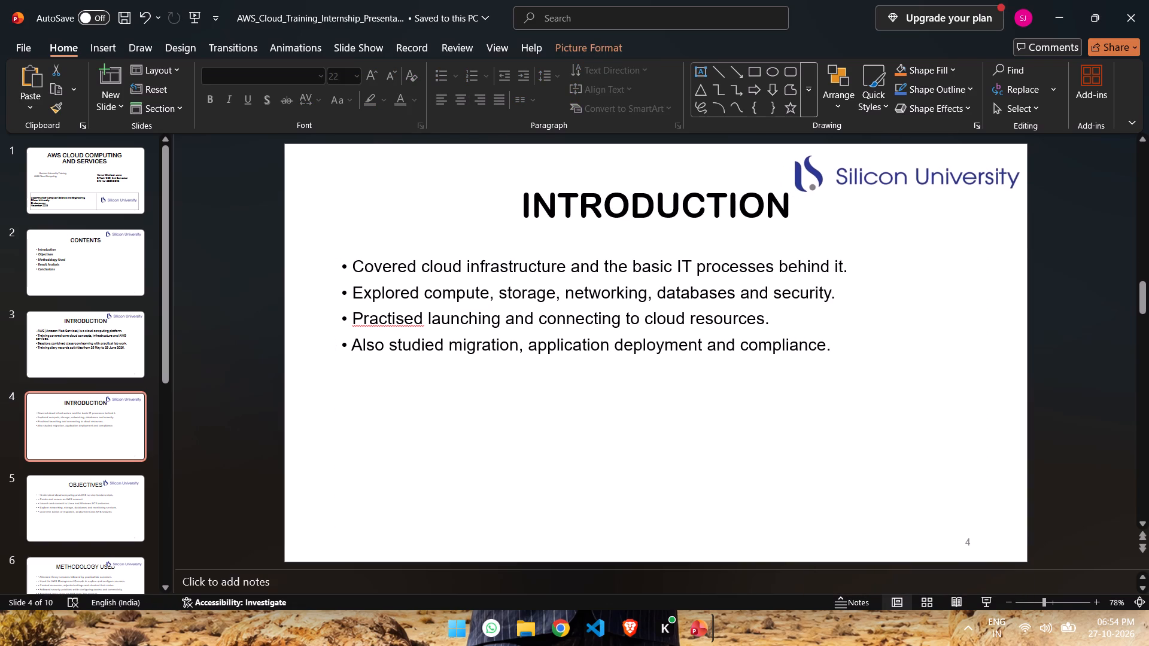
pyautogui.moveTo(890, 156); pyautogui.dragTo(889, 148)
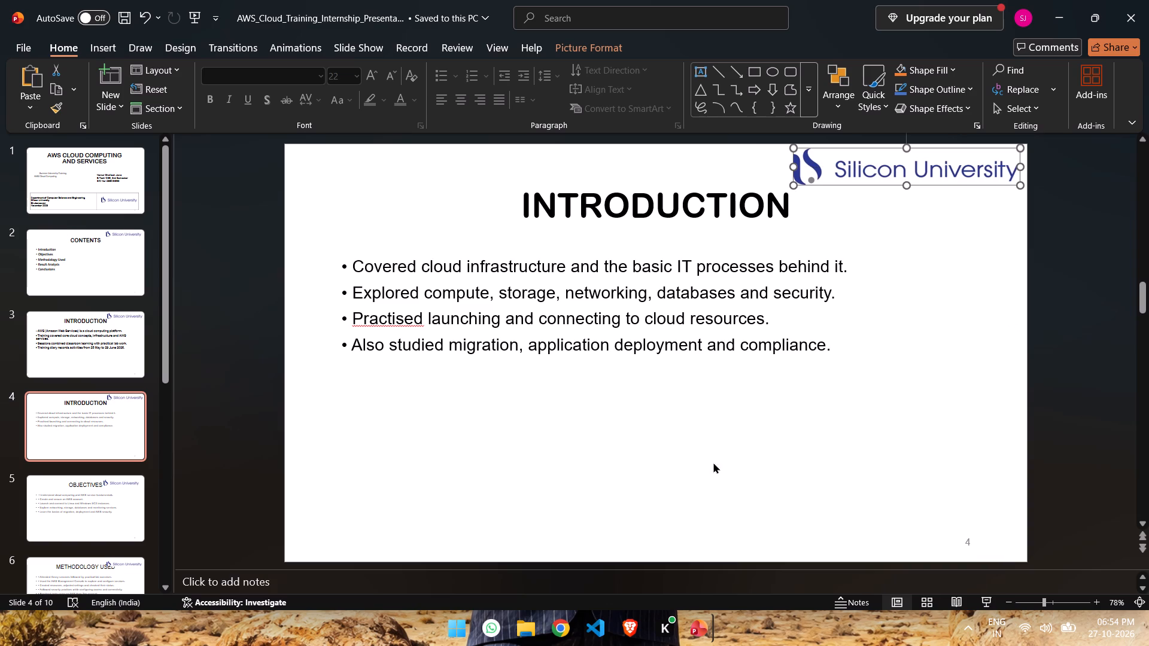
# Draw a vertical rectangle bar about 20.35 cm high and 1.4 cm wide near the left edge of the CONTENTS slide, starting at its top edge.
pyautogui.click(82, 269)
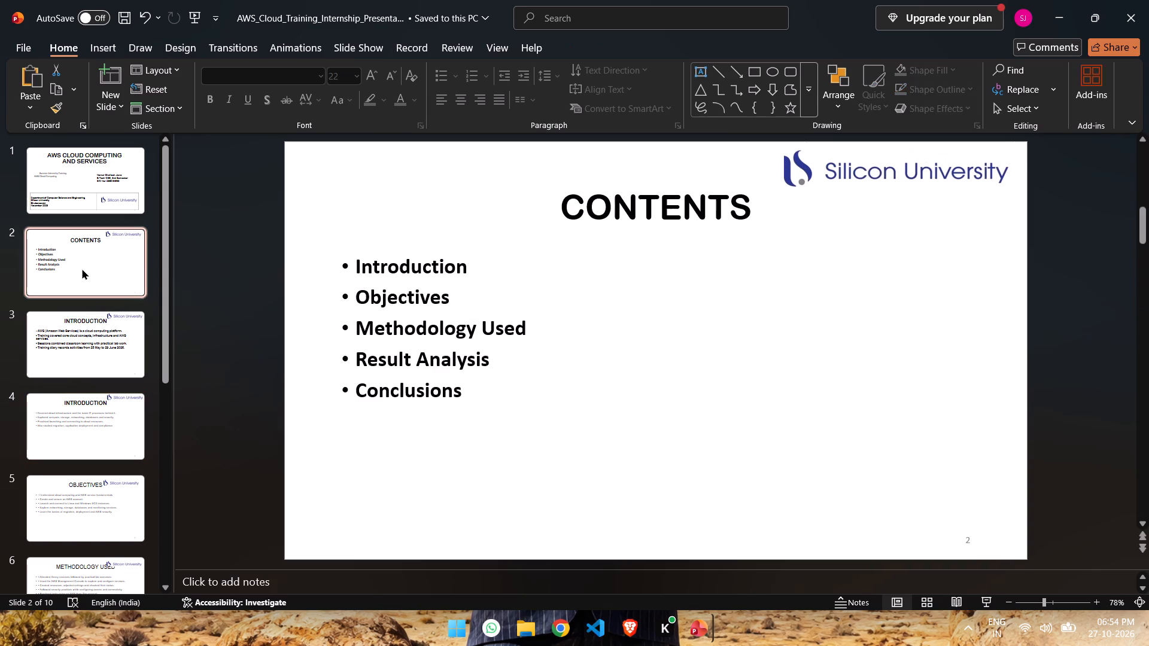
pyautogui.click(113, 49)
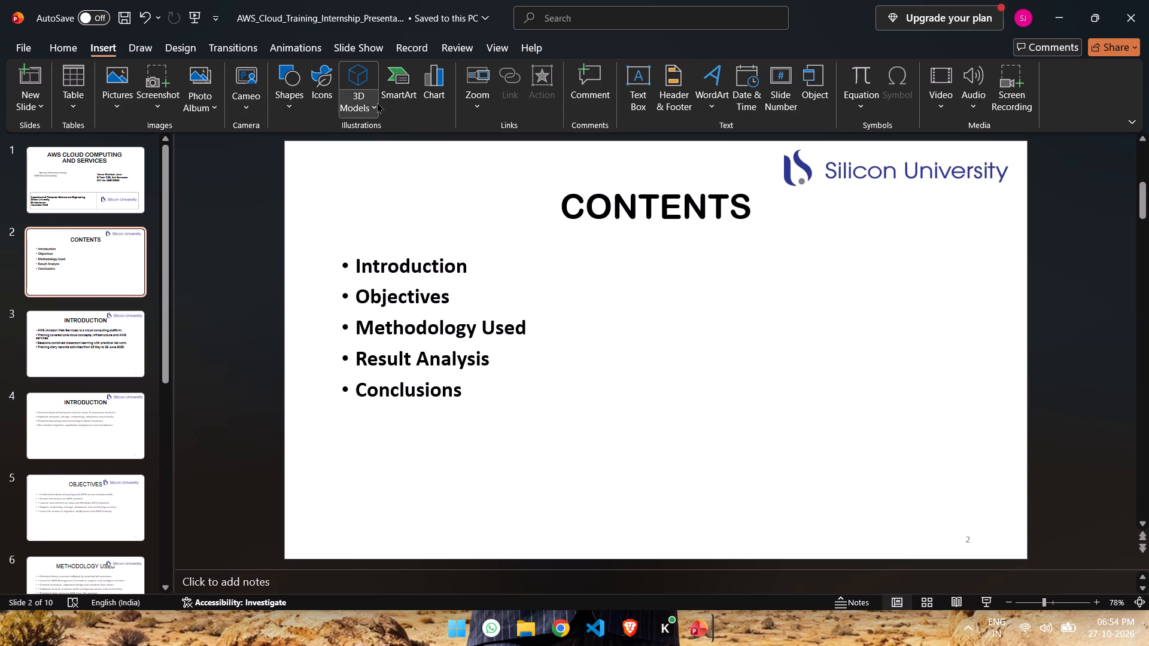
pyautogui.click(297, 81)
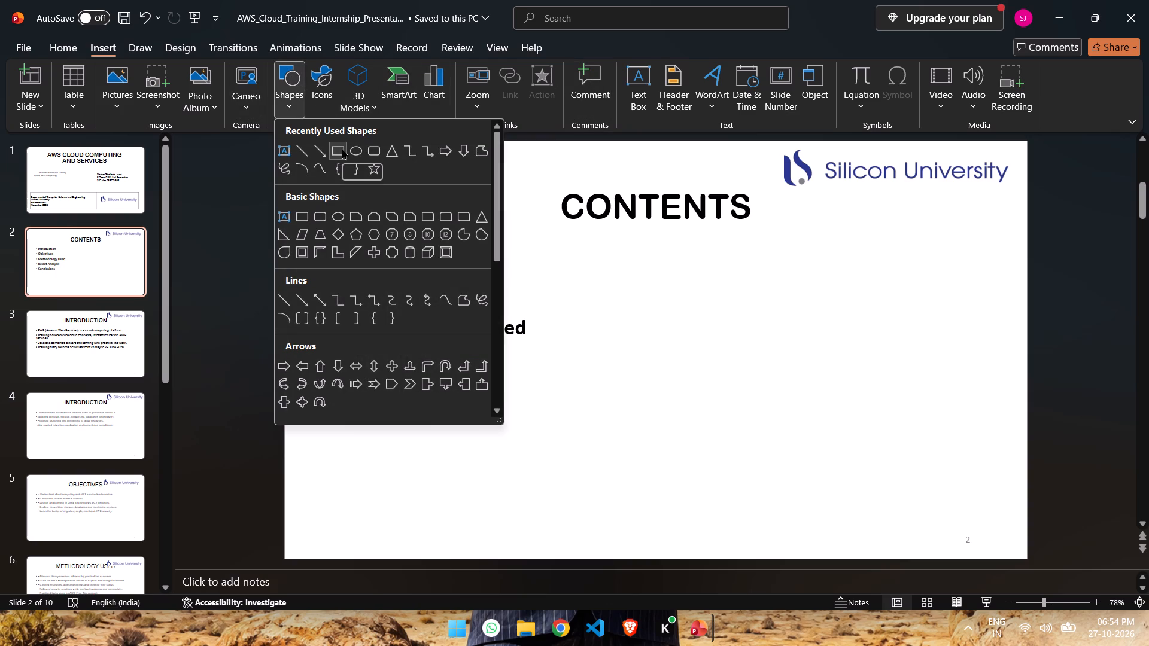
pyautogui.click(342, 148)
pyautogui.moveTo(305, 148); pyautogui.dragTo(335, 179)
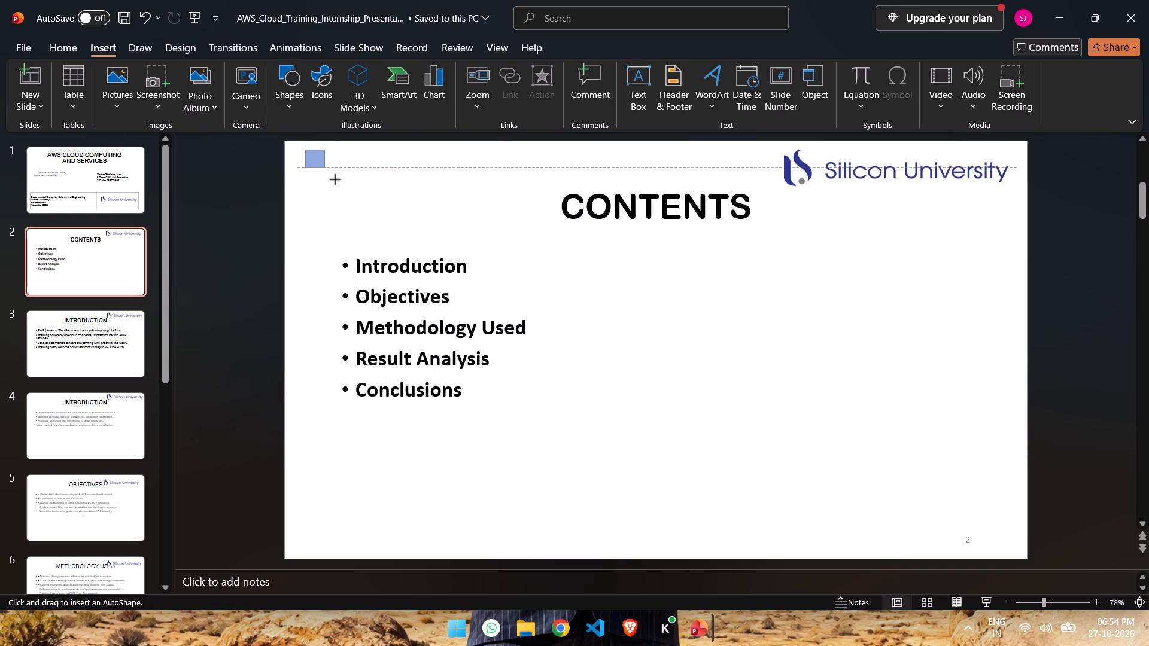
pyautogui.moveTo(335, 179); pyautogui.dragTo(355, 578)
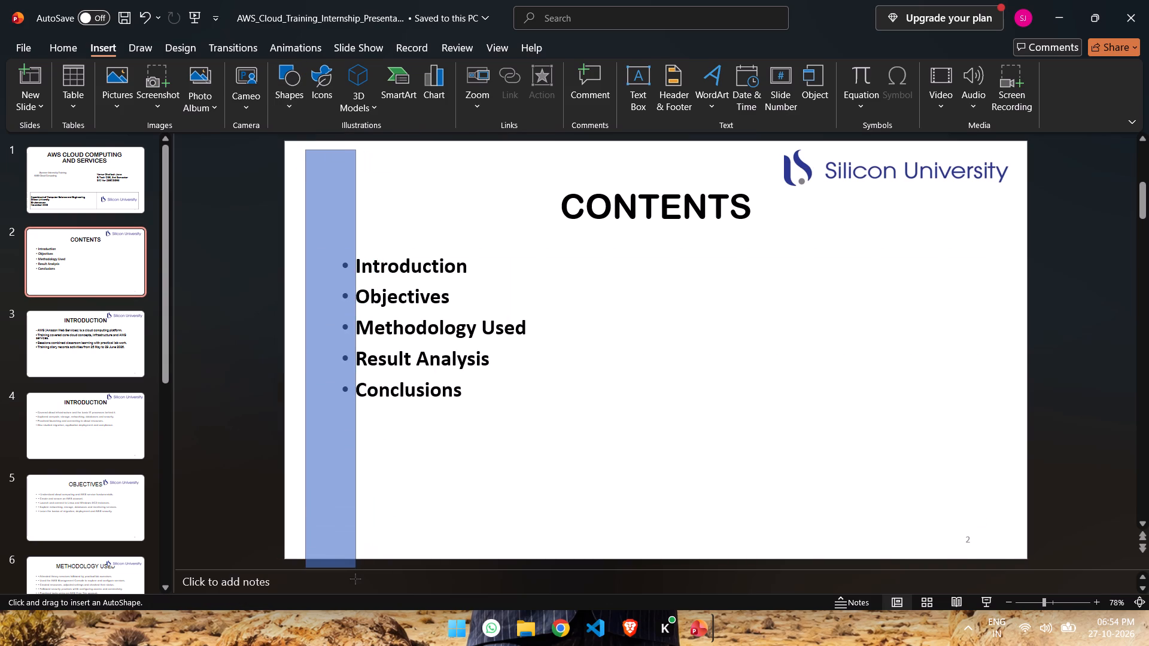
pyautogui.moveTo(355, 578); pyautogui.dragTo(343, 598)
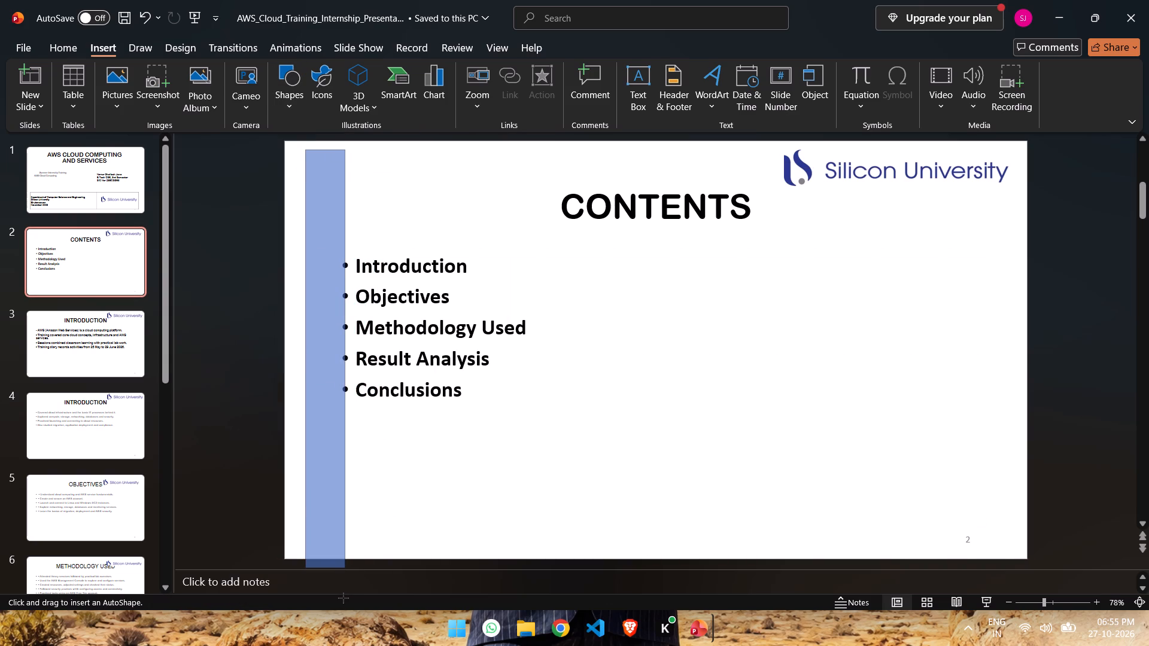
pyautogui.moveTo(343, 598); pyautogui.dragTo(335, 595)
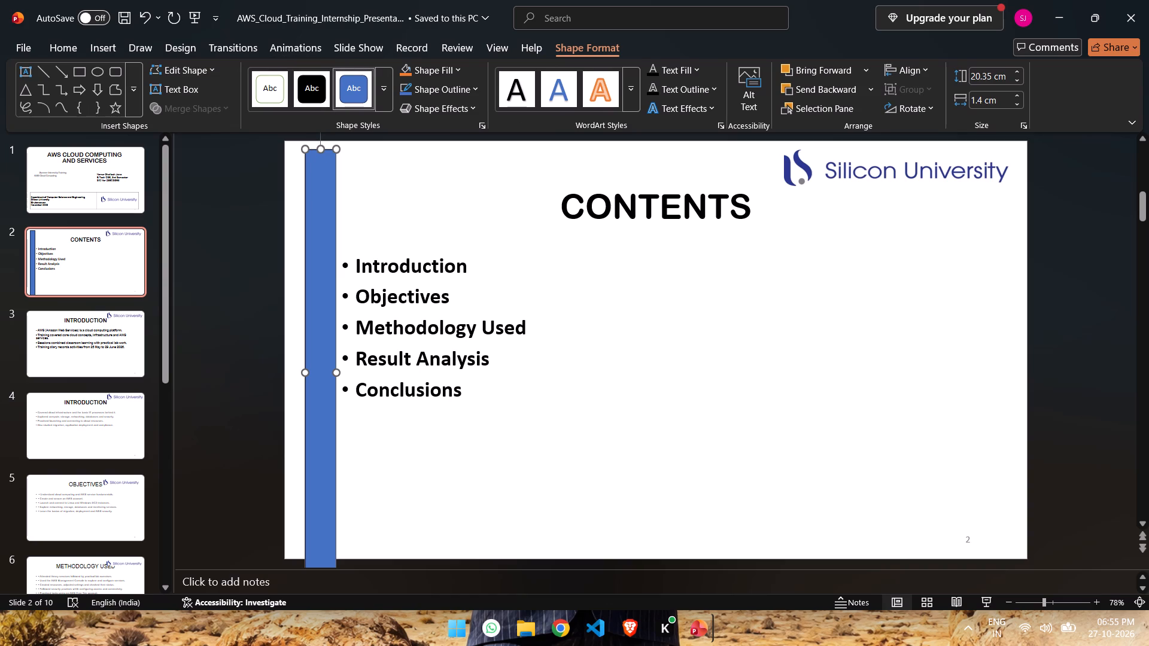
pyautogui.moveTo(311, 148); pyautogui.dragTo(312, 139)
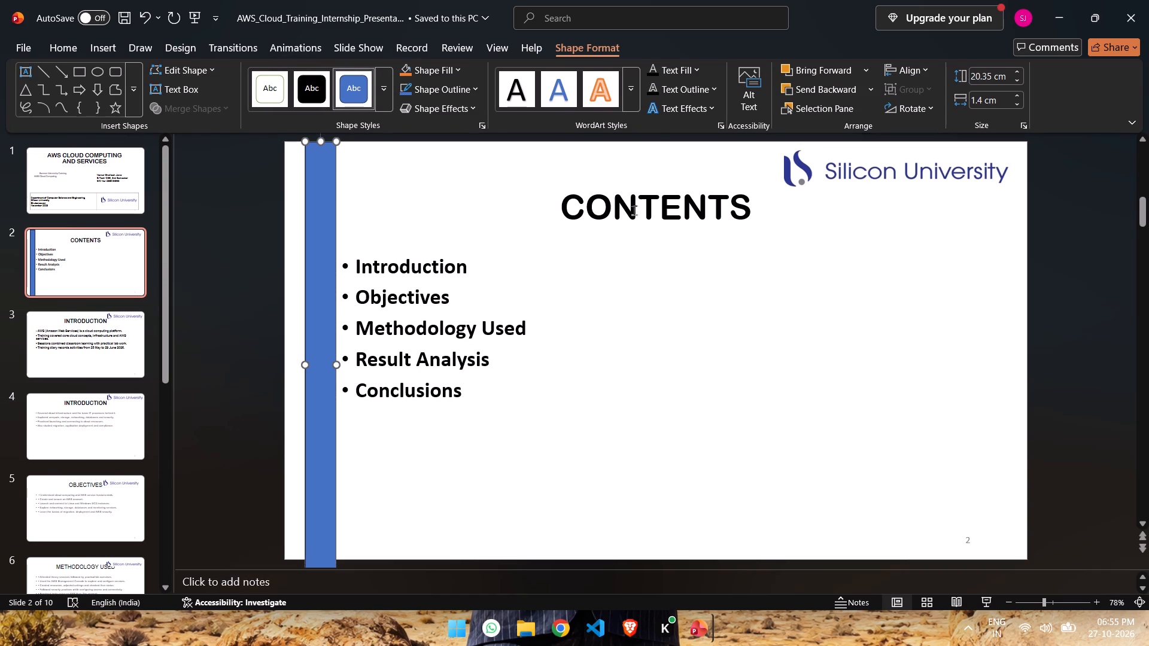
# Move the CONTENTS title on slide 2 left so that its text starts just beside the blue bar.
pyautogui.click(633, 210)
pyautogui.click(510, 305)
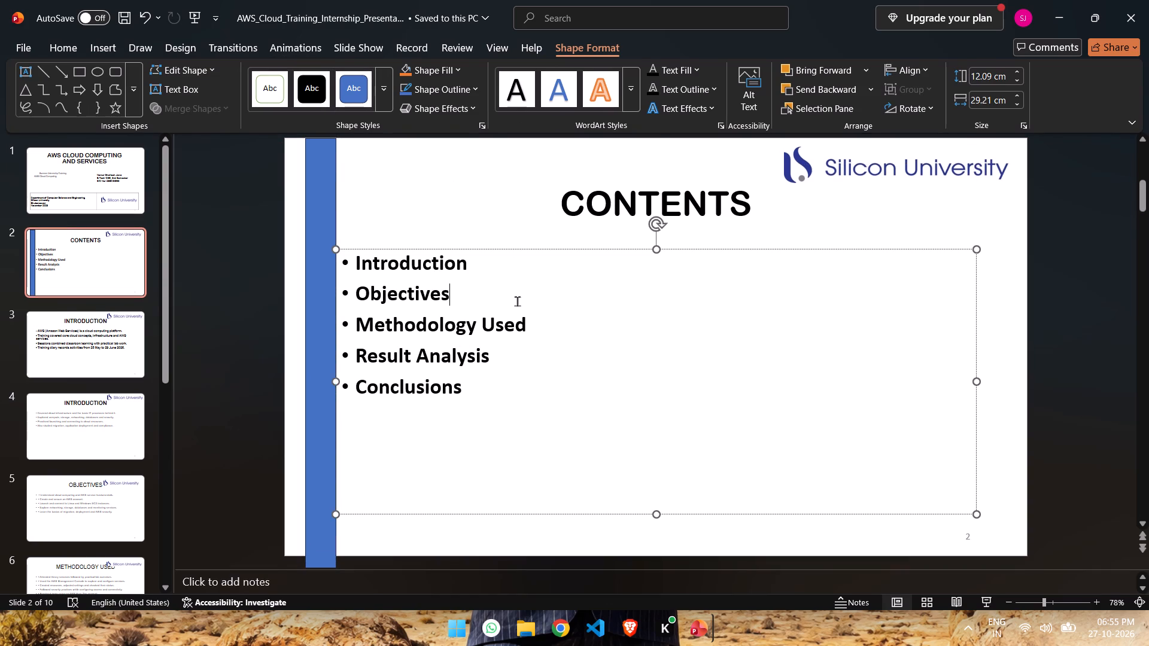
pyautogui.click(614, 205)
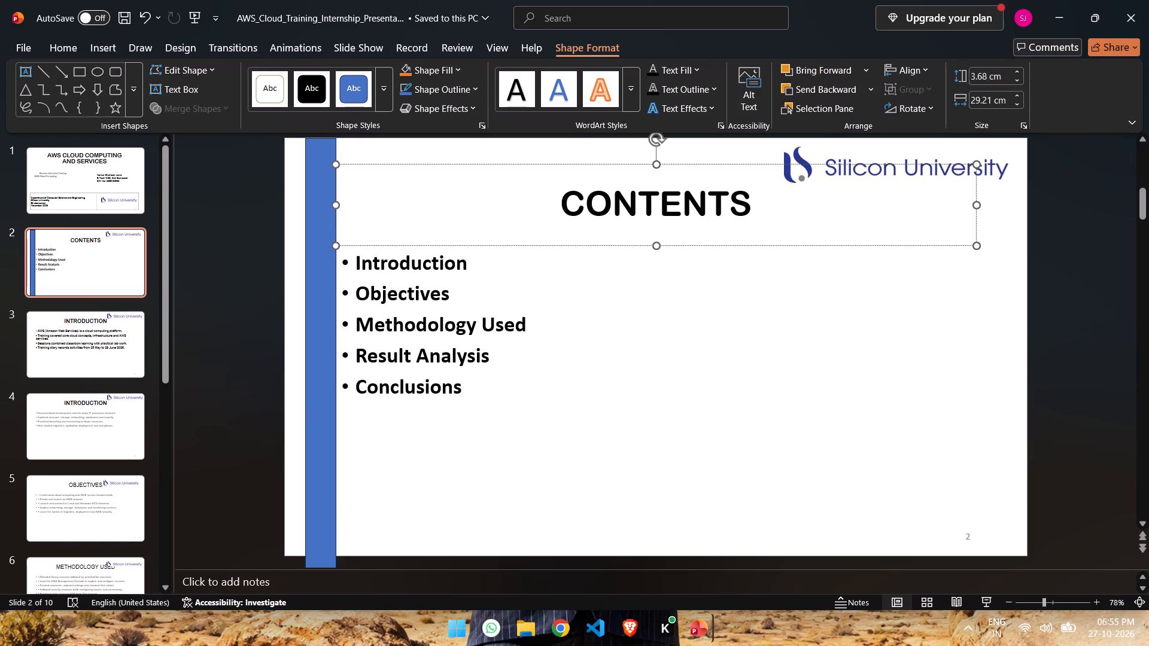
pyautogui.moveTo(567, 163); pyautogui.dragTo(350, 165)
pyautogui.click(670, 362)
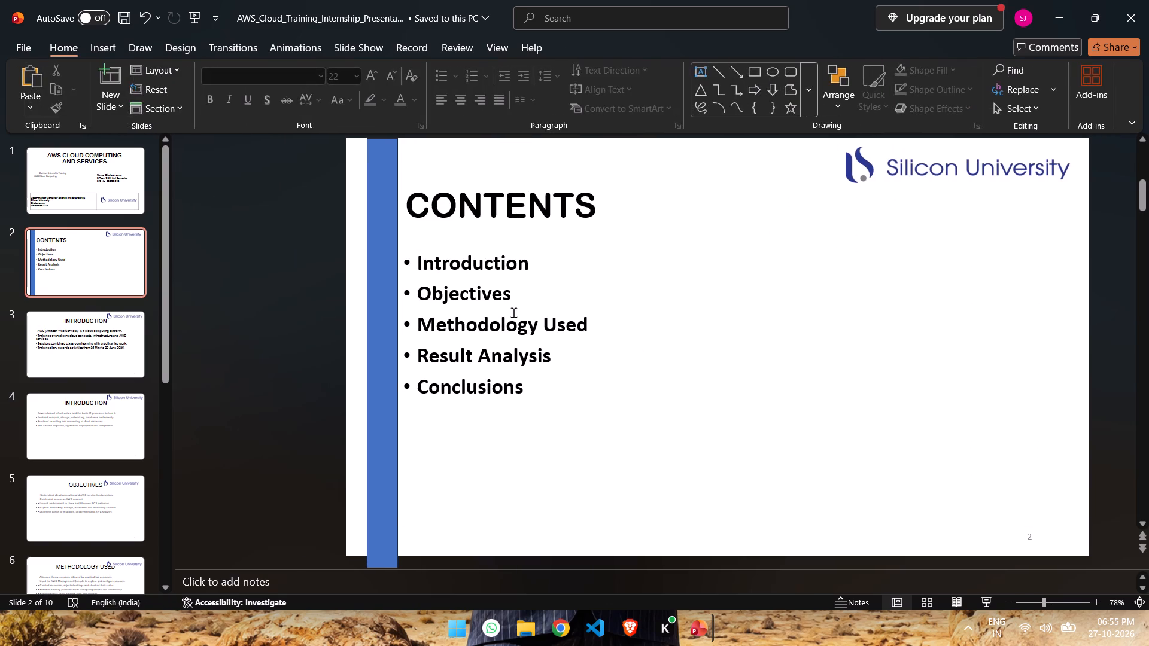
# Shift the contents list on slide 2 slightly to the right, away from the blue bar.
pyautogui.click(513, 312)
pyautogui.click(569, 248)
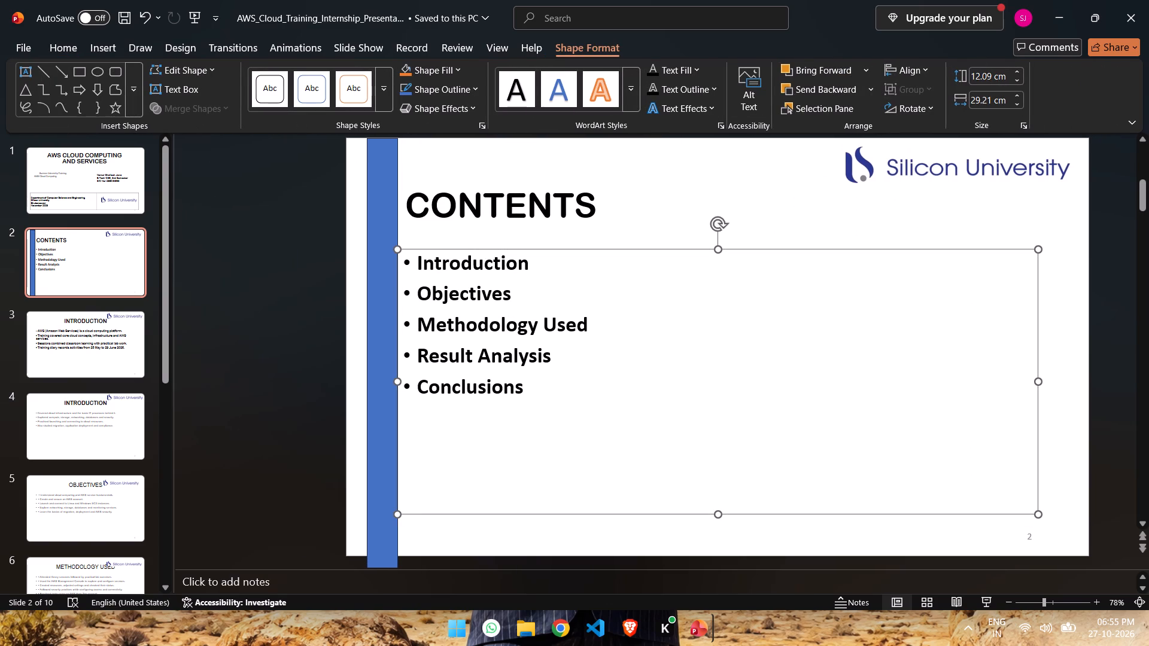
pyautogui.moveTo(569, 248); pyautogui.dragTo(586, 251)
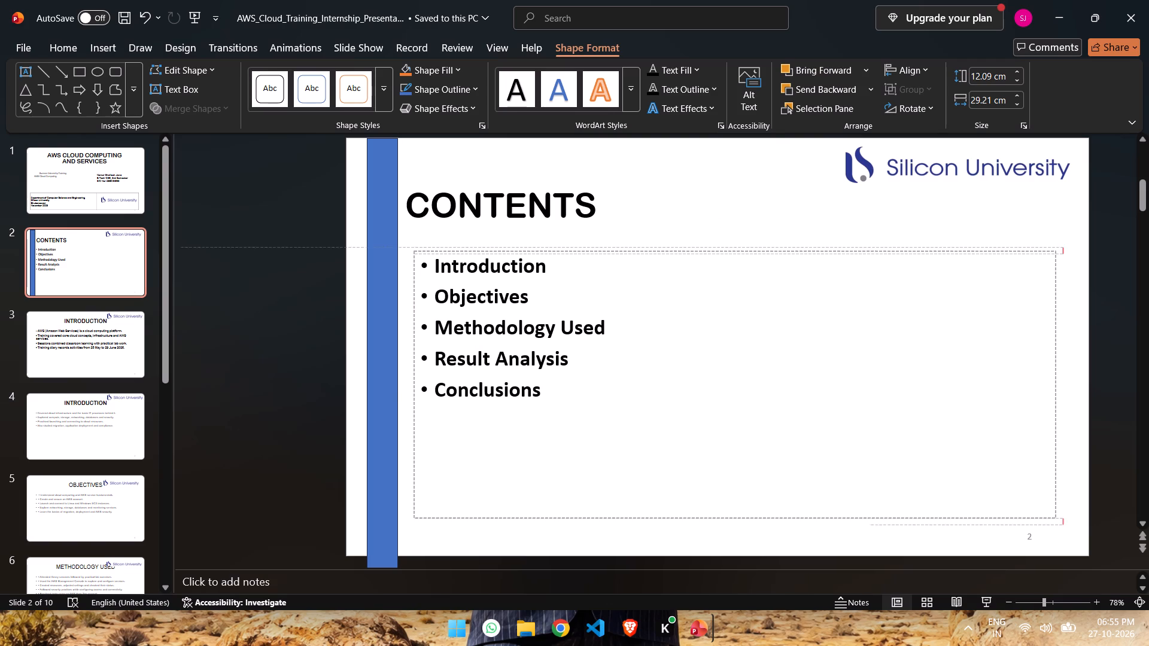
pyautogui.moveTo(586, 251); pyautogui.dragTo(588, 246)
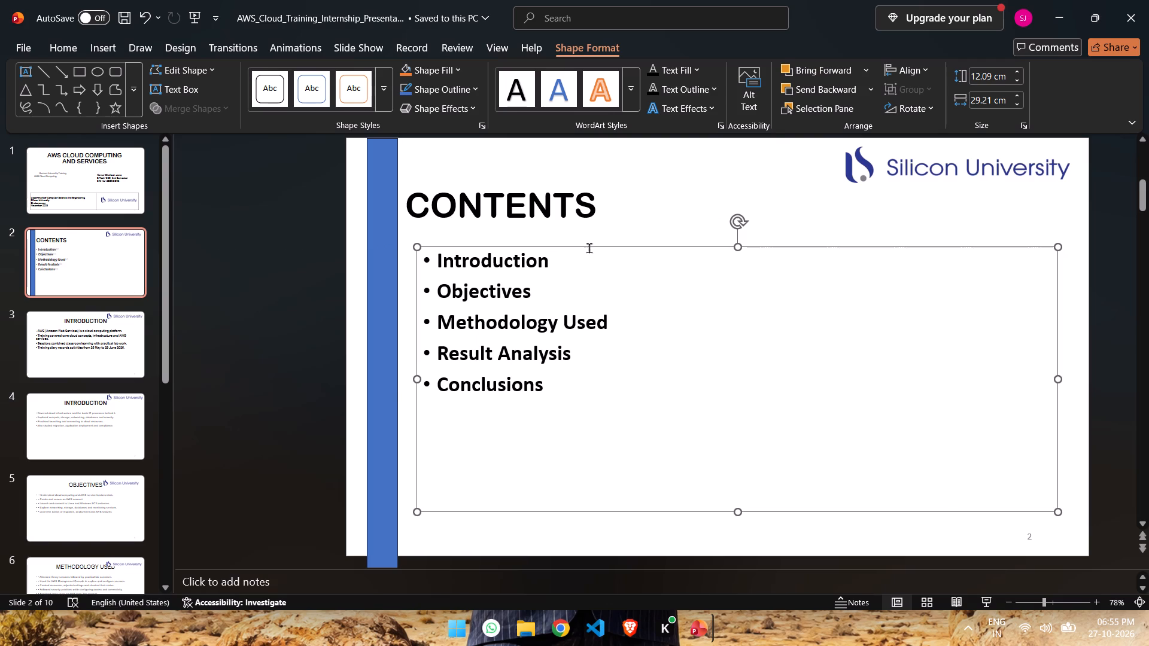
pyautogui.moveTo(288, 407); pyautogui.dragTo(268, 418)
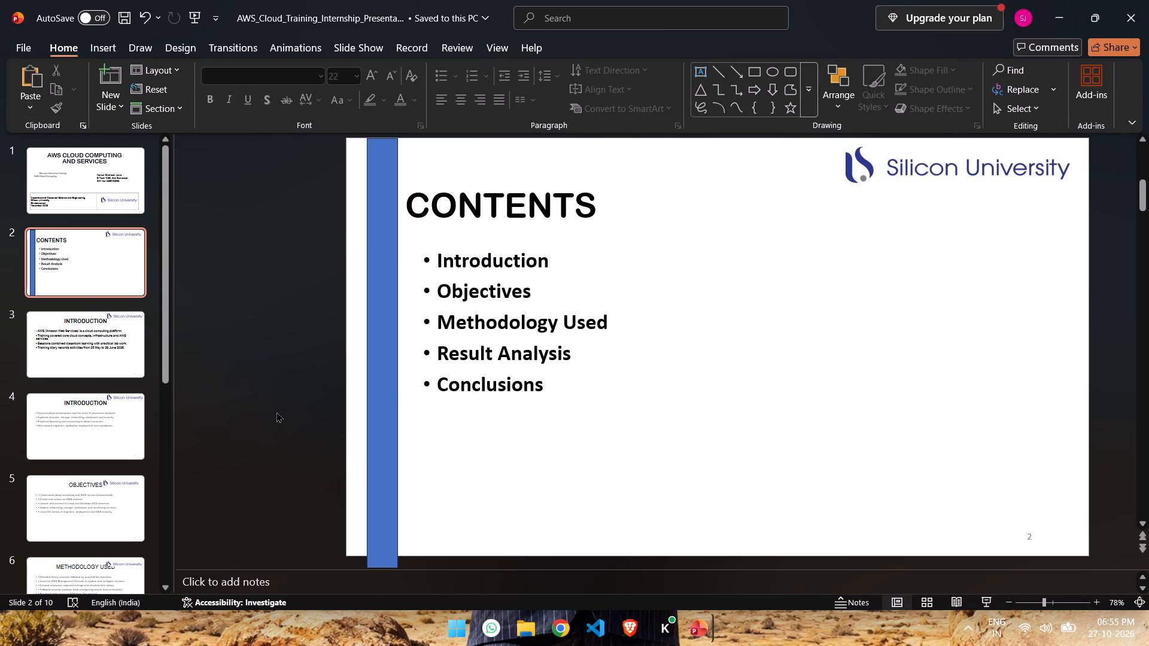
# Nudge the blue bar on the CONTENTS slide slightly upward, past the slide's top edge.
pyautogui.moveTo(385, 278); pyautogui.dragTo(385, 270)
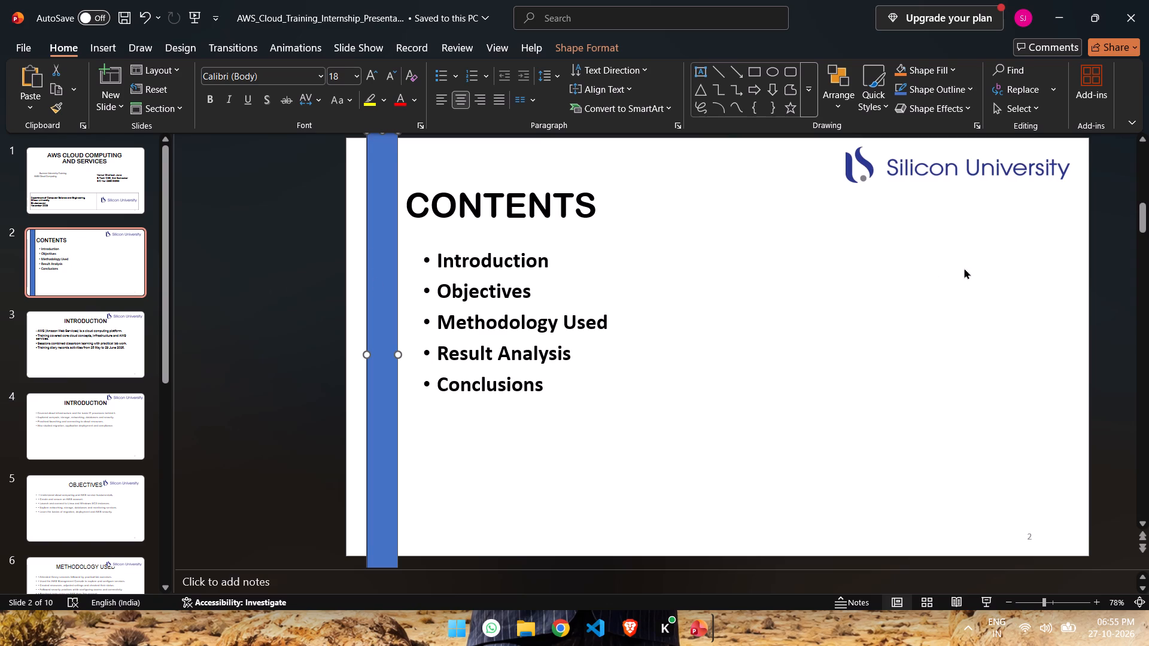
pyautogui.scroll(-1, 986, 258)
pyautogui.scroll(2, 960, 260)
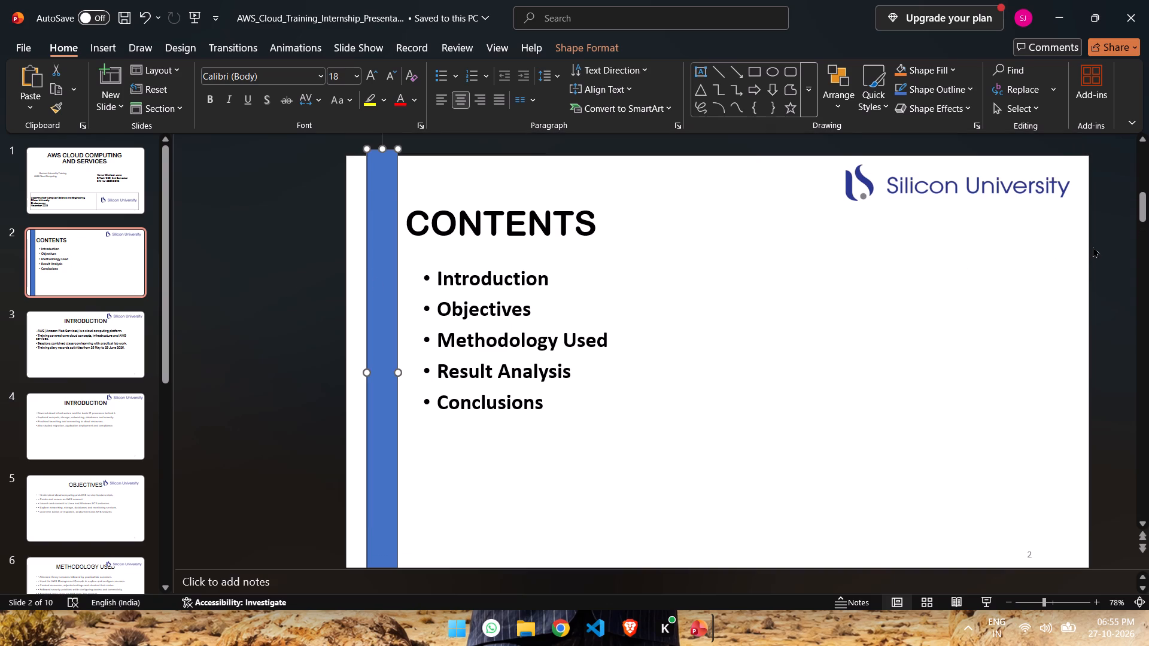
pyautogui.moveTo(1101, 246); pyautogui.dragTo(1078, 260)
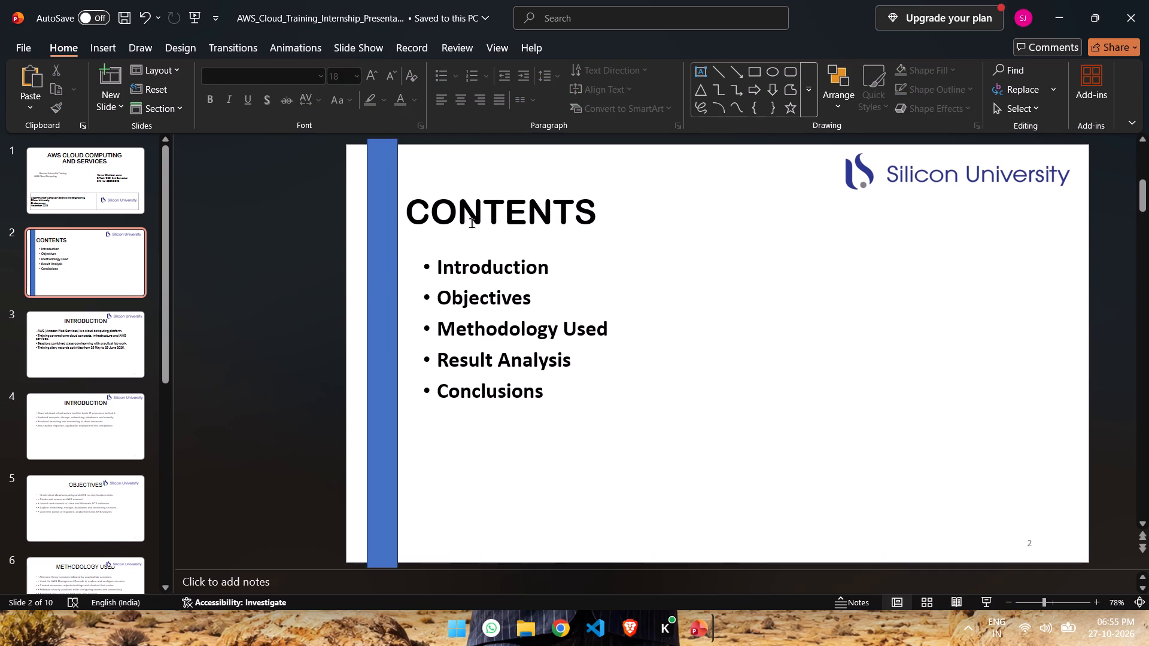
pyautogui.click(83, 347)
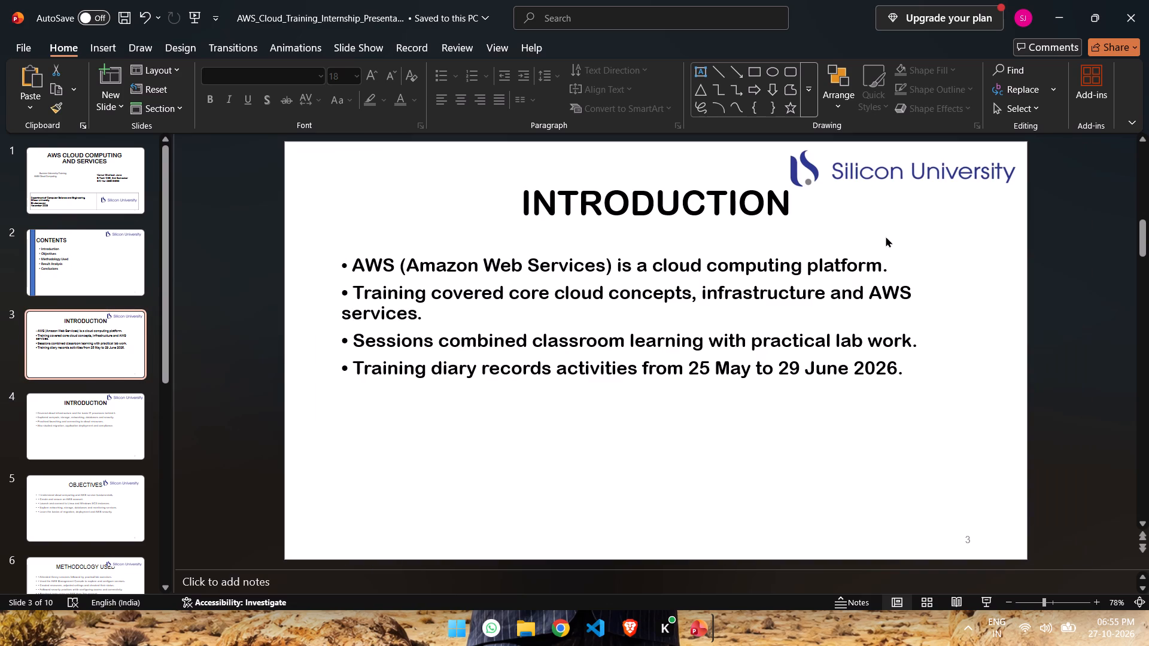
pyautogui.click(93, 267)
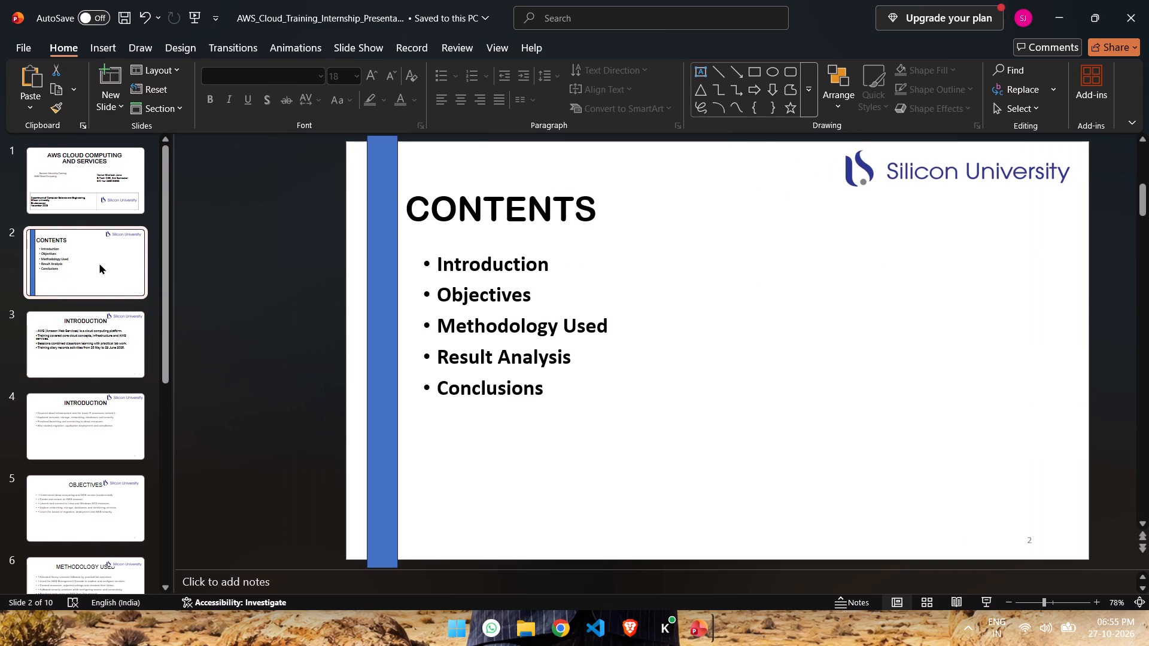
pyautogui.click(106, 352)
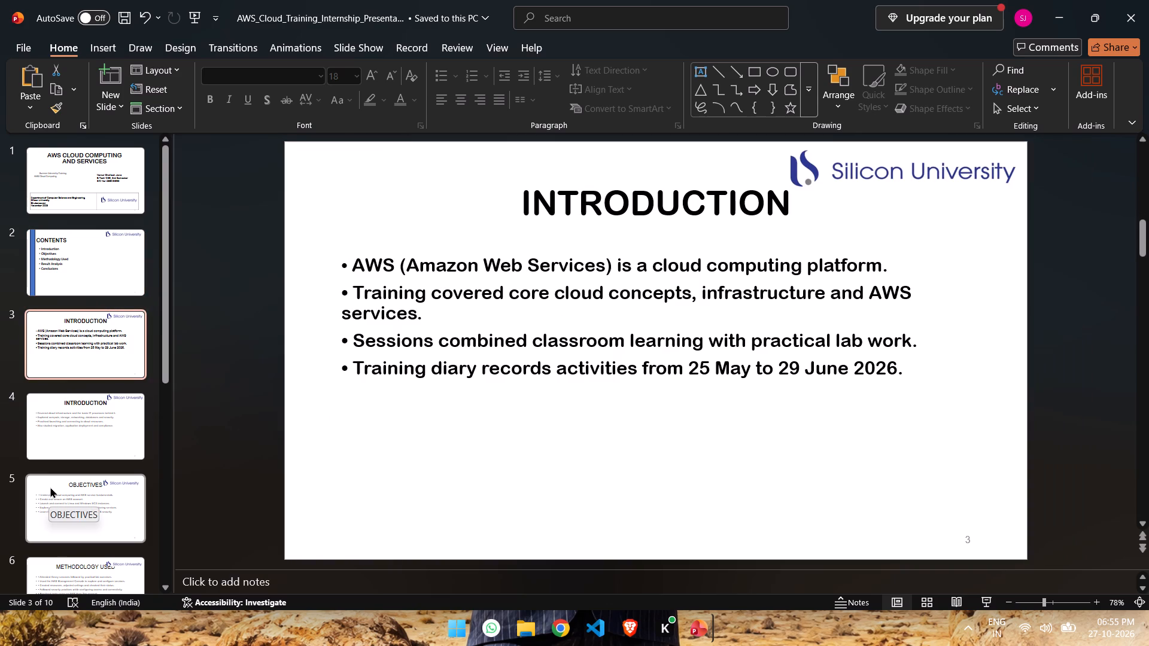
# Set all four points on the second Introduction slide, slide 4, to Arial Rounded MT Bold, size 24.
pyautogui.click(110, 438)
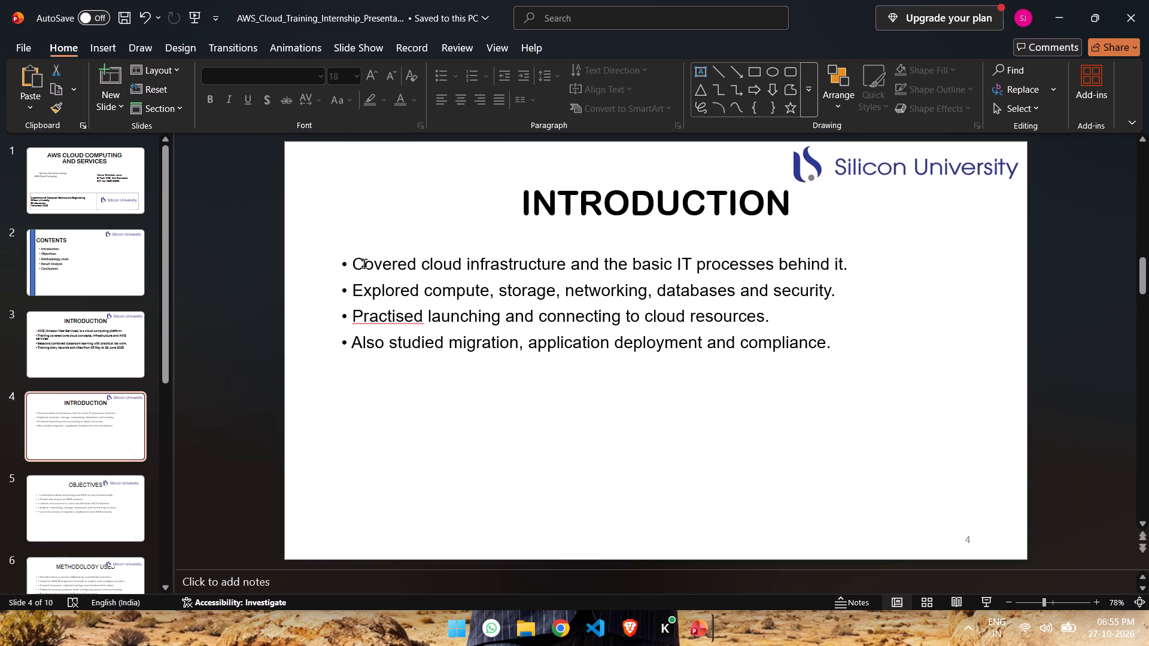
pyautogui.moveTo(358, 265); pyautogui.dragTo(740, 361)
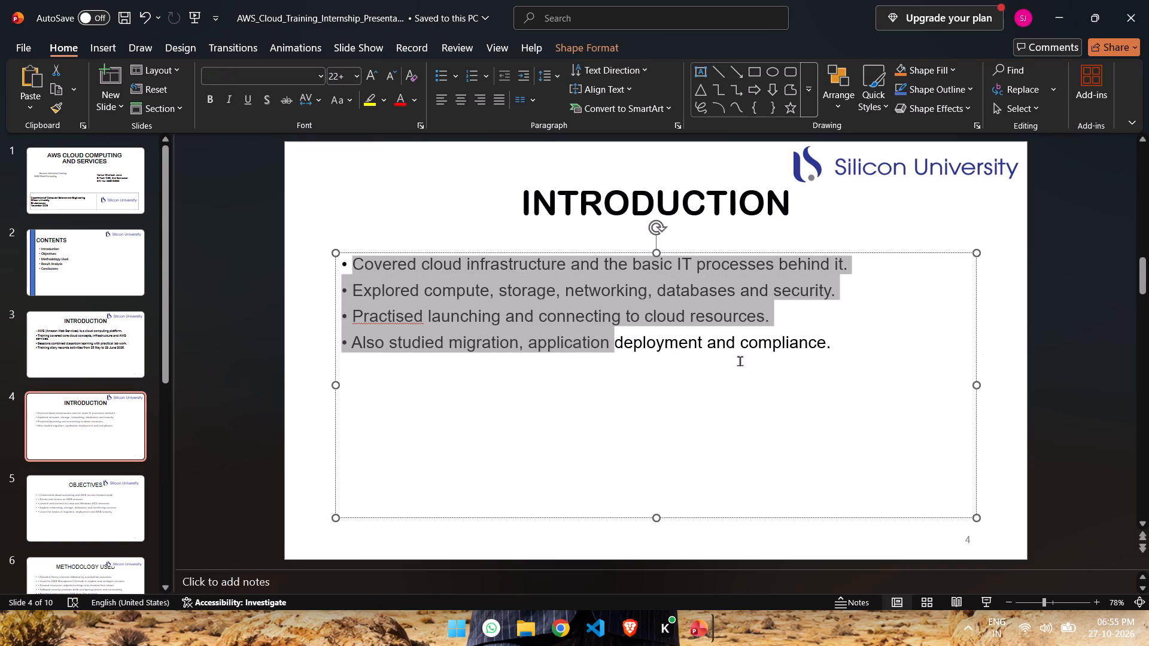
pyautogui.moveTo(740, 361); pyautogui.dragTo(867, 359)
pyautogui.click(974, 315)
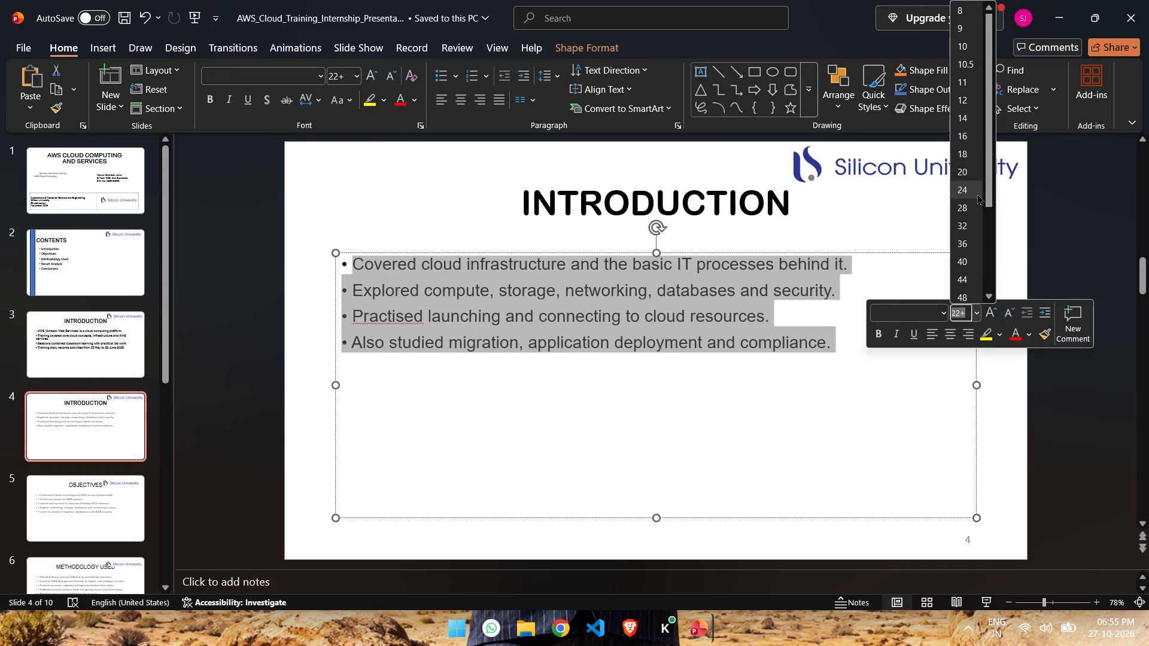
pyautogui.click(977, 193)
pyautogui.click(944, 318)
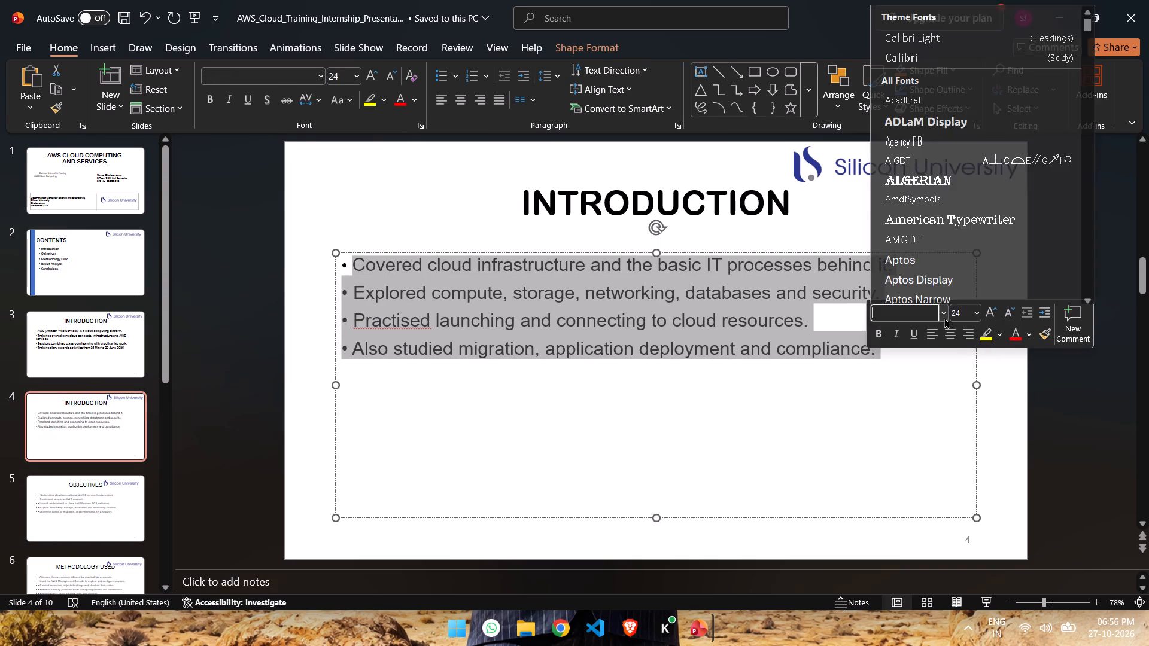
pyautogui.scroll(-2, 926, 260)
pyautogui.click(926, 252)
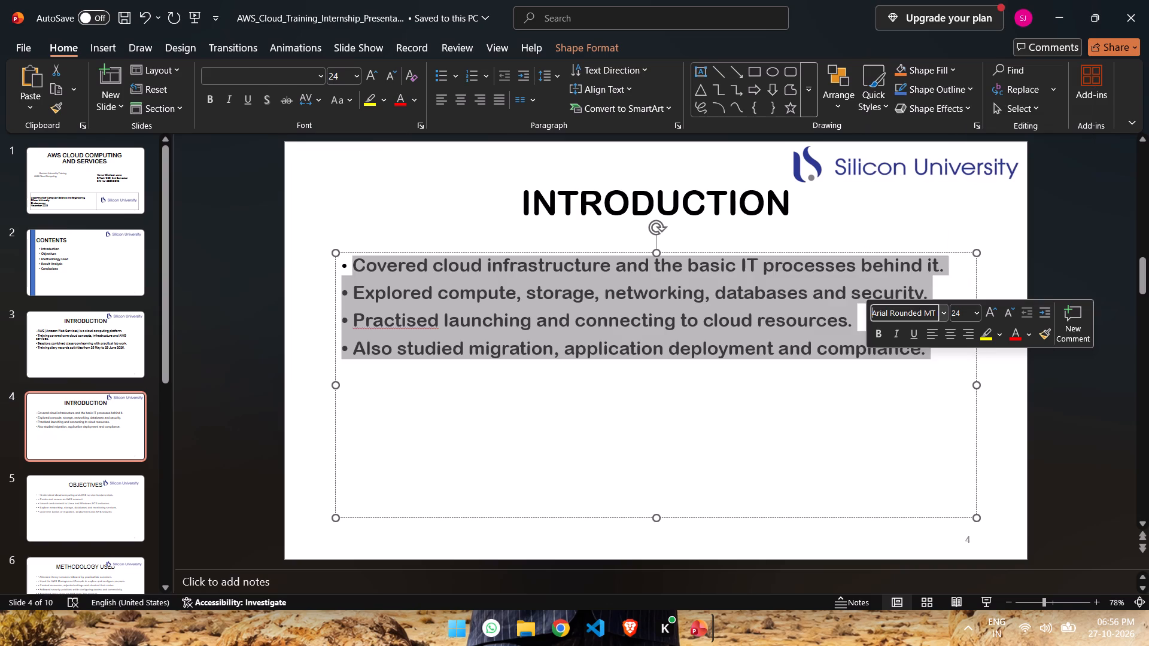
# Delete one letter "p" from the word "application" in the fourth point on slide 4.
pyautogui.click(585, 407)
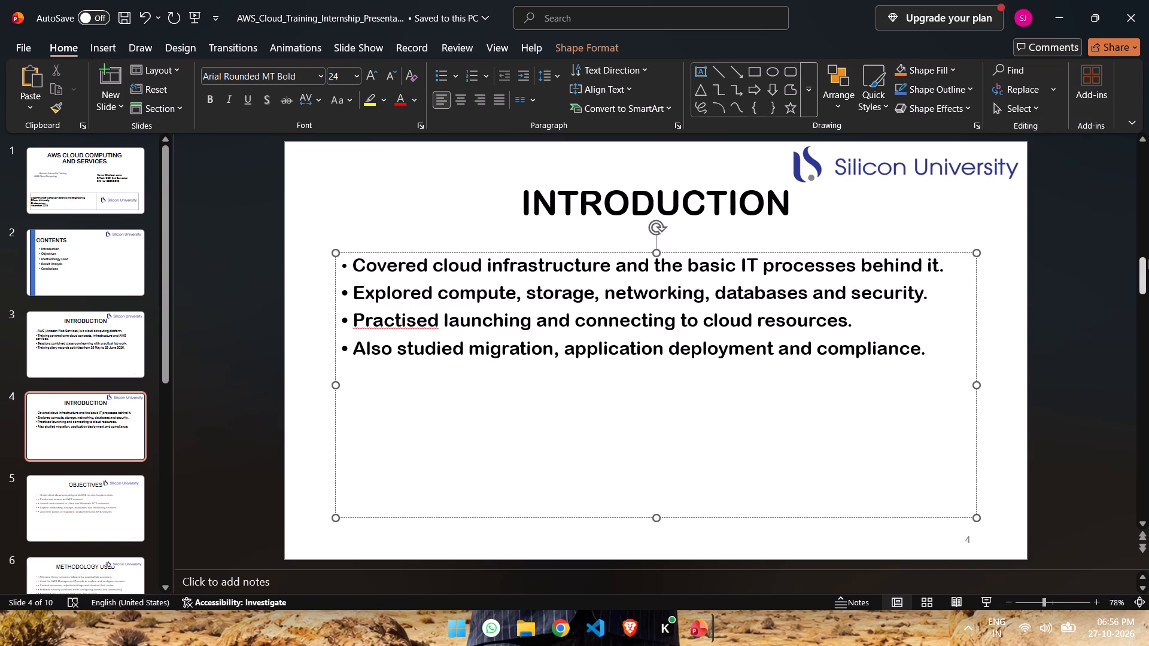
pyautogui.press('Delete')
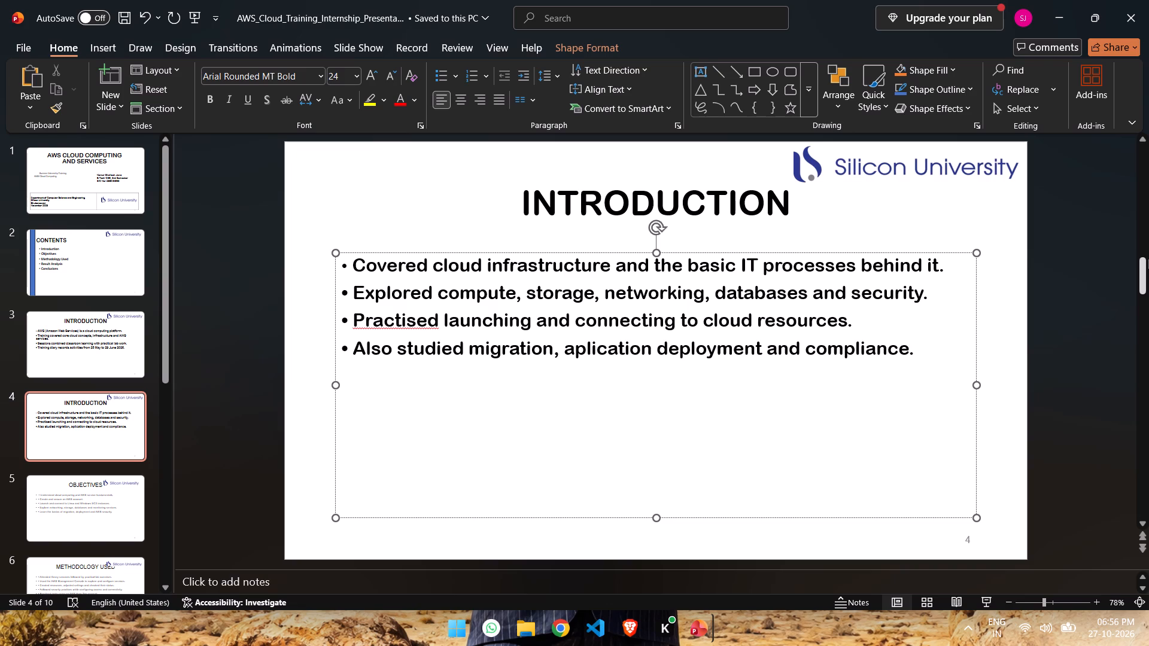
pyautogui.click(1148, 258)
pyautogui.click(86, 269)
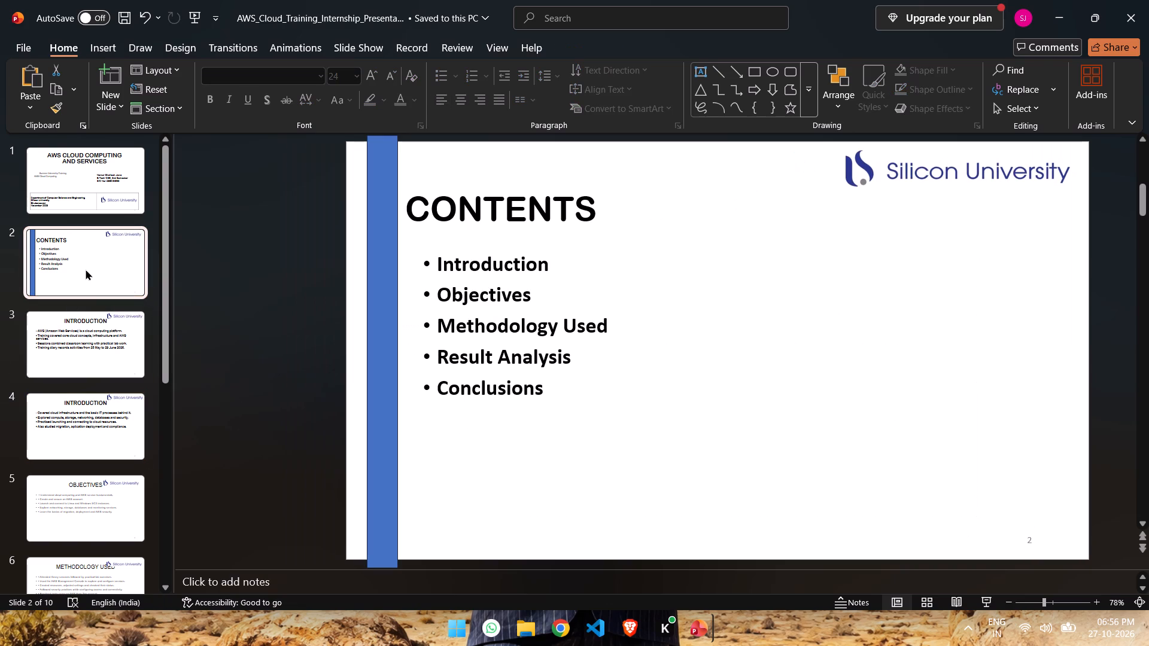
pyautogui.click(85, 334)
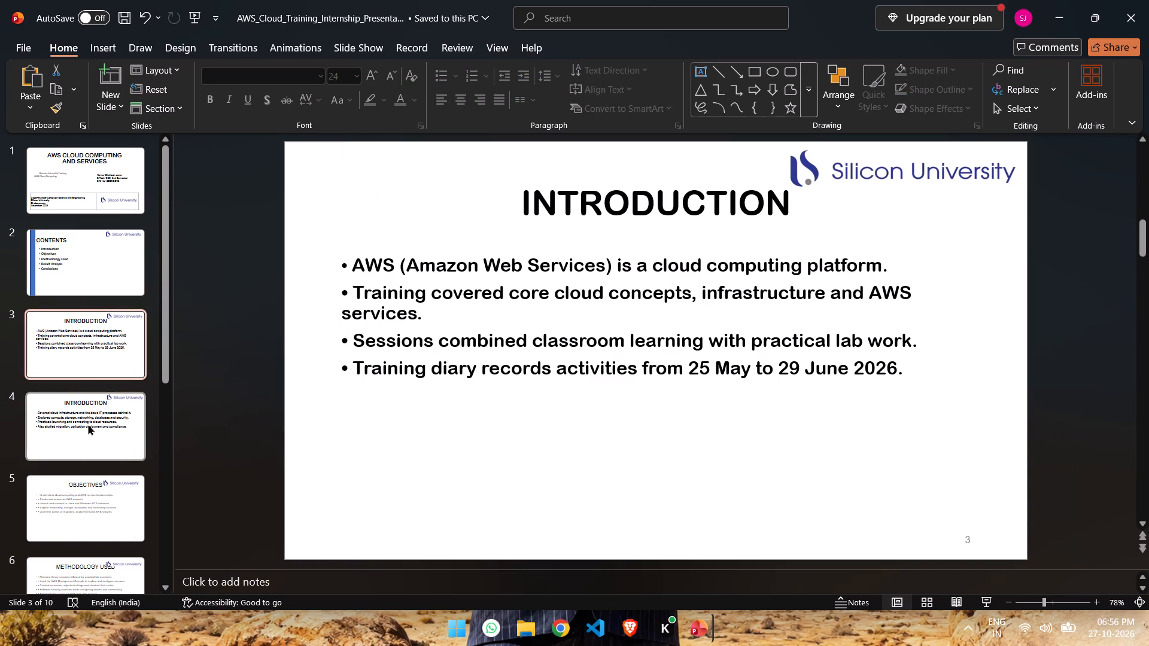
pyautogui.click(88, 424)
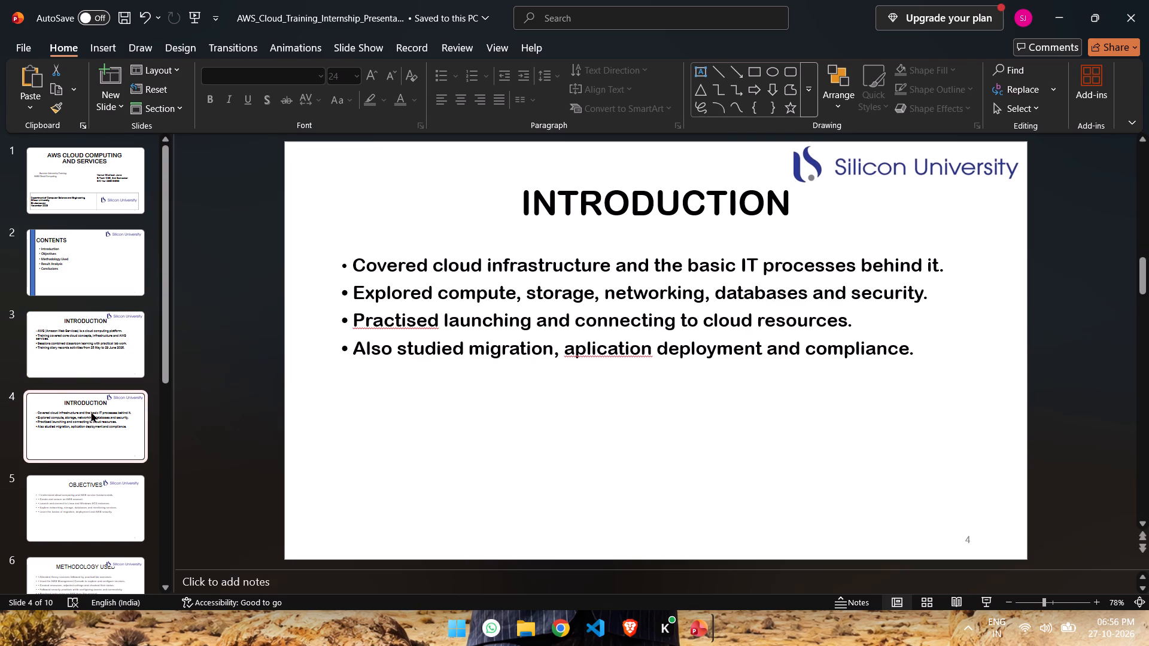
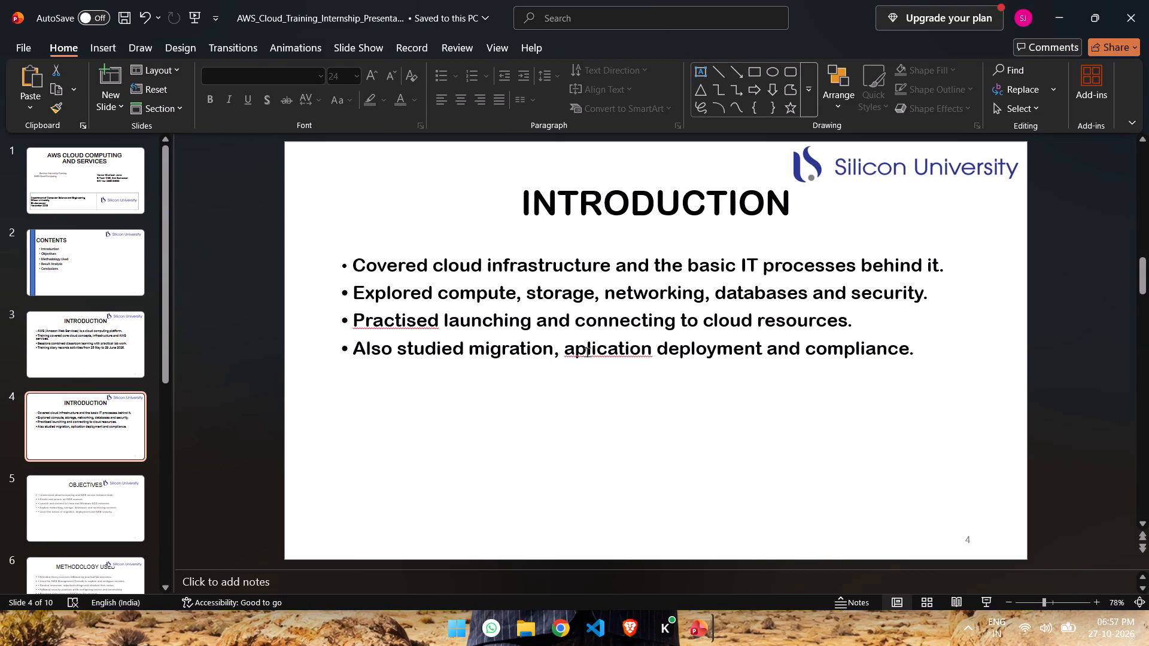
# Insert the missing letter "p" so the fourth point on slide 4 reads "application".
pyautogui.click(591, 351)
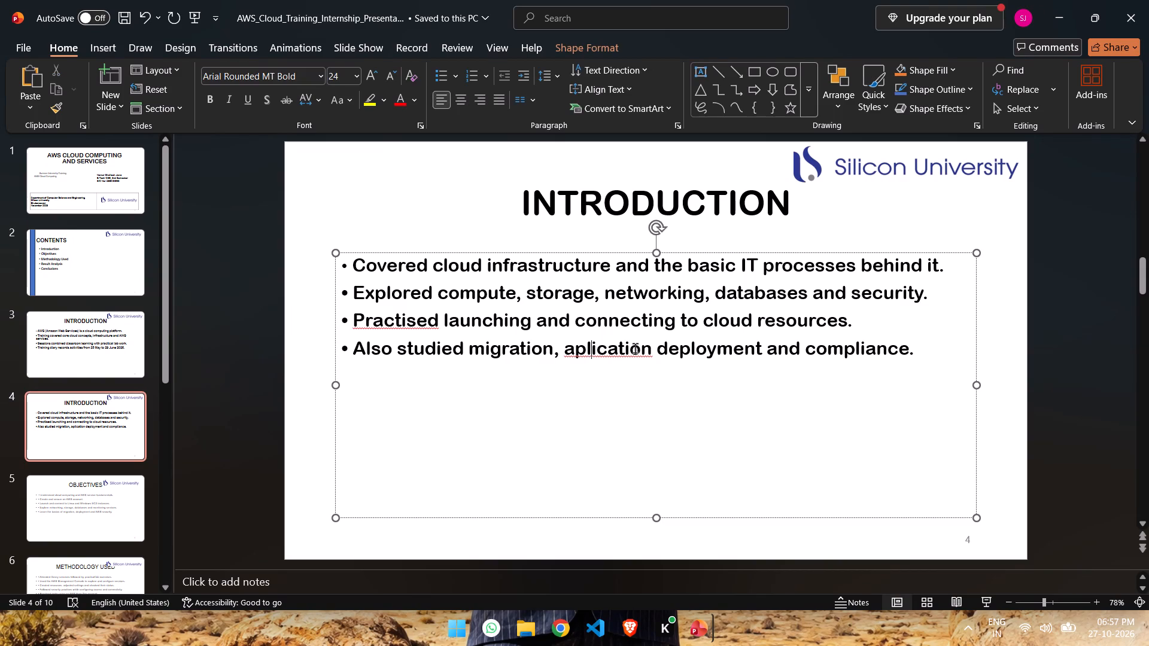
pyautogui.press('Left')
pyautogui.press('p')
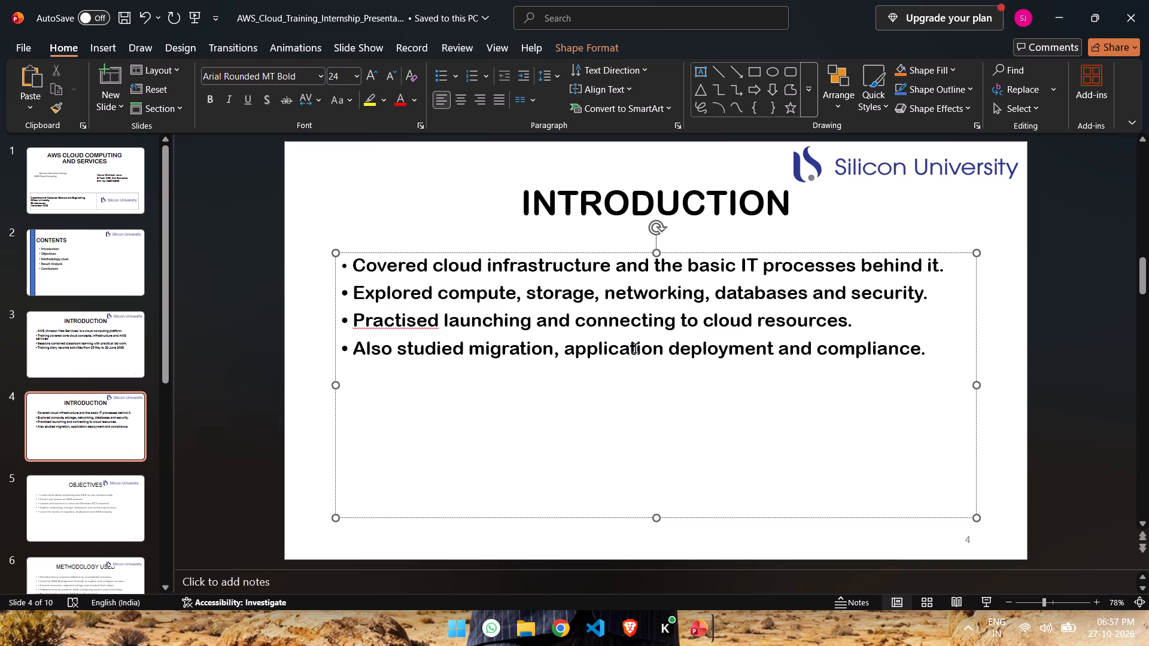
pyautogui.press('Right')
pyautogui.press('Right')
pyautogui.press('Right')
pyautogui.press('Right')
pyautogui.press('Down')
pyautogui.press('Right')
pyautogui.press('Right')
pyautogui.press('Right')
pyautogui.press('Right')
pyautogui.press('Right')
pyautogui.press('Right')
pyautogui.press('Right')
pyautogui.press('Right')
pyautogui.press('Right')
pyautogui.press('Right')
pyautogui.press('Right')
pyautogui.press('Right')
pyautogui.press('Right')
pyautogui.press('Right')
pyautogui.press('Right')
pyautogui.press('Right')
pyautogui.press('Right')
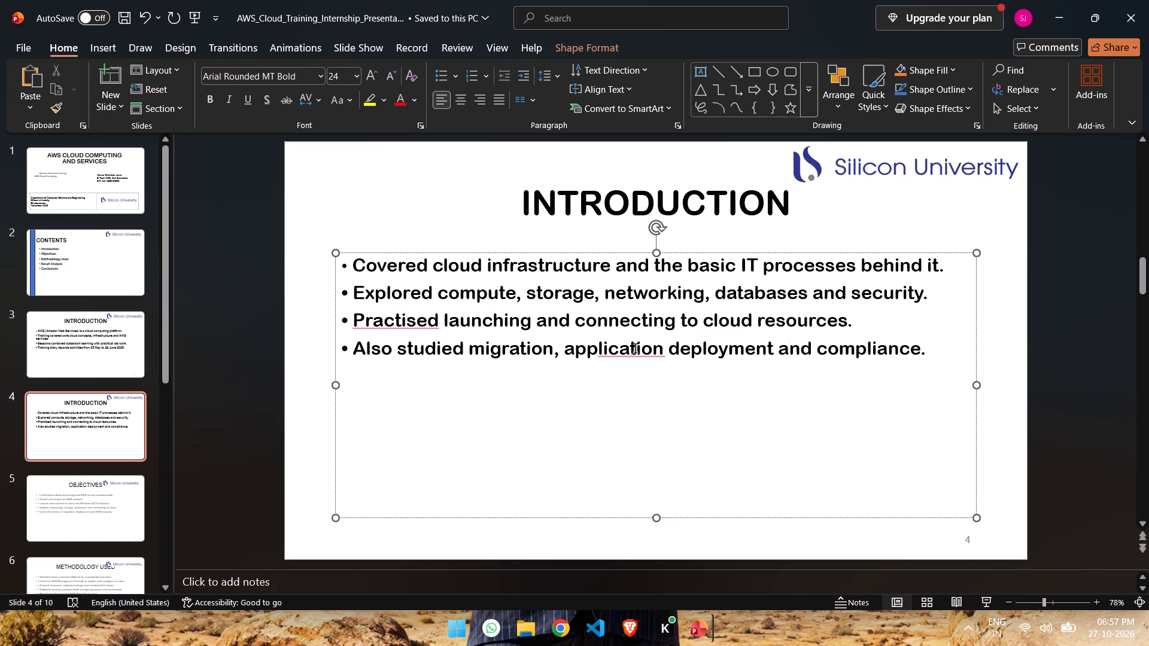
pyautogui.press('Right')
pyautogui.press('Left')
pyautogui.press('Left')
# Remove the duplicate bullet from each of the five points on the OBJECTIVES slide, slide 5.
pyautogui.click(78, 521)
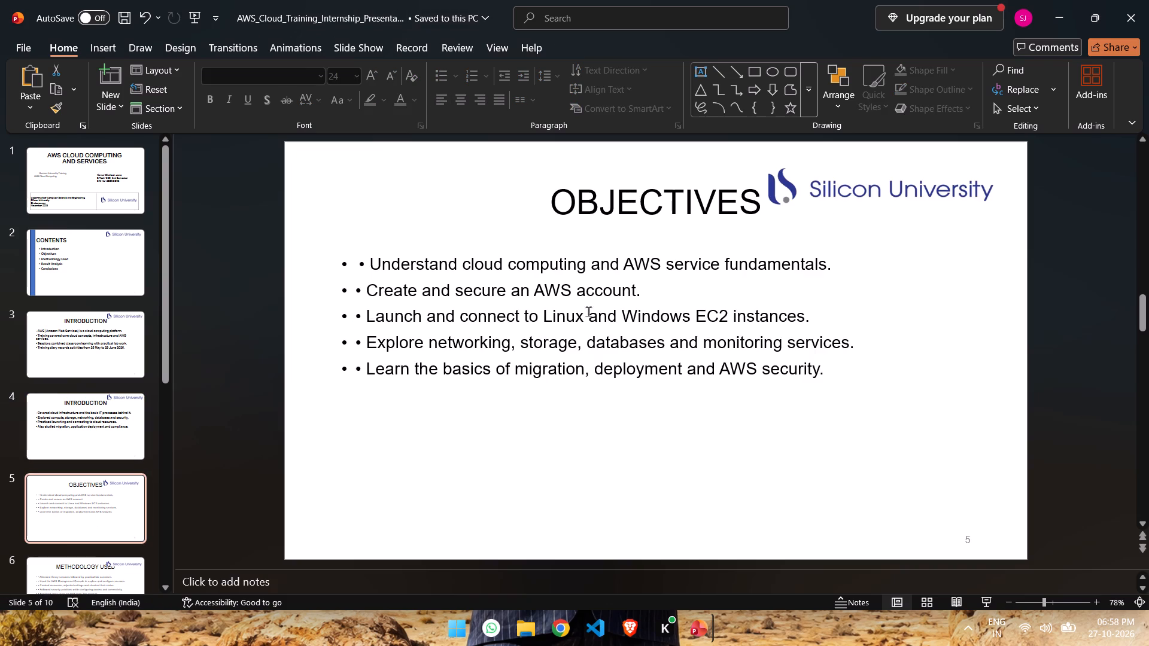
pyautogui.click(357, 264)
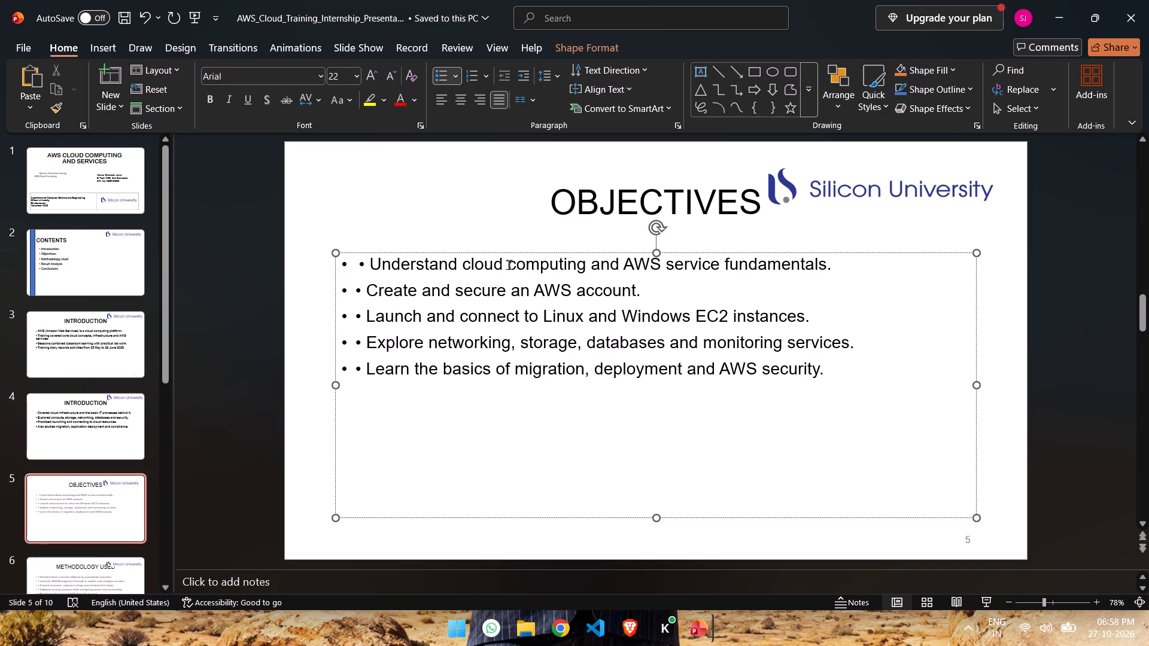
pyautogui.press('BackSpace')
pyautogui.press('Down')
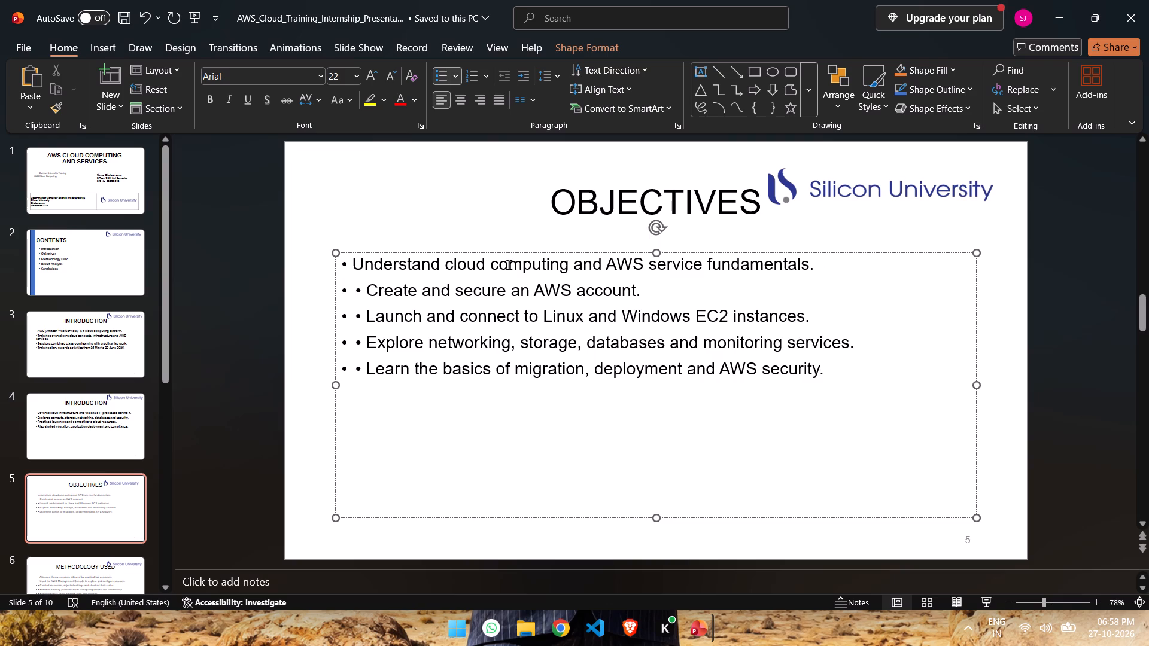
pyautogui.press(']')
pyautogui.press('BackSpace')
pyautogui.press('BackSpace')
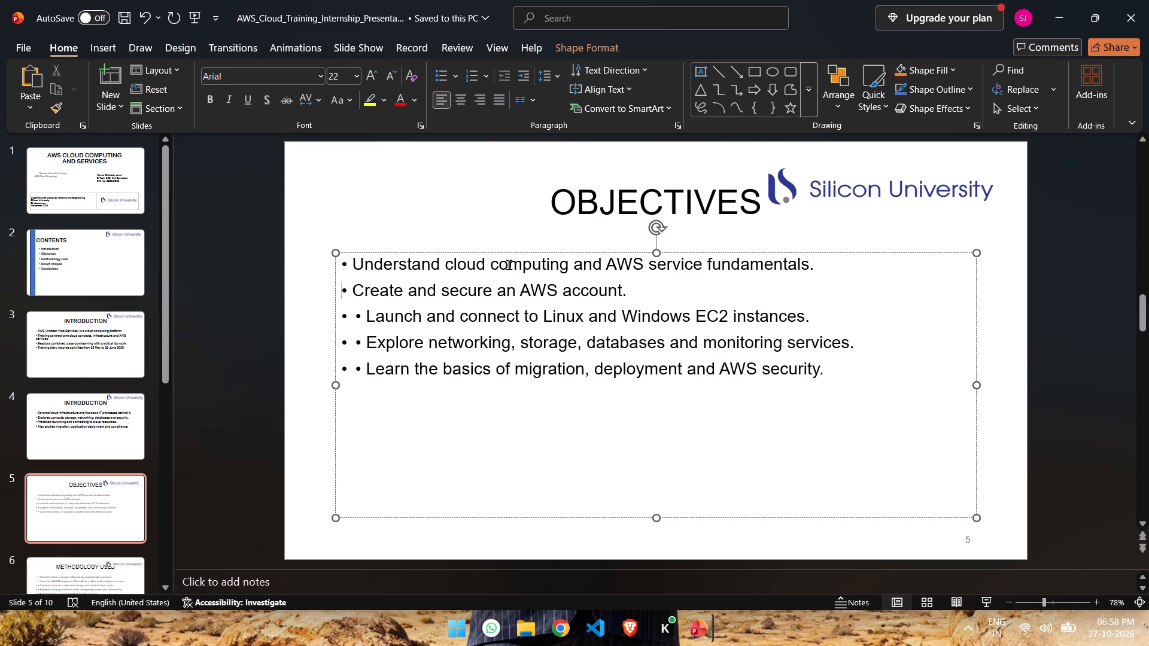
pyautogui.press('Down')
pyautogui.press('BackSpace')
pyautogui.press('Down')
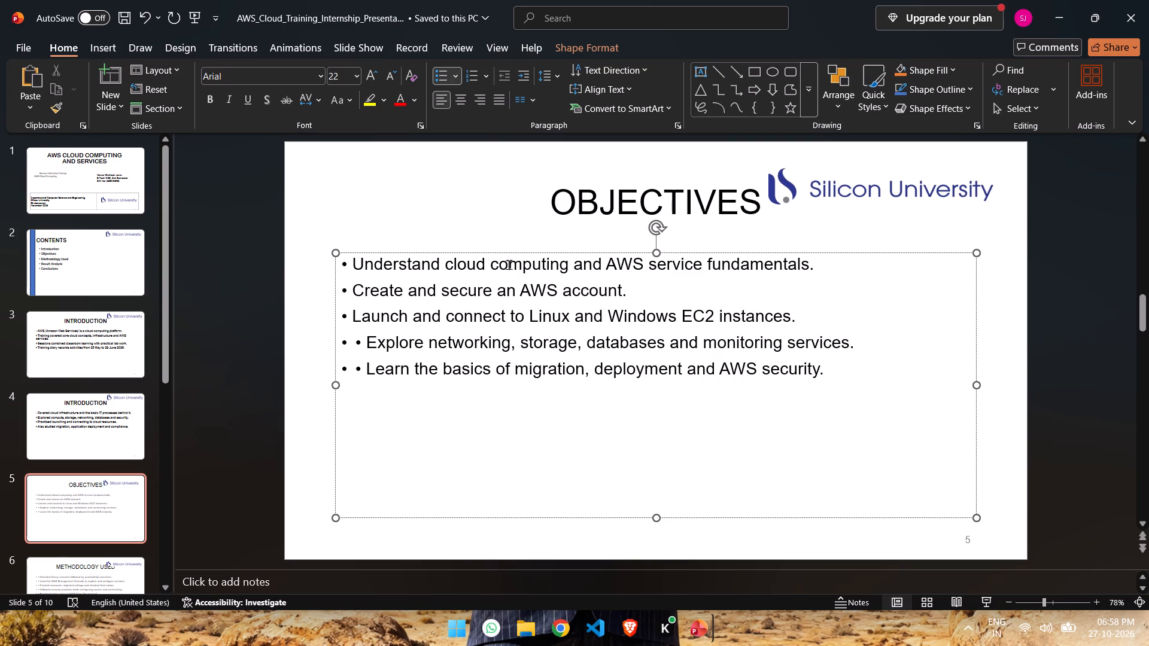
pyautogui.press('BackSpace')
pyautogui.press('Down')
pyautogui.press('BackSpace')
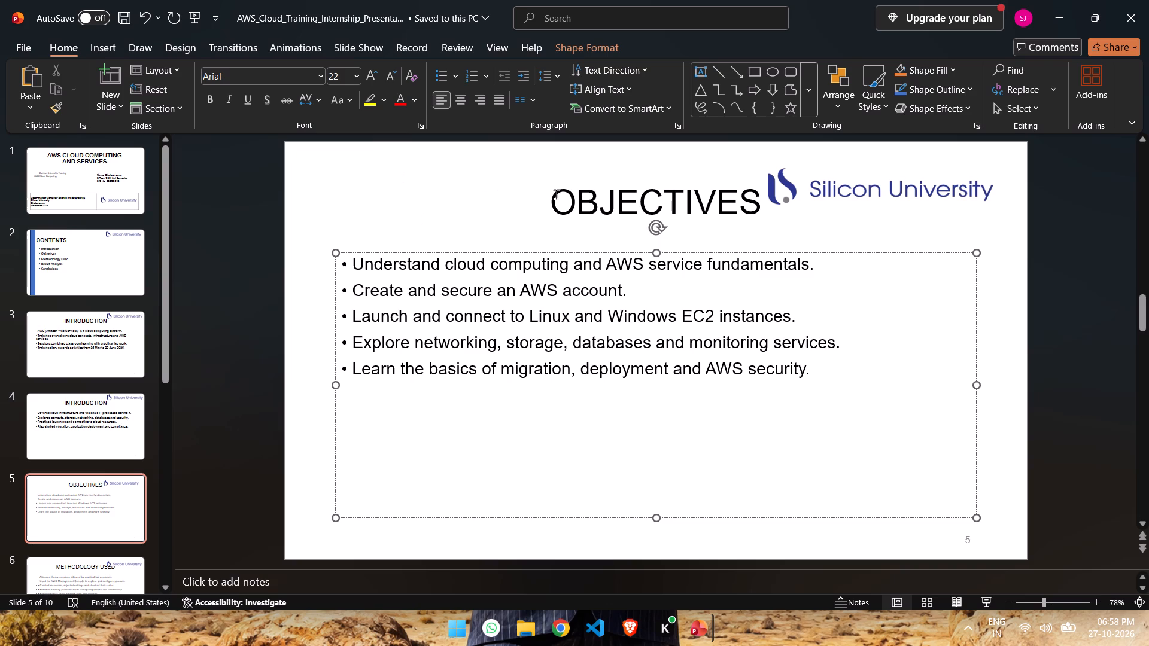
# Move the Silicon University logo on the first INTRODUCTION slide, slide 3, slightly up and right toward the slide's corner.
pyautogui.click(49, 413)
pyautogui.click(62, 356)
pyautogui.click(65, 412)
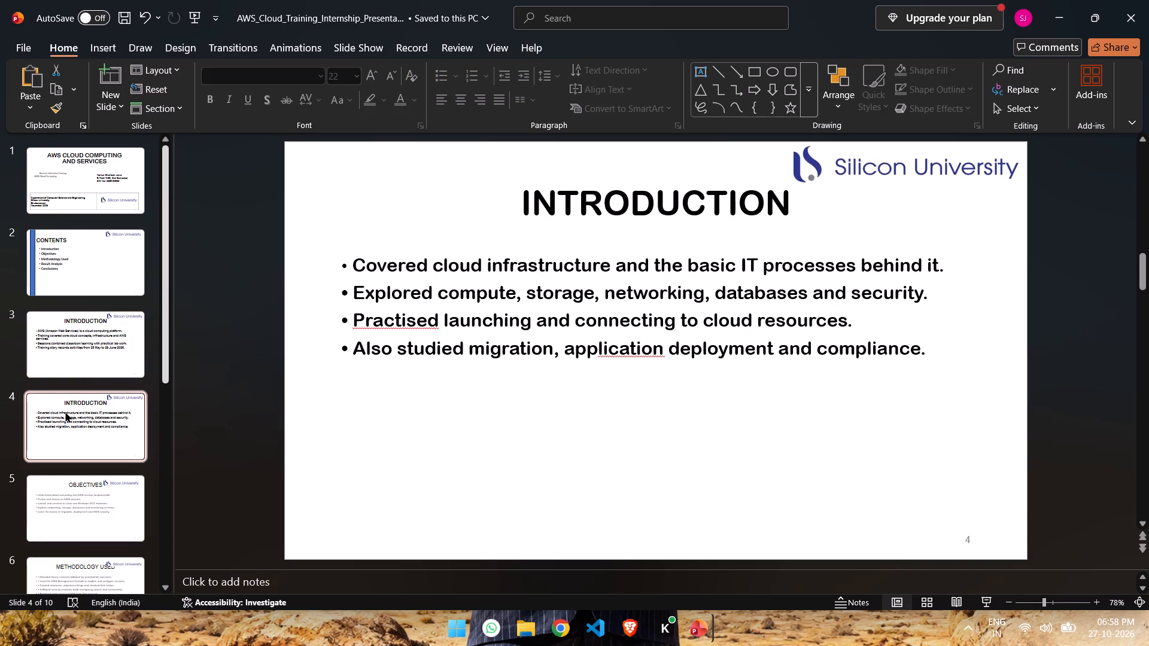
pyautogui.click(70, 340)
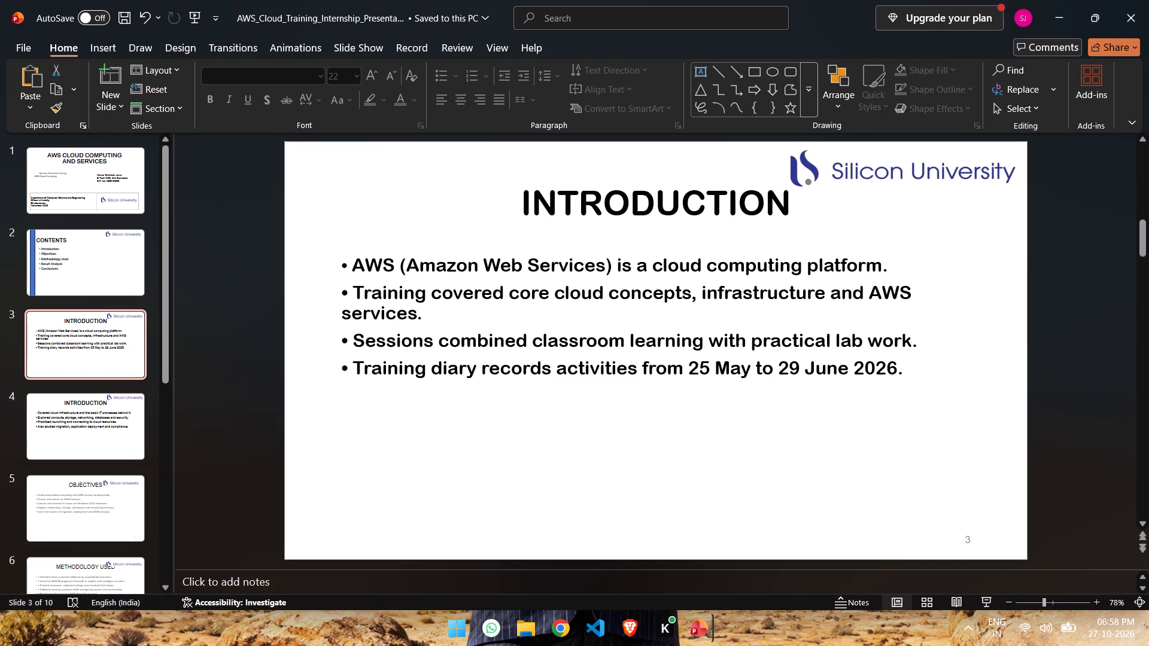
pyautogui.click(855, 174)
pyautogui.moveTo(867, 153); pyautogui.dragTo(873, 148)
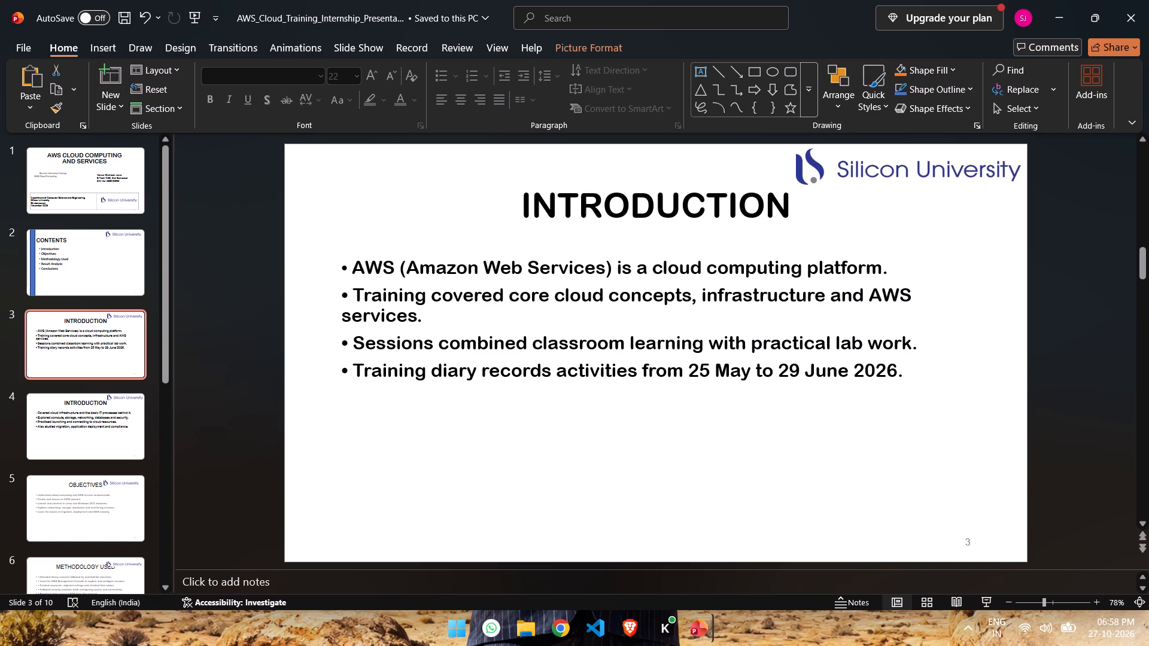
pyautogui.moveTo(873, 148); pyautogui.dragTo(873, 147)
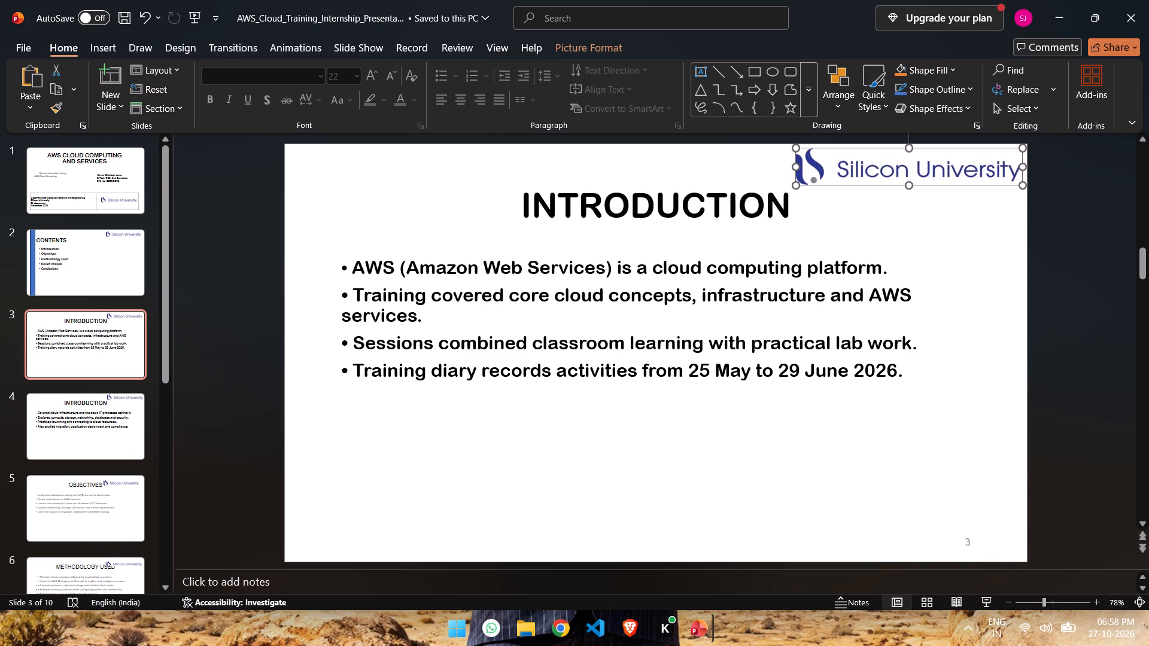
# Shift the Silicon University logo on the CONTENTS slide slightly right, closer to the slide's top-right corner.
pyautogui.click(101, 264)
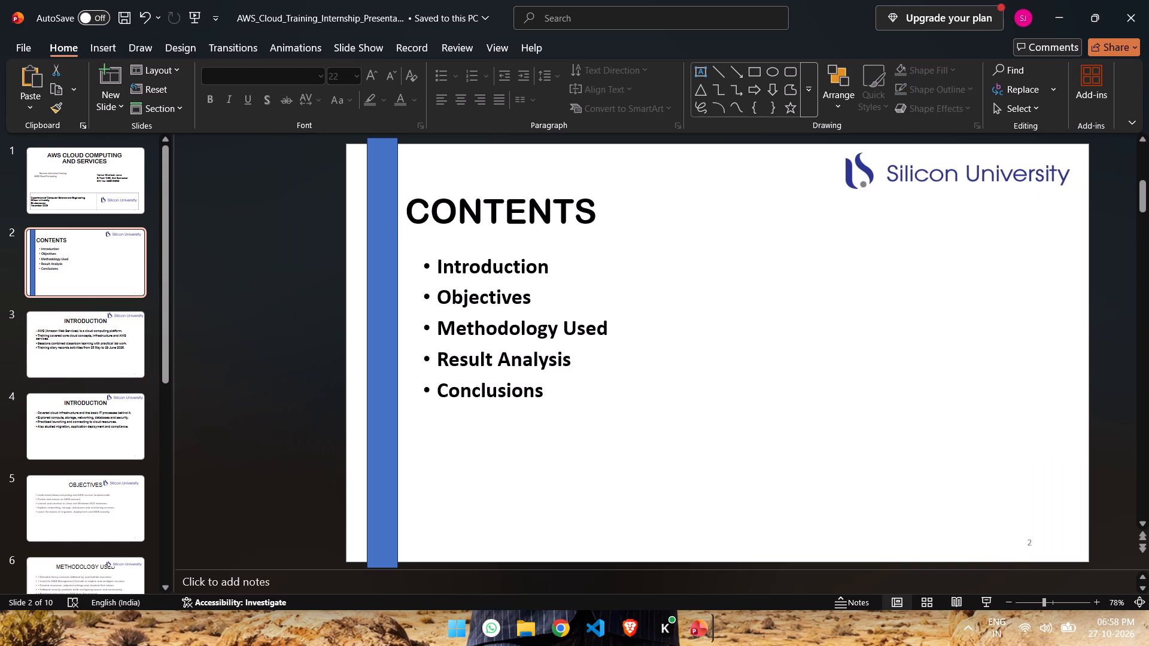
pyautogui.click(989, 173)
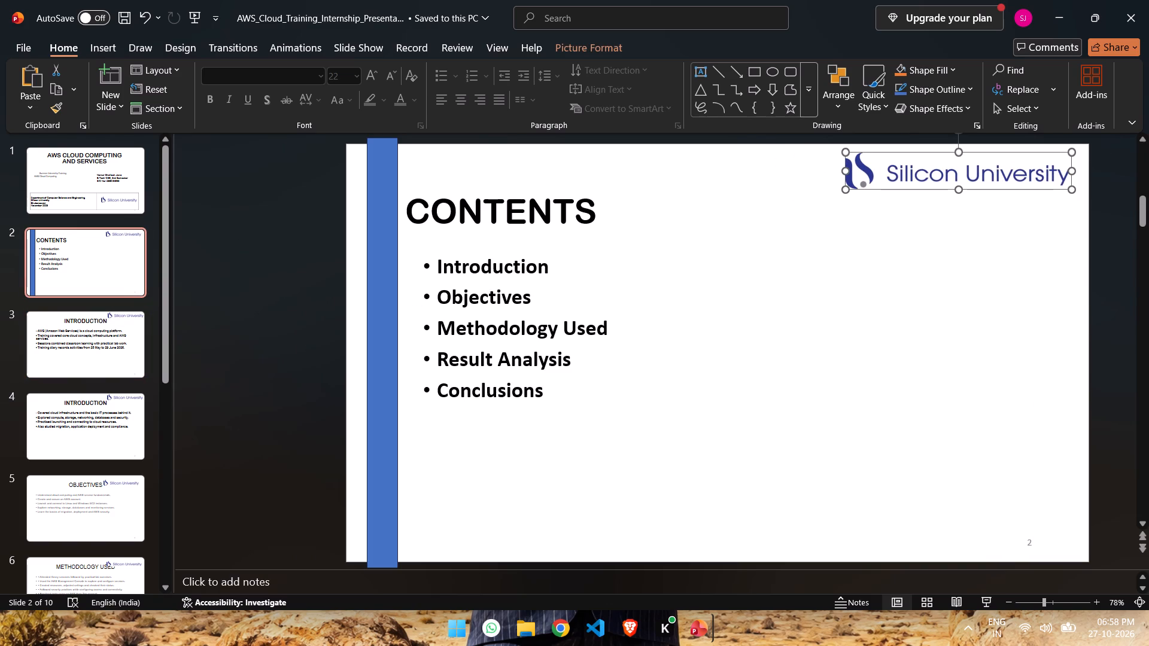
pyautogui.moveTo(911, 151); pyautogui.dragTo(922, 147)
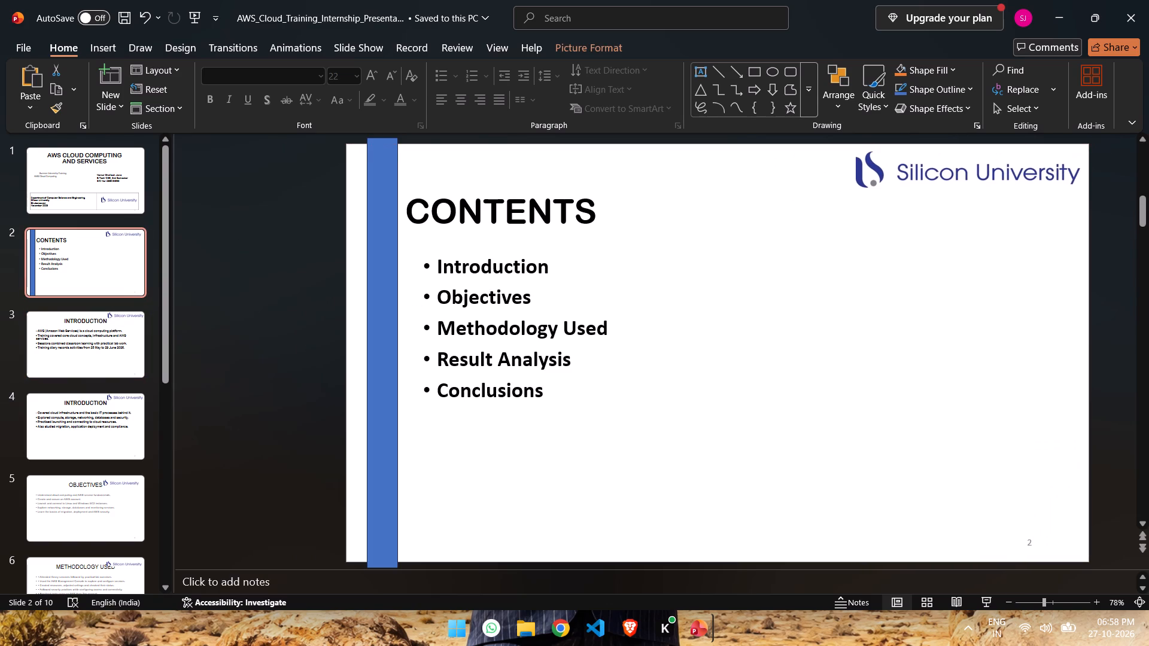
pyautogui.moveTo(922, 147); pyautogui.dragTo(922, 148)
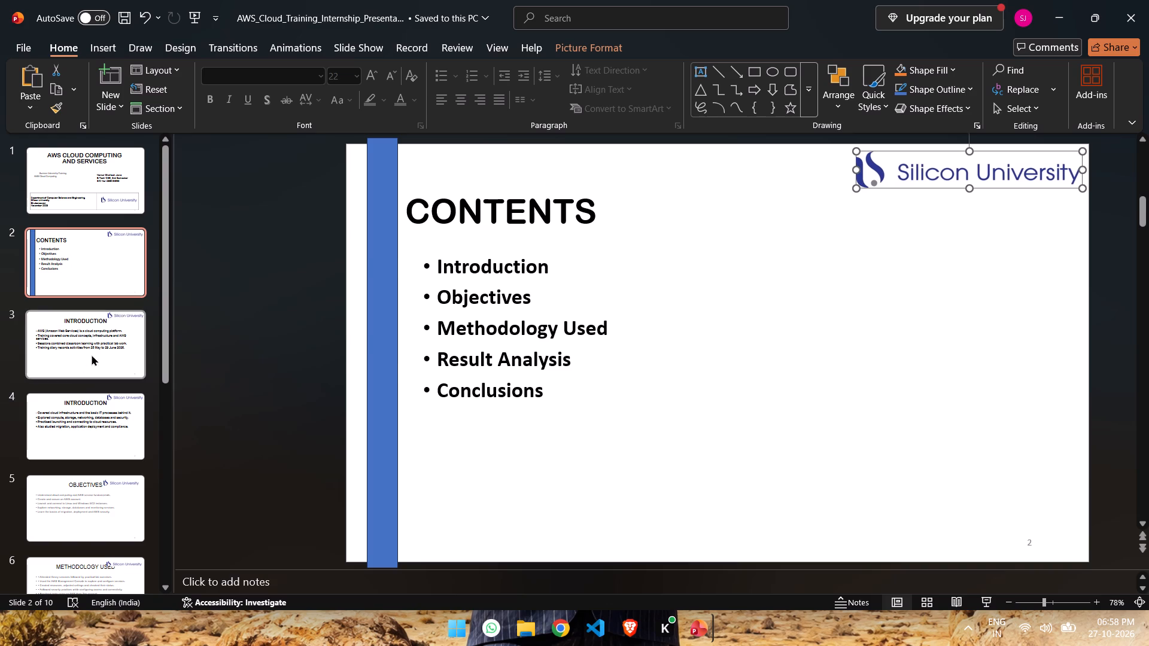
# Move the Silicon University logo on the OBJECTIVES slide up and right, clear of the title.
pyautogui.click(92, 355)
pyautogui.click(82, 429)
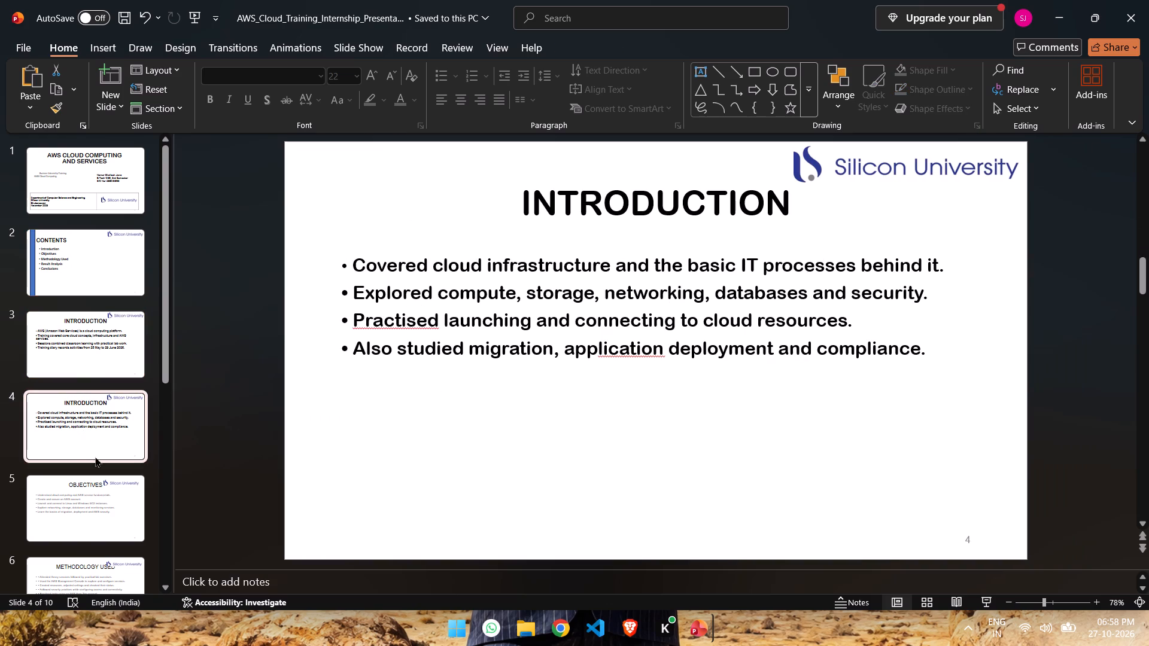
pyautogui.click(98, 513)
pyautogui.click(864, 187)
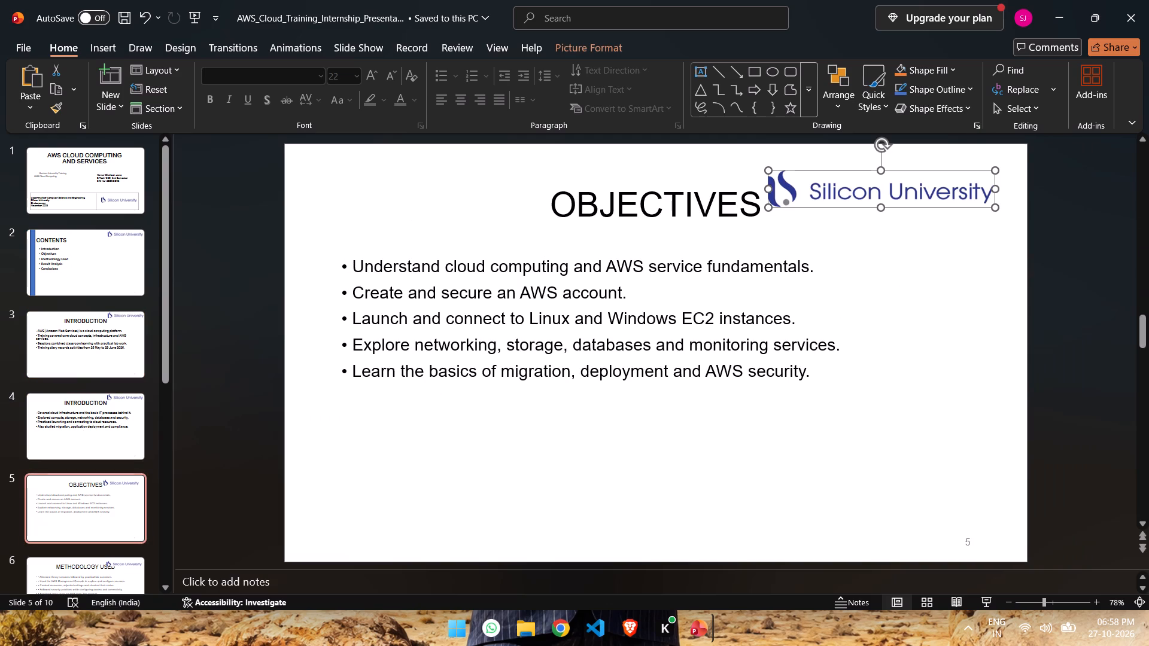
pyautogui.moveTo(865, 172); pyautogui.dragTo(881, 154)
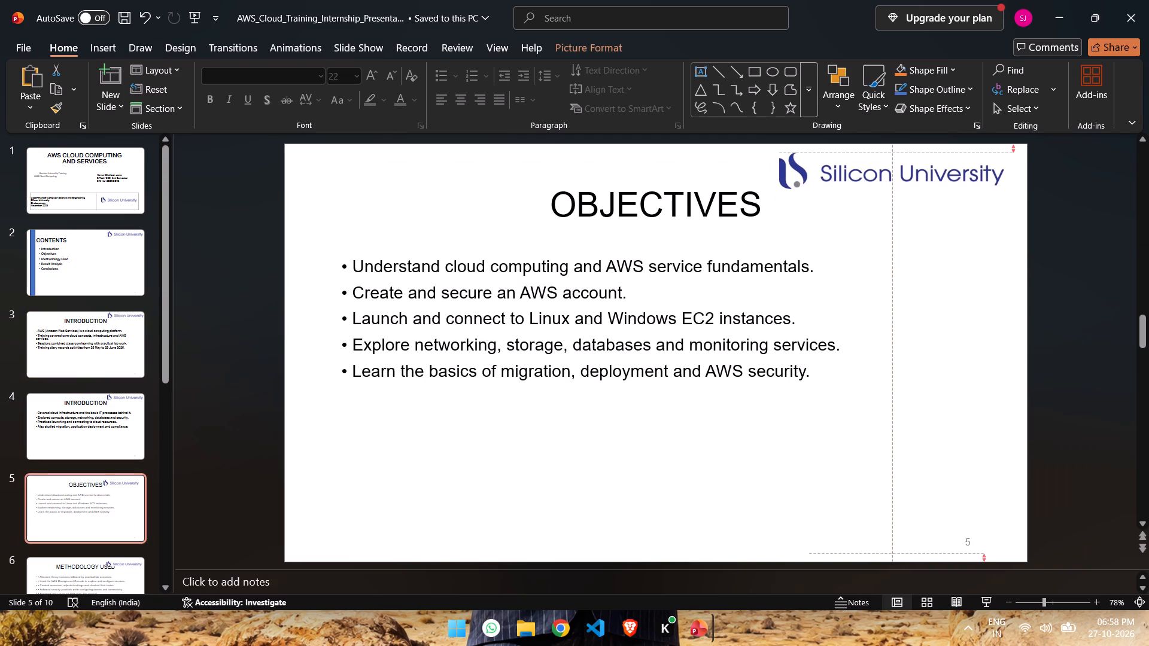
pyautogui.moveTo(881, 154); pyautogui.dragTo(884, 147)
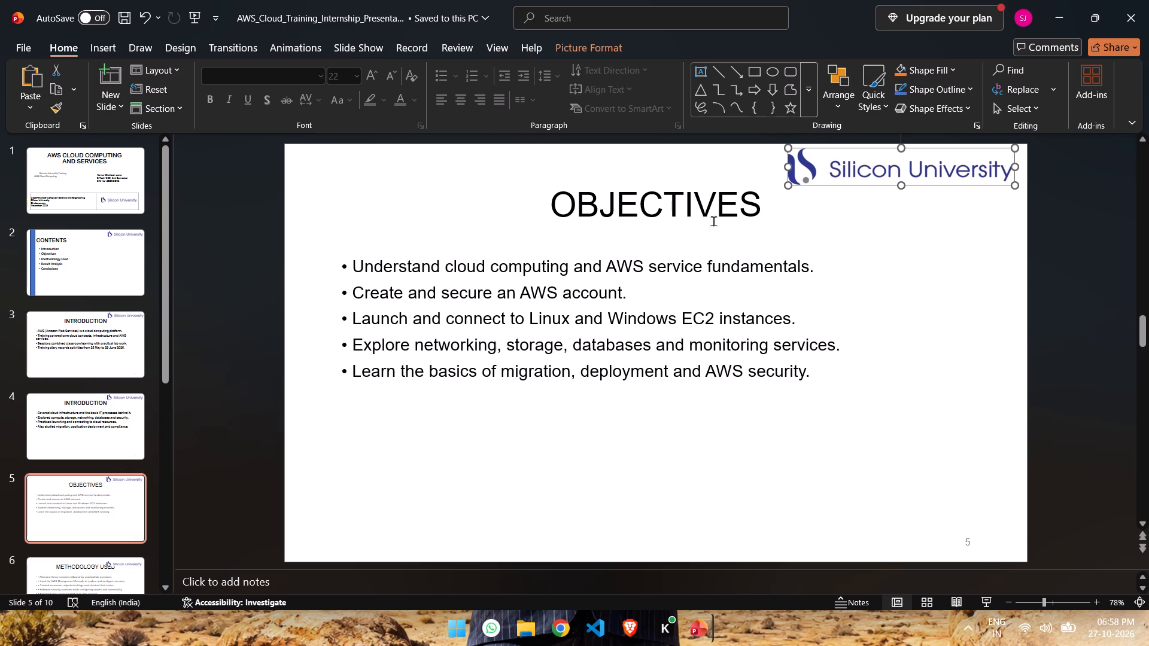
# Set the OBJECTIVES title on slide 5 to Arial Rounded MT Bold.
pyautogui.click(706, 218)
pyautogui.moveTo(549, 202); pyautogui.dragTo(802, 197)
pyautogui.click(829, 156)
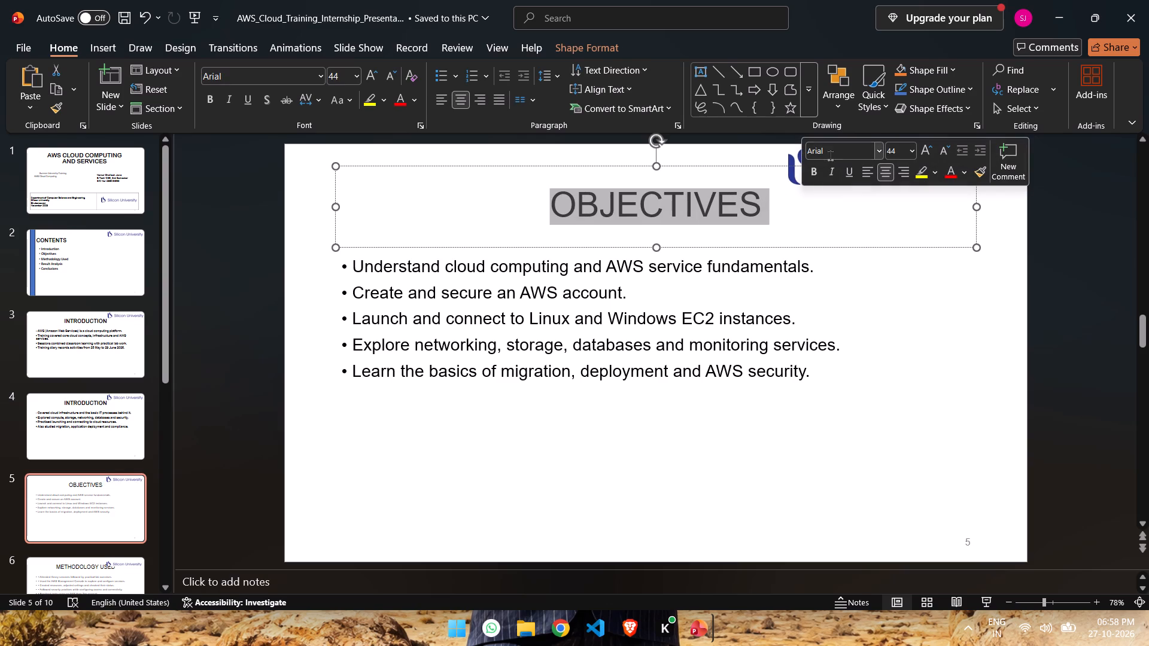
pyautogui.click(882, 153)
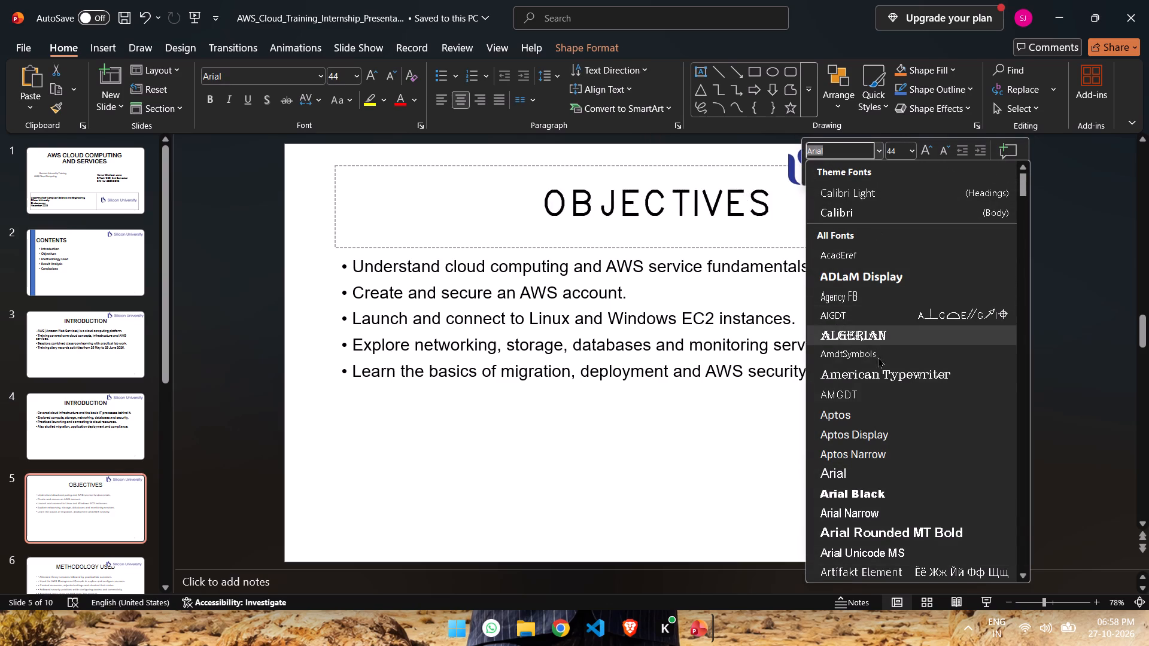
pyautogui.click(897, 535)
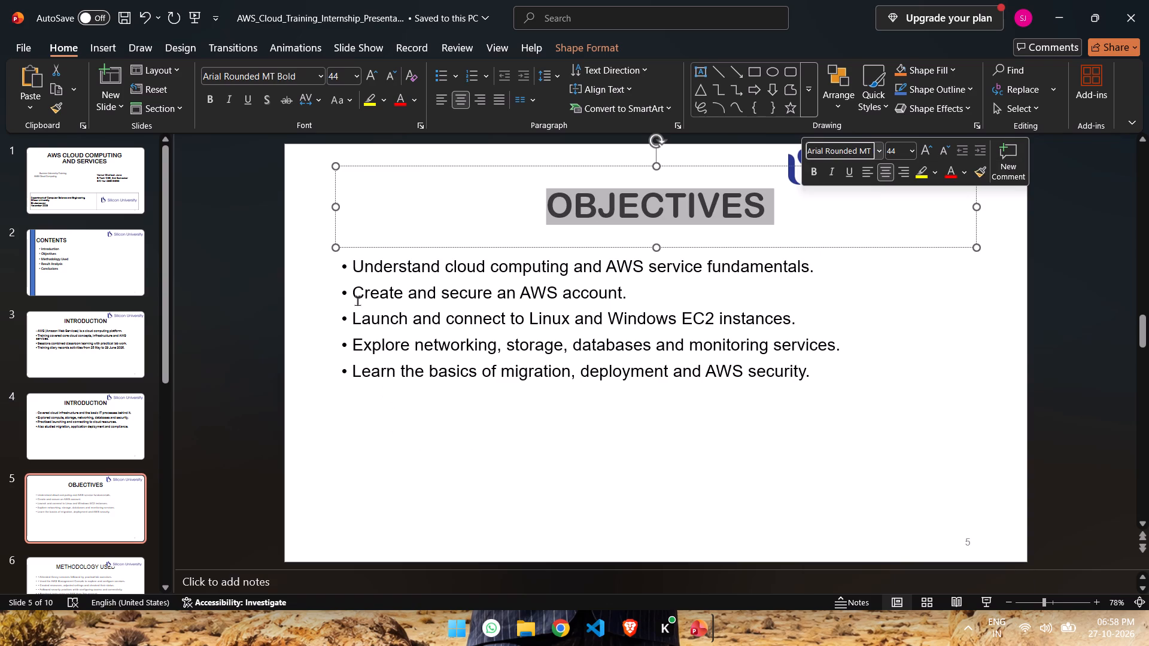
# Set all five points on the OBJECTIVES slide to size 24 in Arial Rounded MT Bold.
pyautogui.moveTo(354, 267); pyautogui.dragTo(818, 362)
pyautogui.click(929, 314)
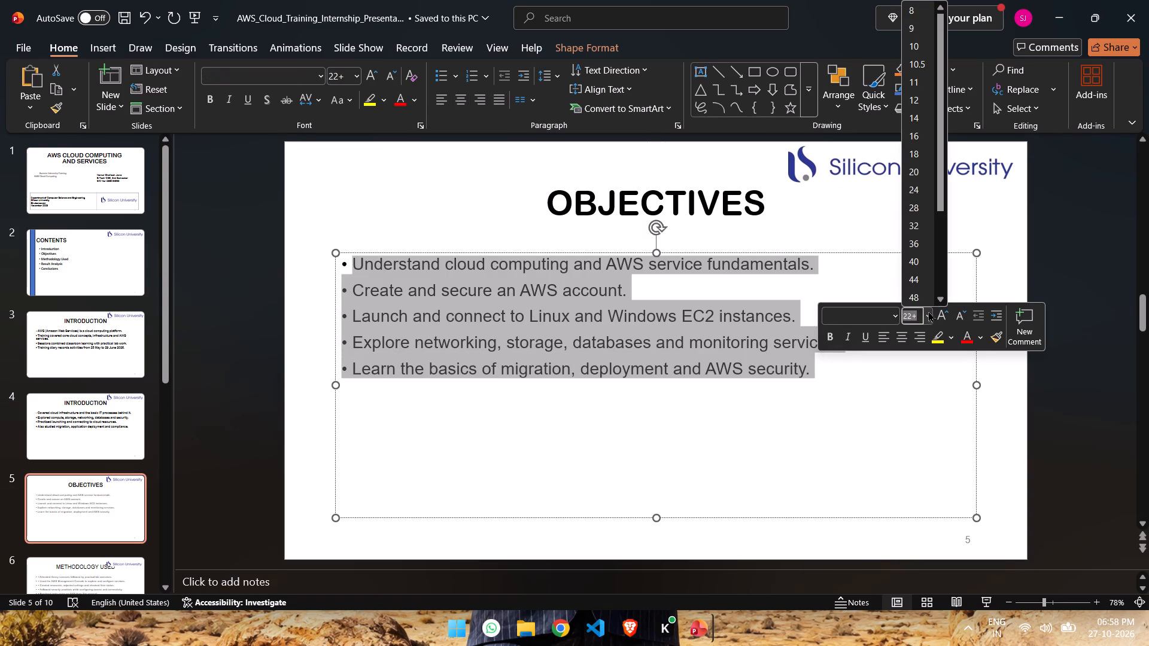
pyautogui.click(909, 187)
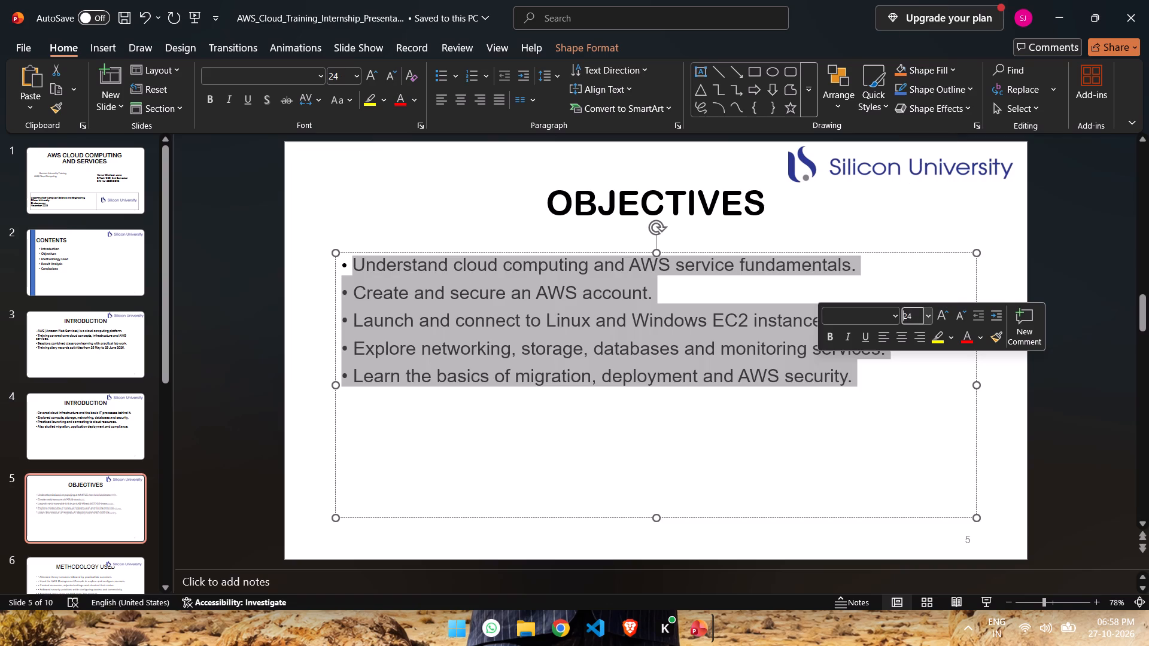
pyautogui.click(895, 313)
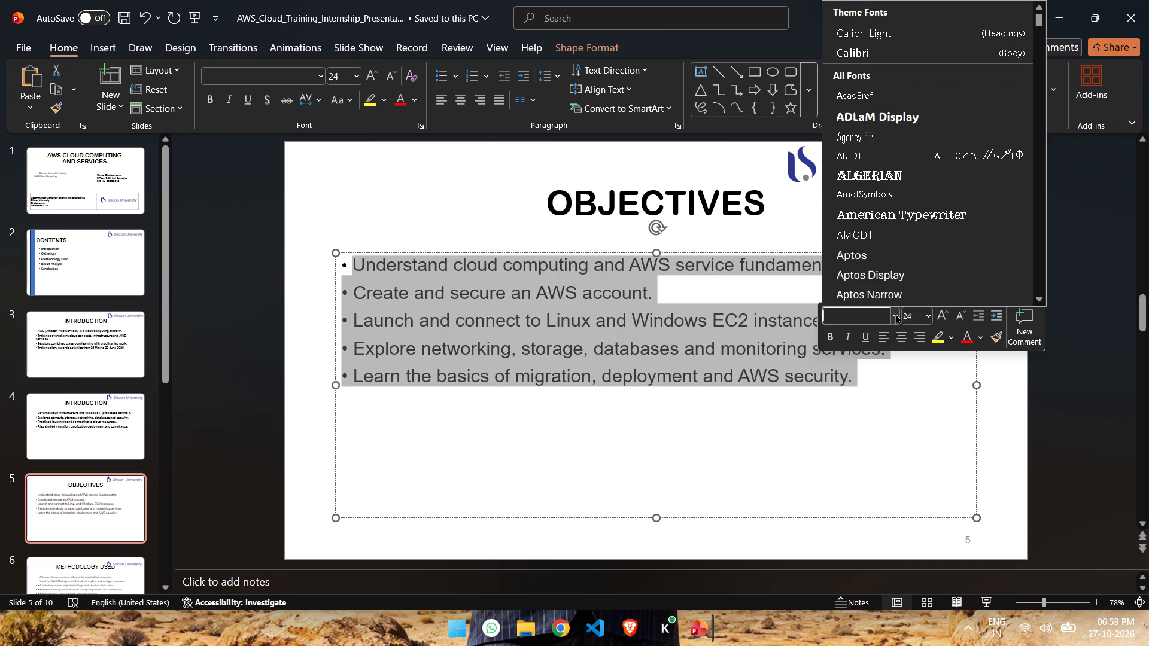
pyautogui.scroll(-3, 855, 216)
pyautogui.click(868, 195)
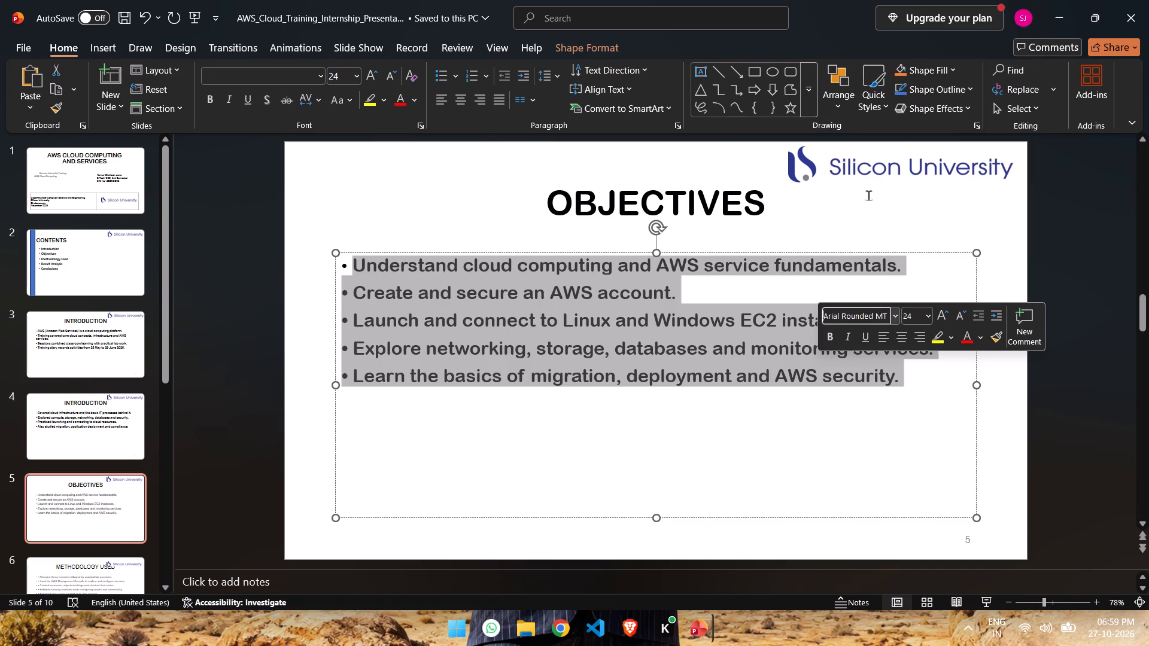
pyautogui.click(405, 233)
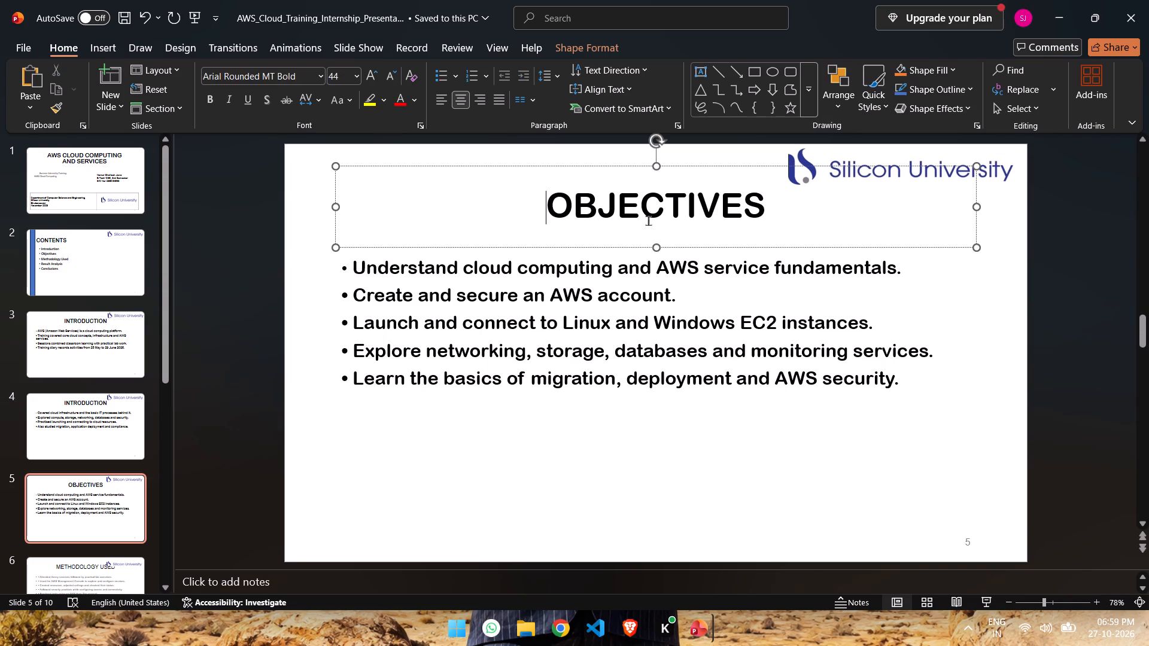
pyautogui.click(528, 513)
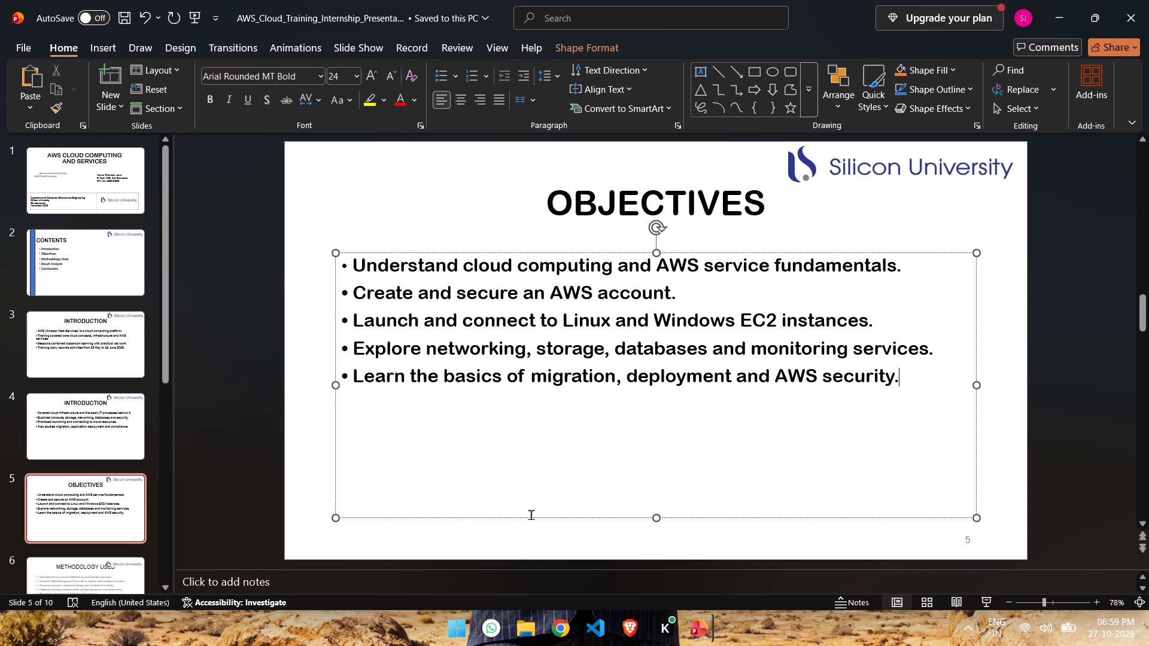
pyautogui.click(321, 407)
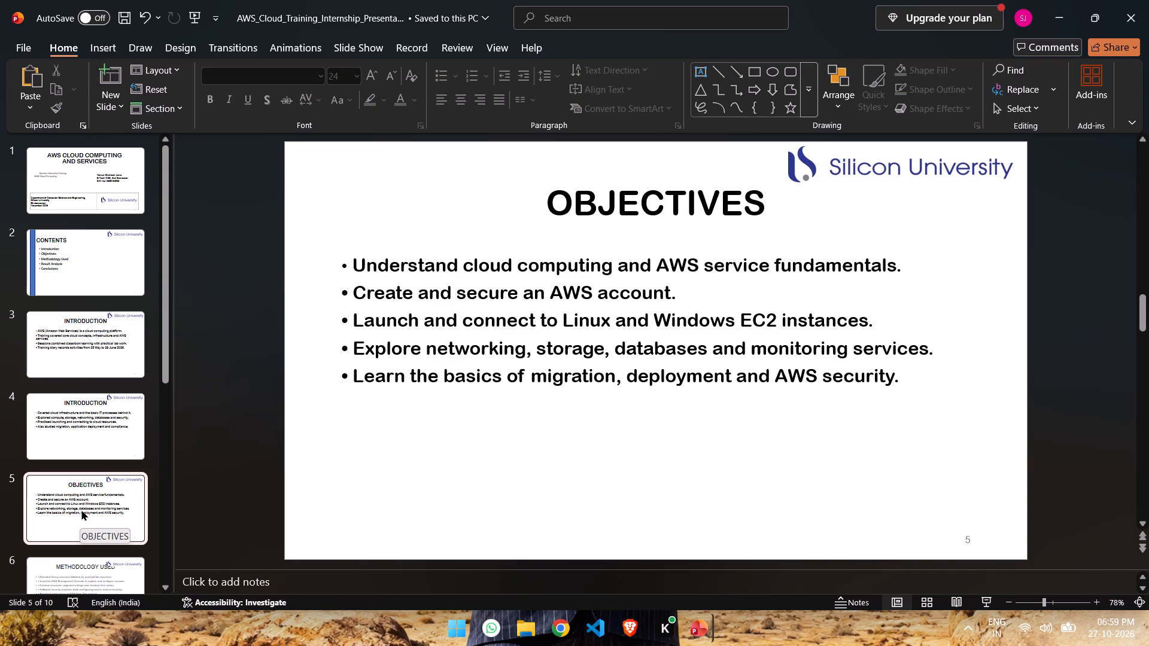
# Open the Summer_Internship_Presentation_College deck from Downloads and examine its slides up to METHODOLOGY as a layout reference.
pyautogui.scroll(-3, 81, 510)
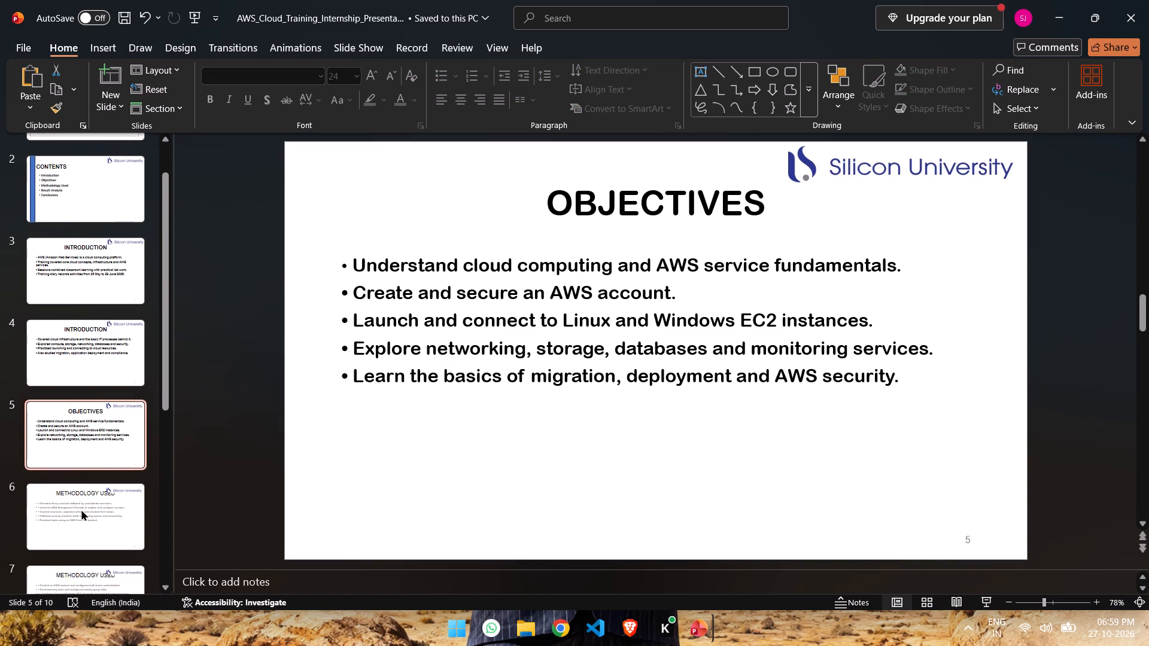
pyautogui.click(101, 476)
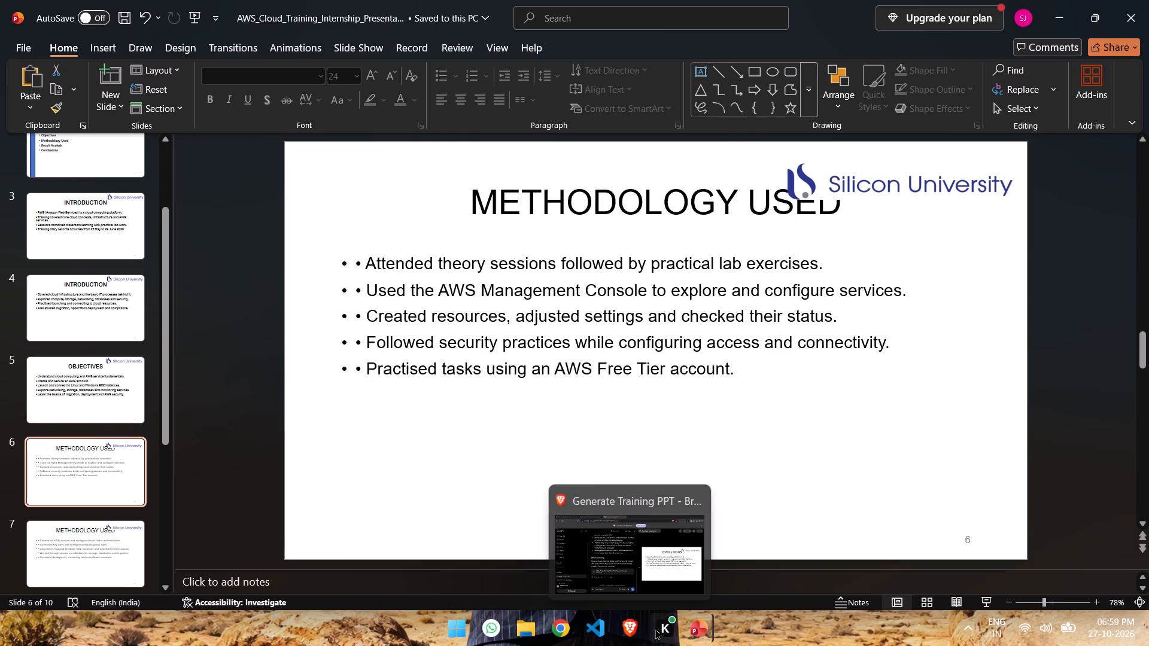
pyautogui.click(526, 632)
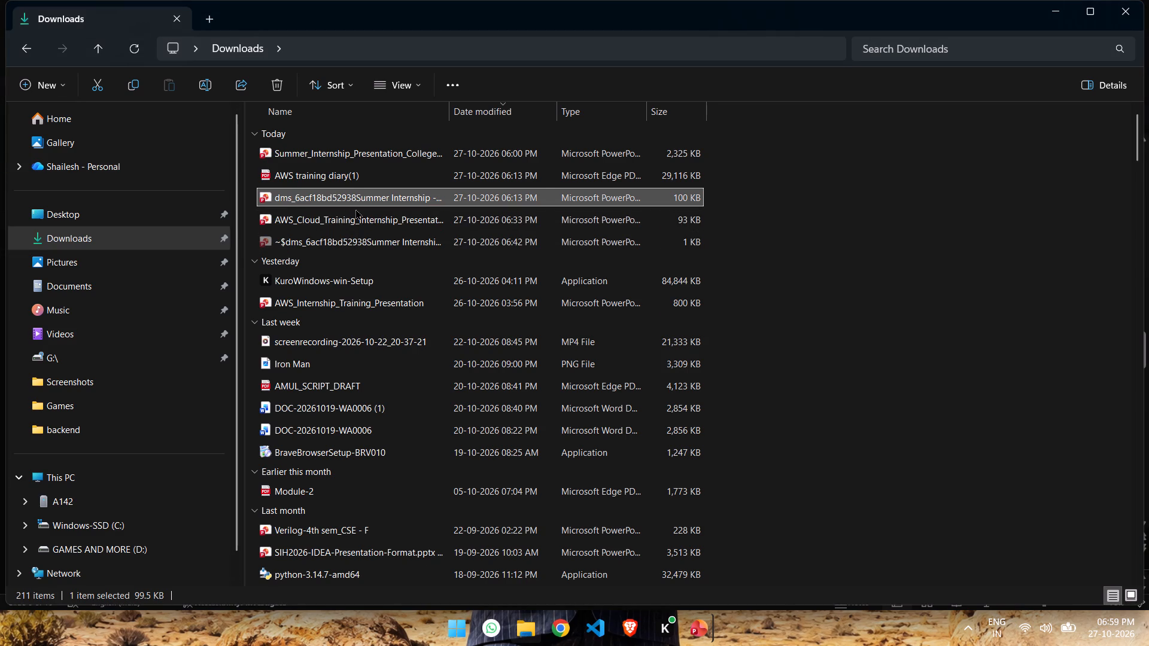
pyautogui.doubleClick(365, 157)
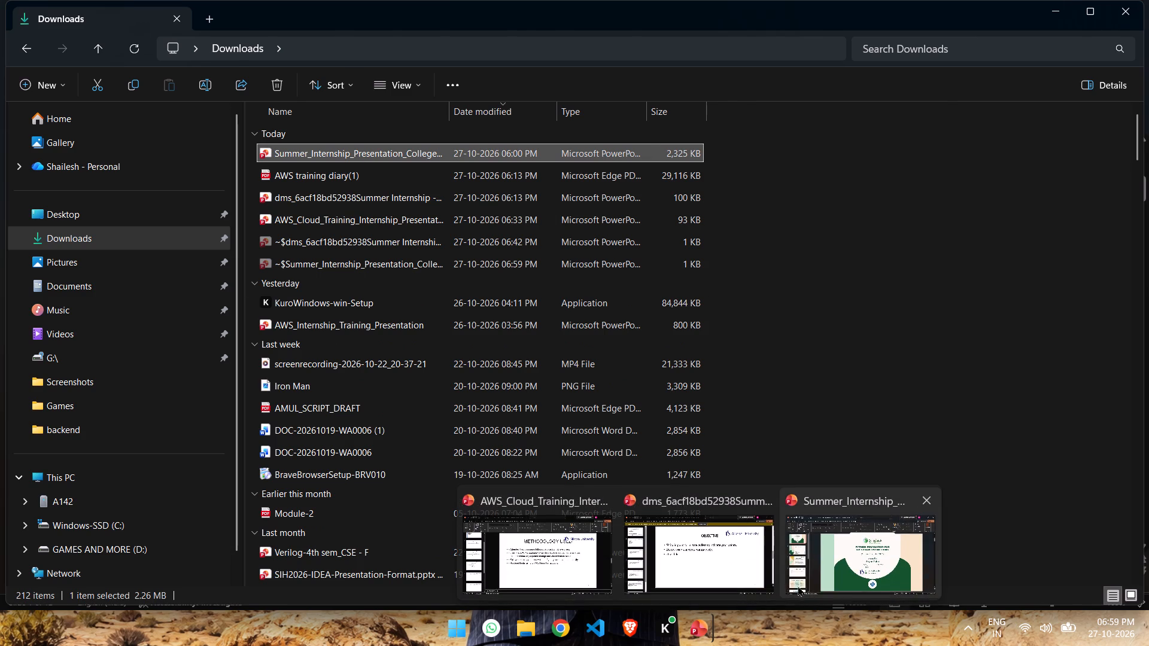
pyautogui.click(815, 576)
pyautogui.click(41, 301)
pyautogui.click(84, 380)
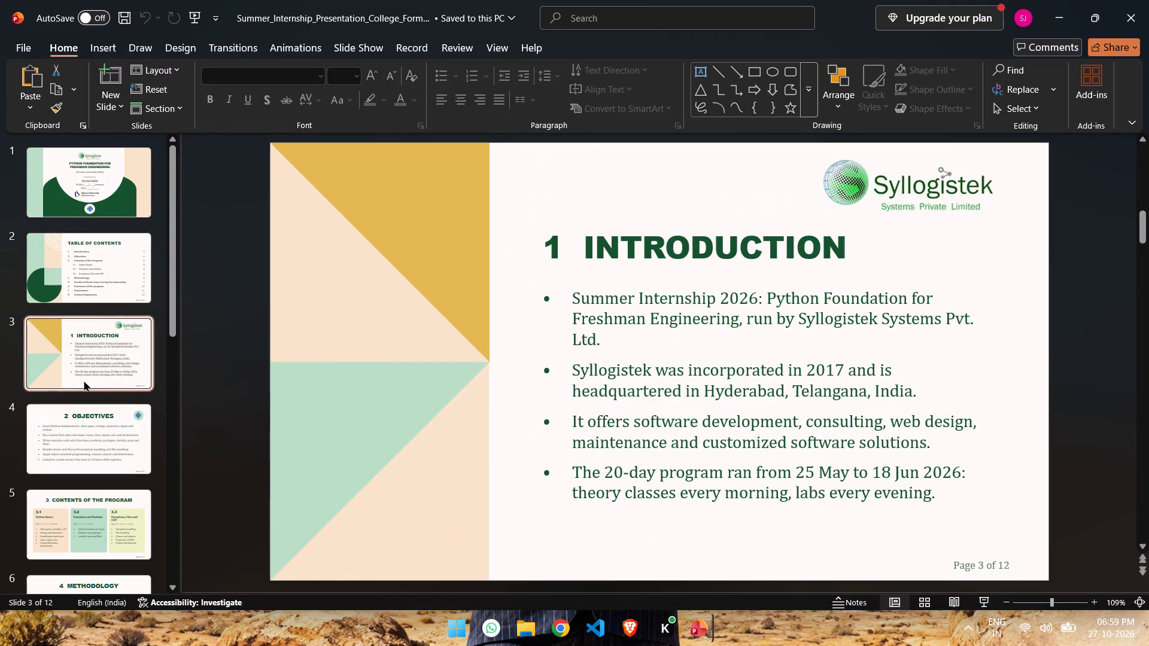
pyautogui.click(82, 446)
pyautogui.click(86, 540)
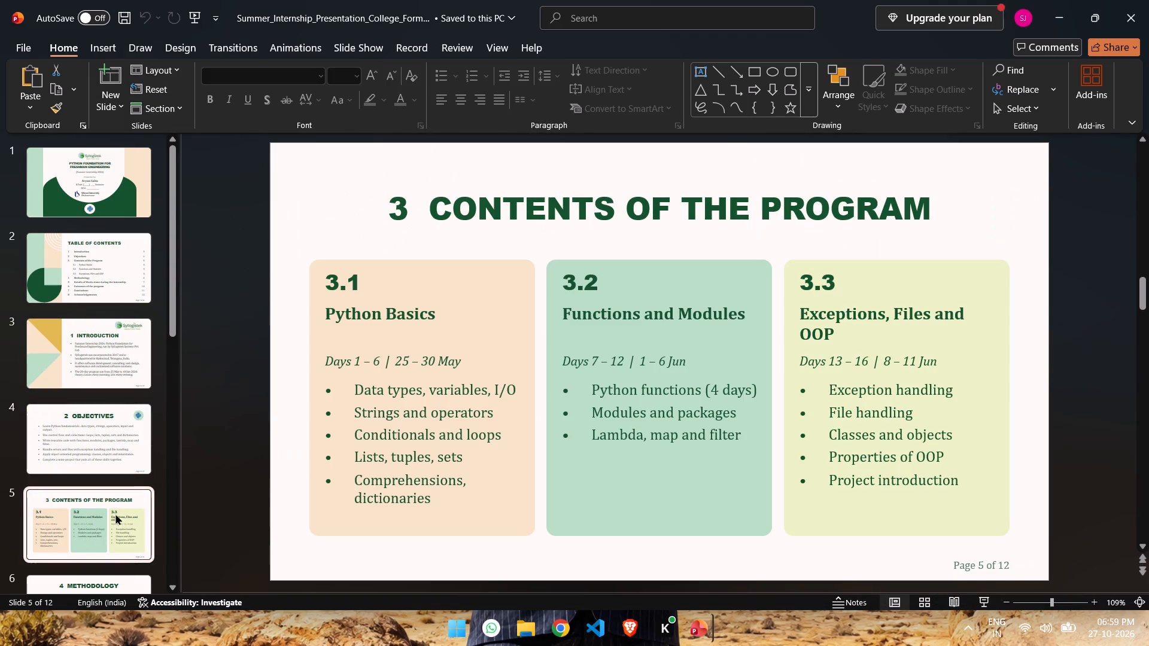
pyautogui.scroll(-3, 66, 445)
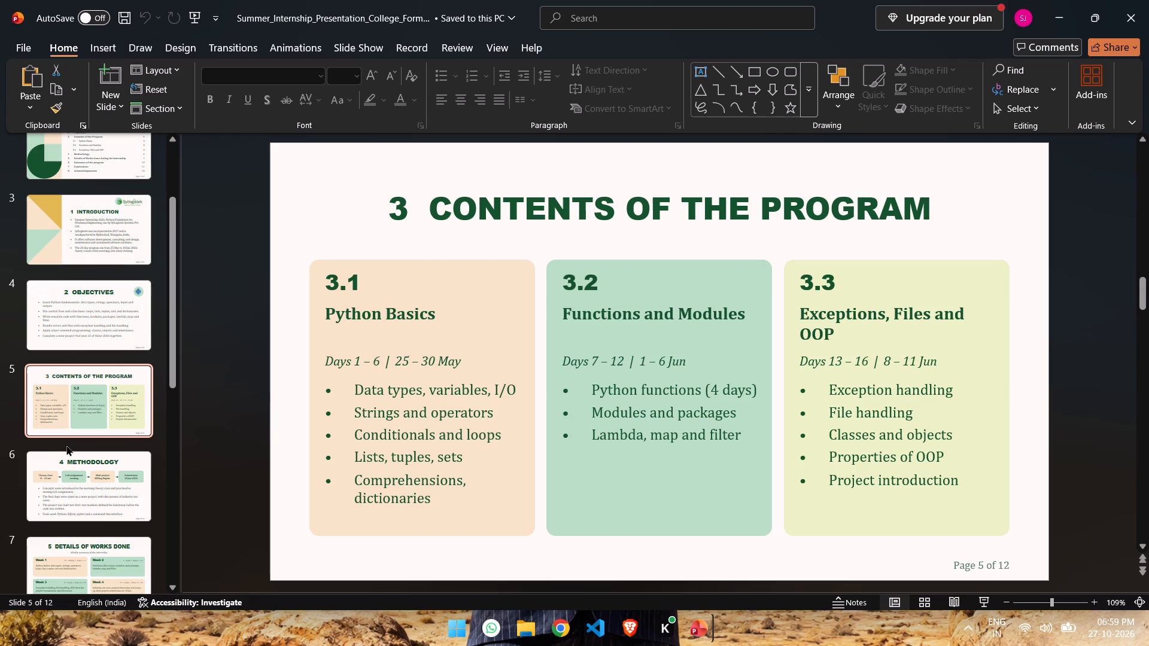
pyautogui.scroll(-2, 66, 445)
pyautogui.click(74, 411)
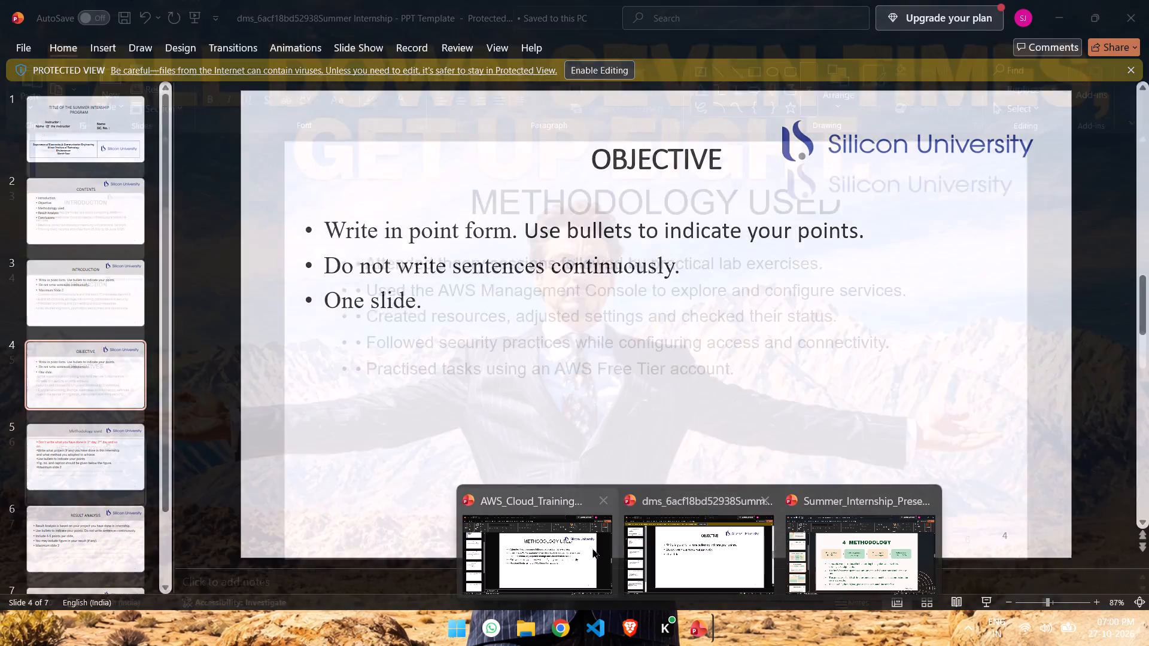
# Return to the AWS_Cloud_Training_Internship deck and remove the duplicate bullet from all five points on the METHODOLOGY USED slide.
pyautogui.click(554, 550)
pyautogui.click(473, 271)
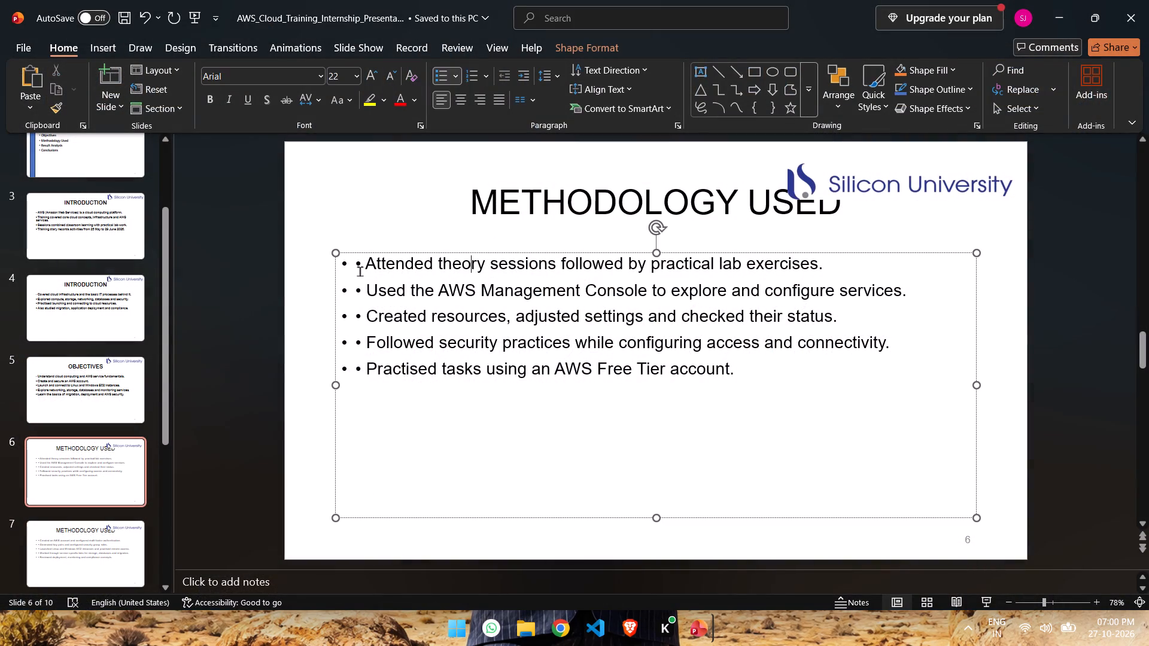
pyautogui.click(354, 261)
pyautogui.press('BackSpace')
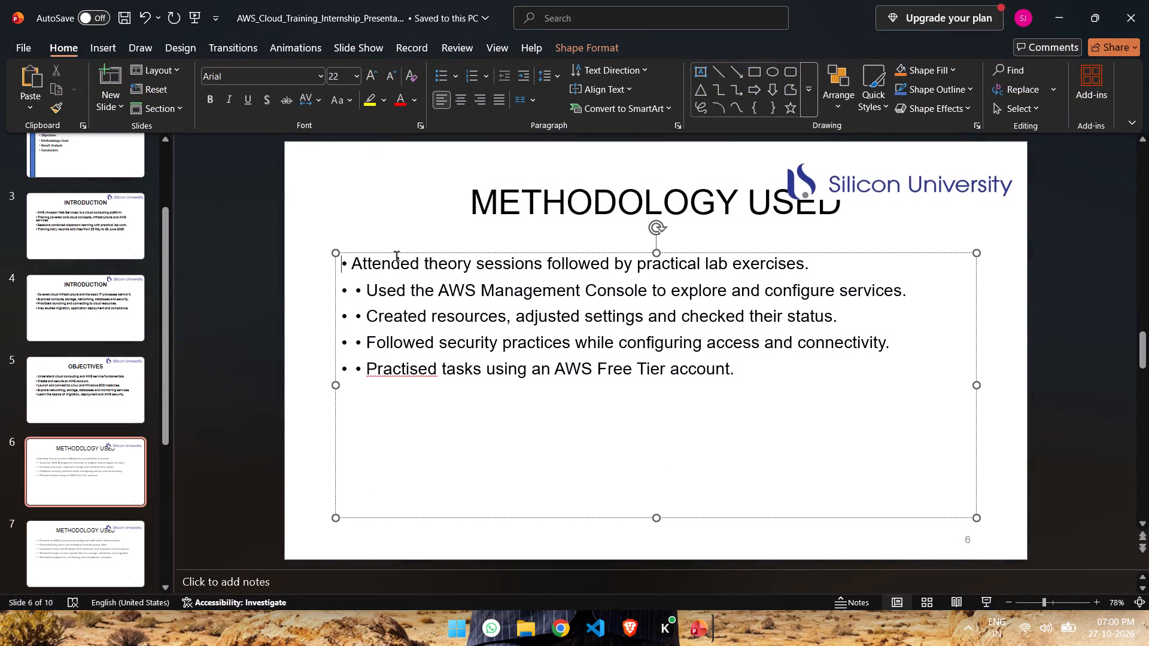
pyautogui.press('Down')
pyautogui.press('BackSpace')
pyautogui.press('Down')
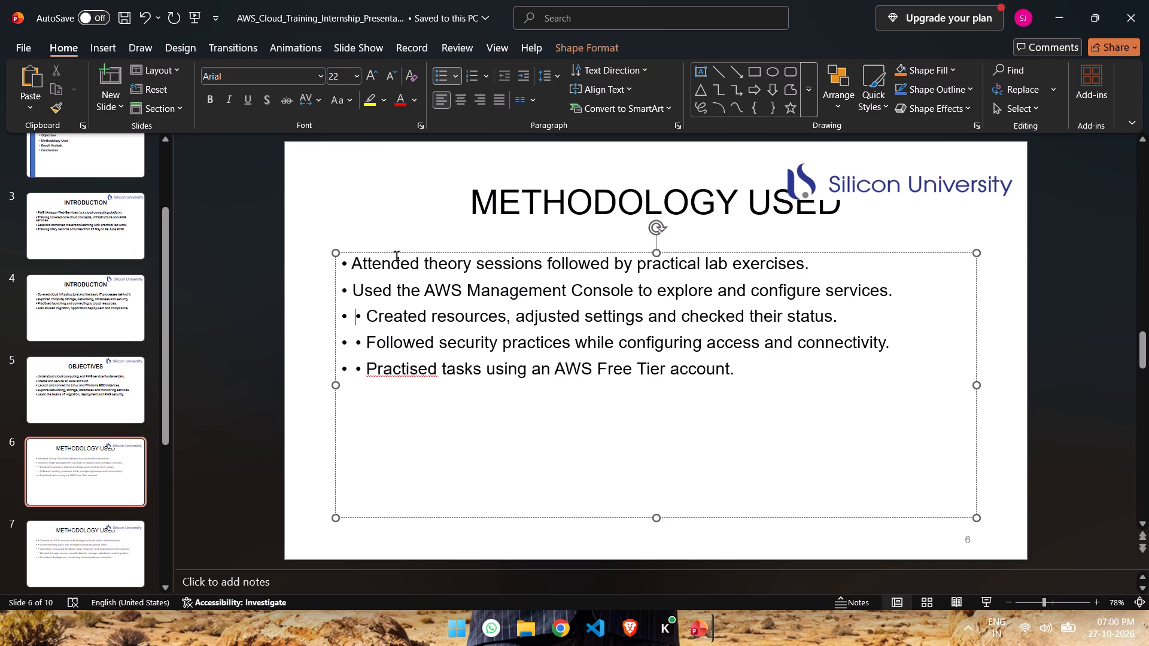
pyautogui.press('BackSpace')
pyautogui.press('Down')
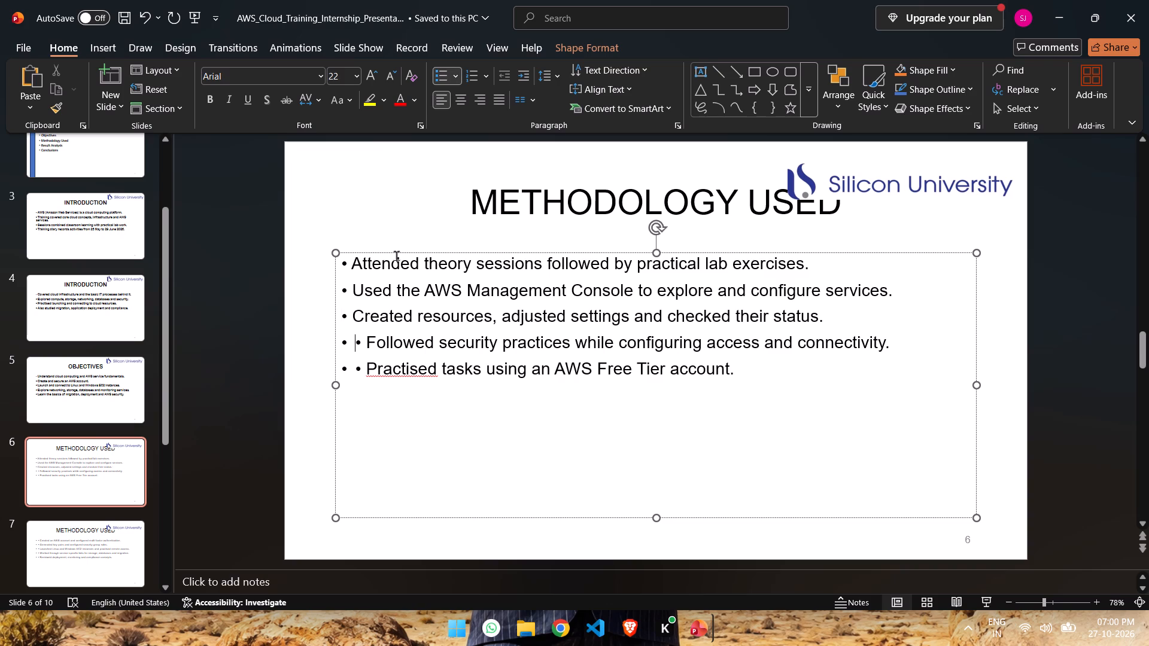
pyautogui.press('BackSpace')
pyautogui.press('Down')
pyautogui.press('BackSpace')
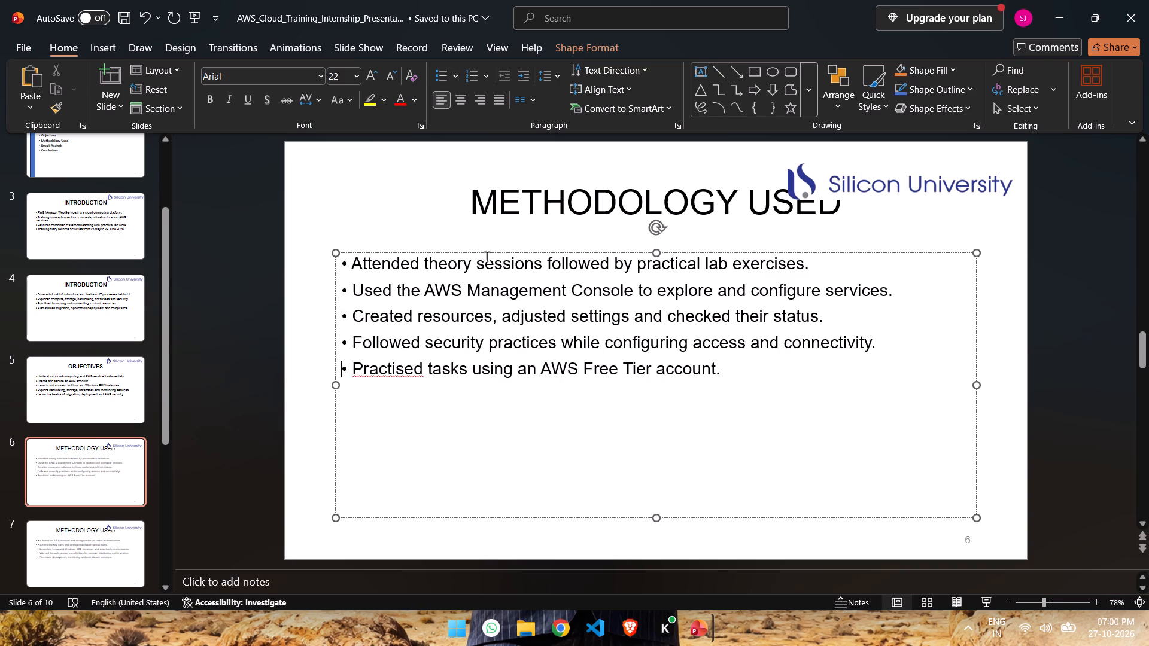
# Move the five-point text box on the METHODOLOGY USED slide down to the lower half, leaving space beneath the title.
pyautogui.moveTo(489, 249); pyautogui.dragTo(486, 354)
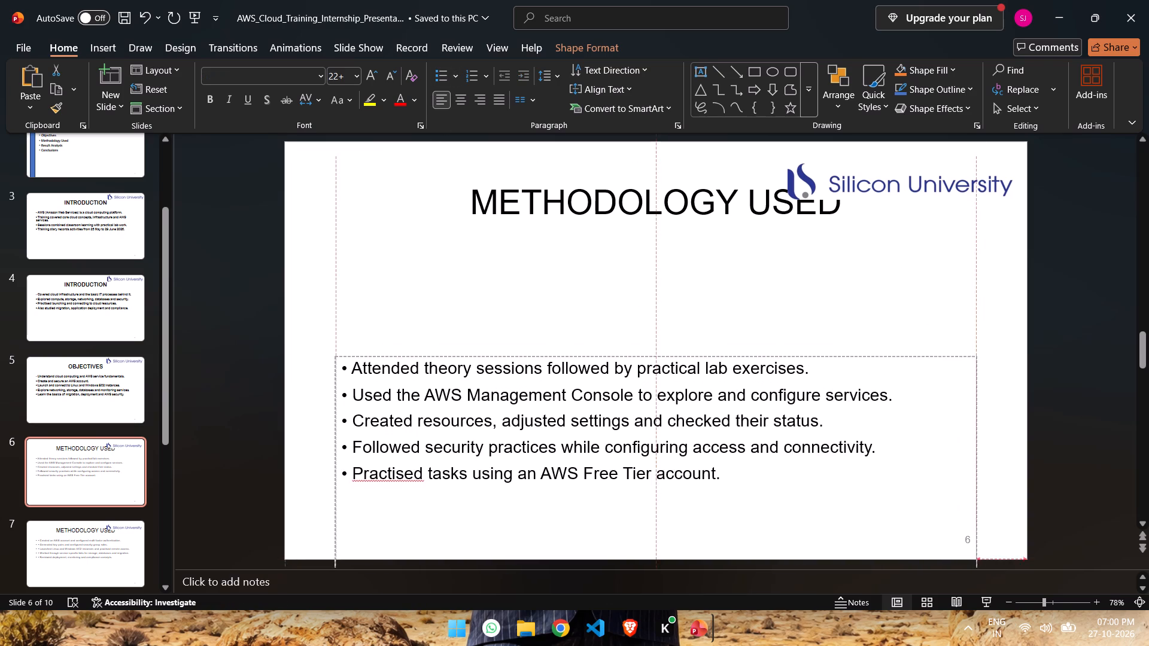
pyautogui.moveTo(486, 354); pyautogui.dragTo(485, 362)
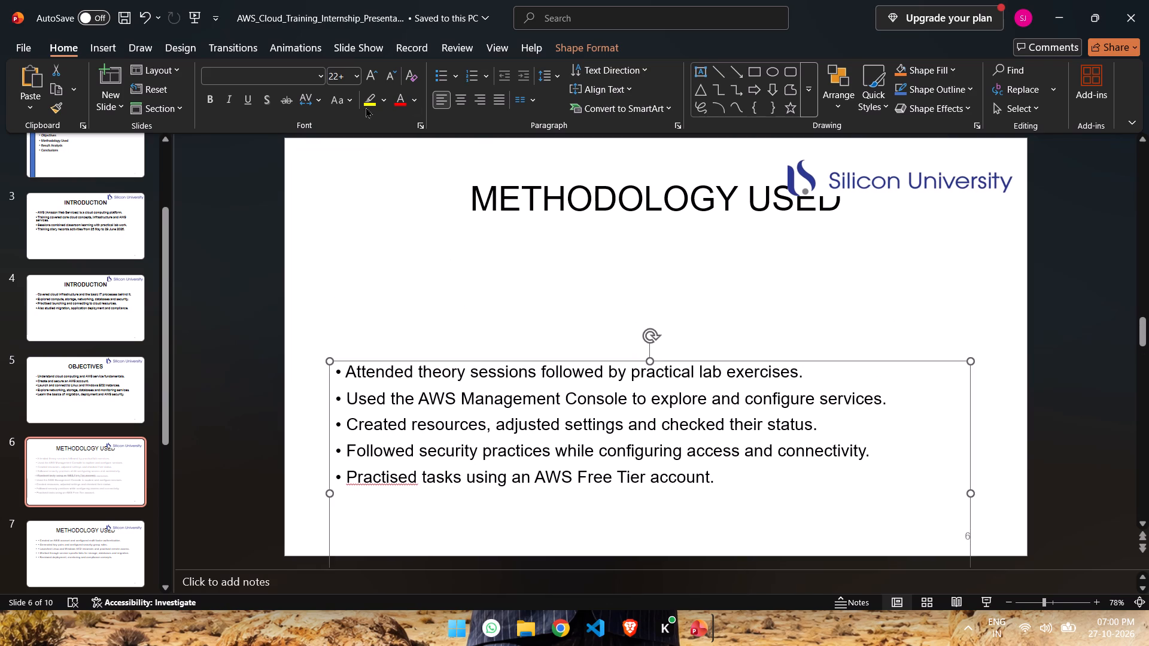
# Draw a rounded rectangle about 3.31 cm high and 5.95 cm wide below the METHODOLOGY USED title, near the points' left edge.
pyautogui.click(98, 45)
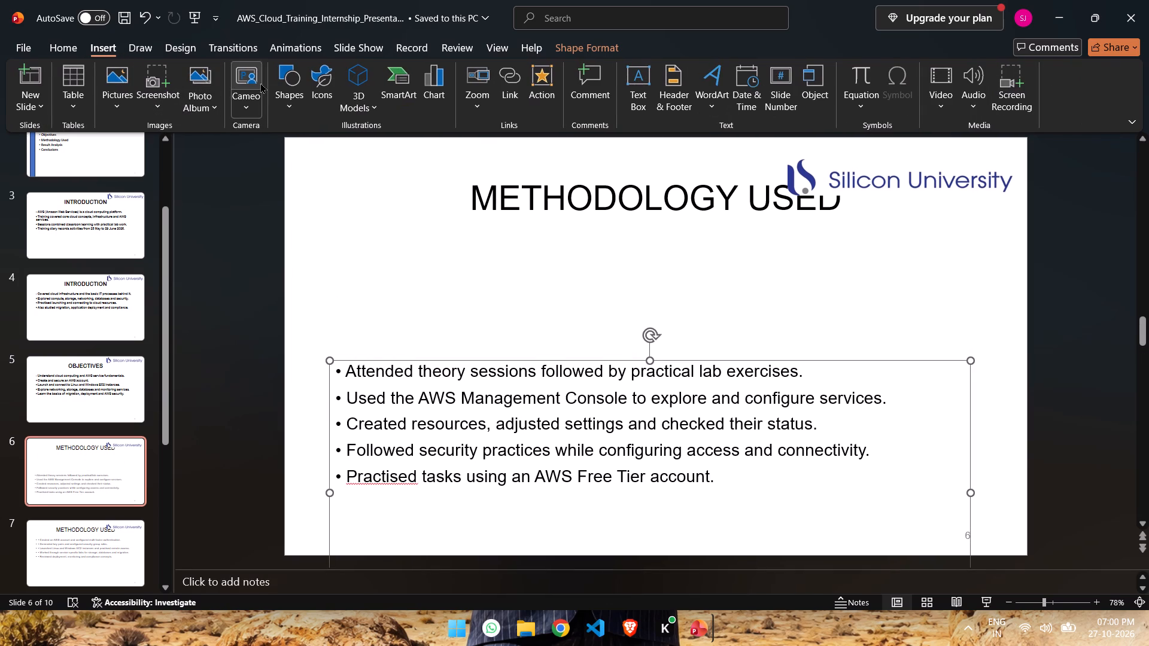
pyautogui.click(280, 77)
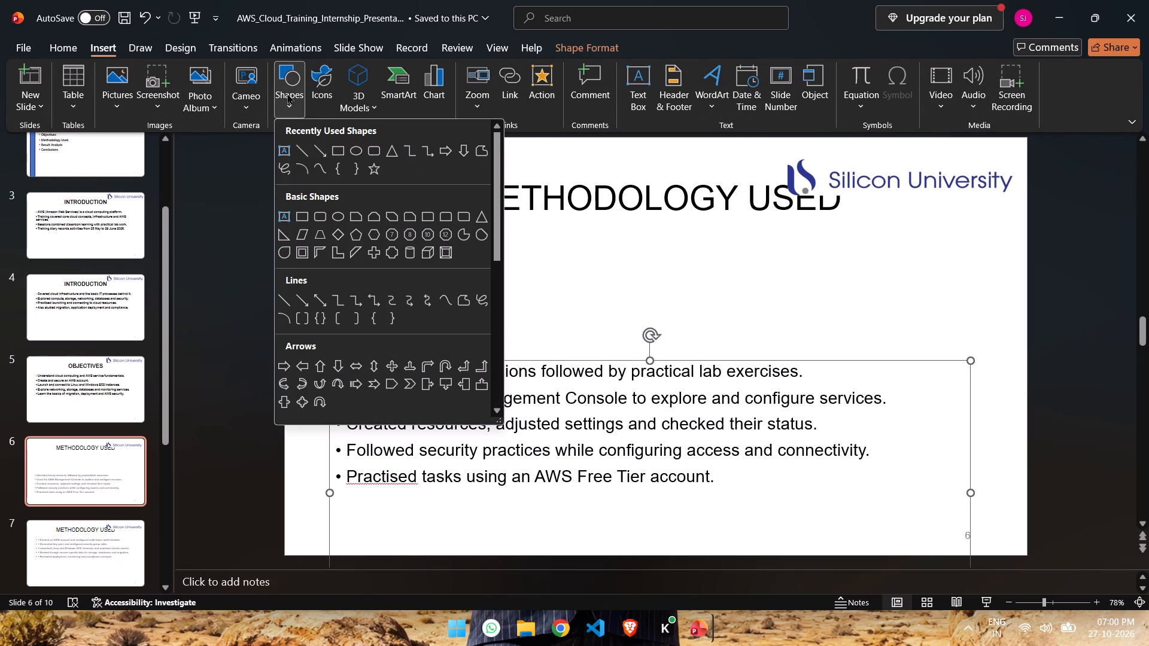
pyautogui.click(377, 152)
pyautogui.moveTo(379, 249); pyautogui.dragTo(457, 323)
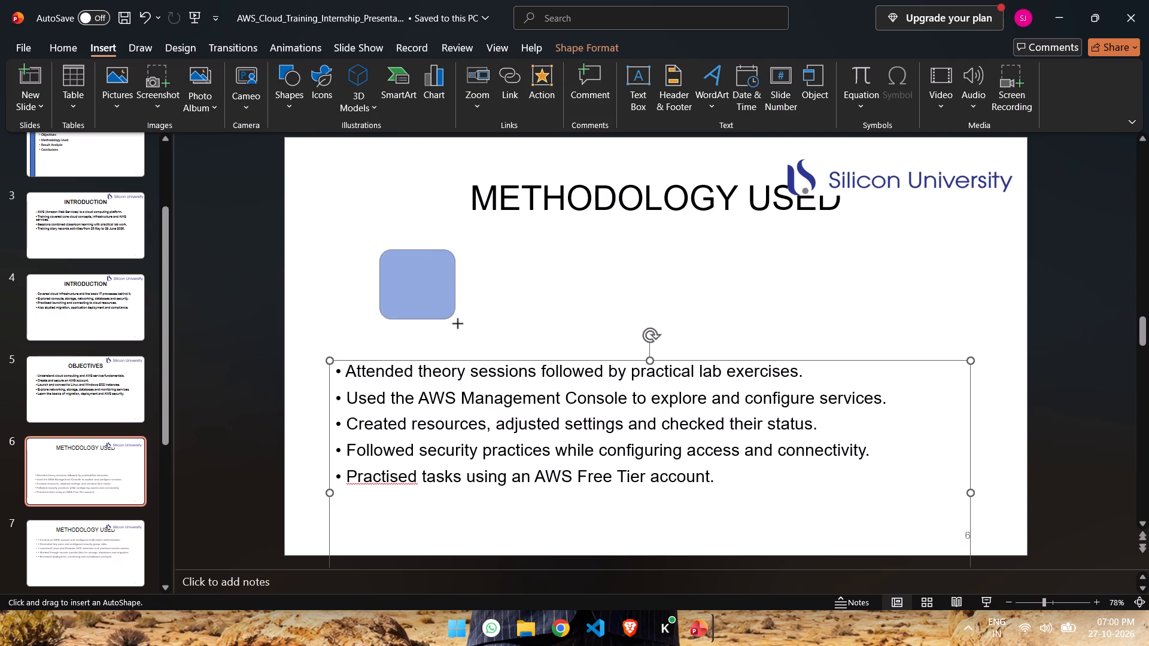
pyautogui.moveTo(457, 323); pyautogui.dragTo(510, 322)
pyautogui.moveTo(421, 245); pyautogui.dragTo(388, 228)
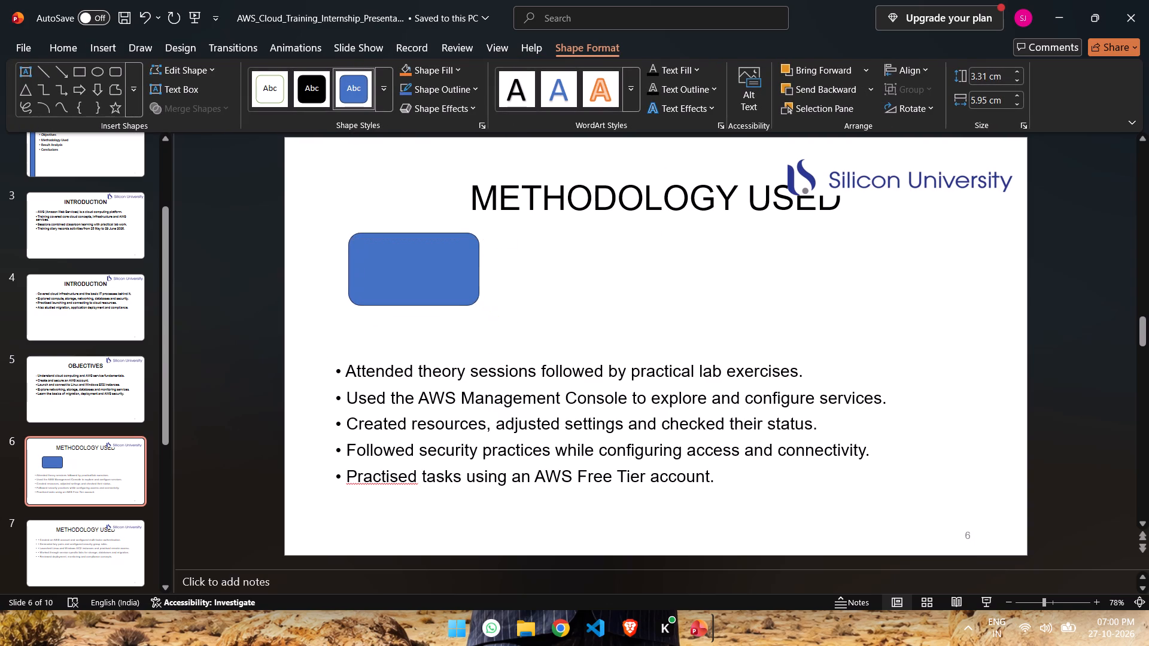
pyautogui.moveTo(388, 228); pyautogui.dragTo(386, 232)
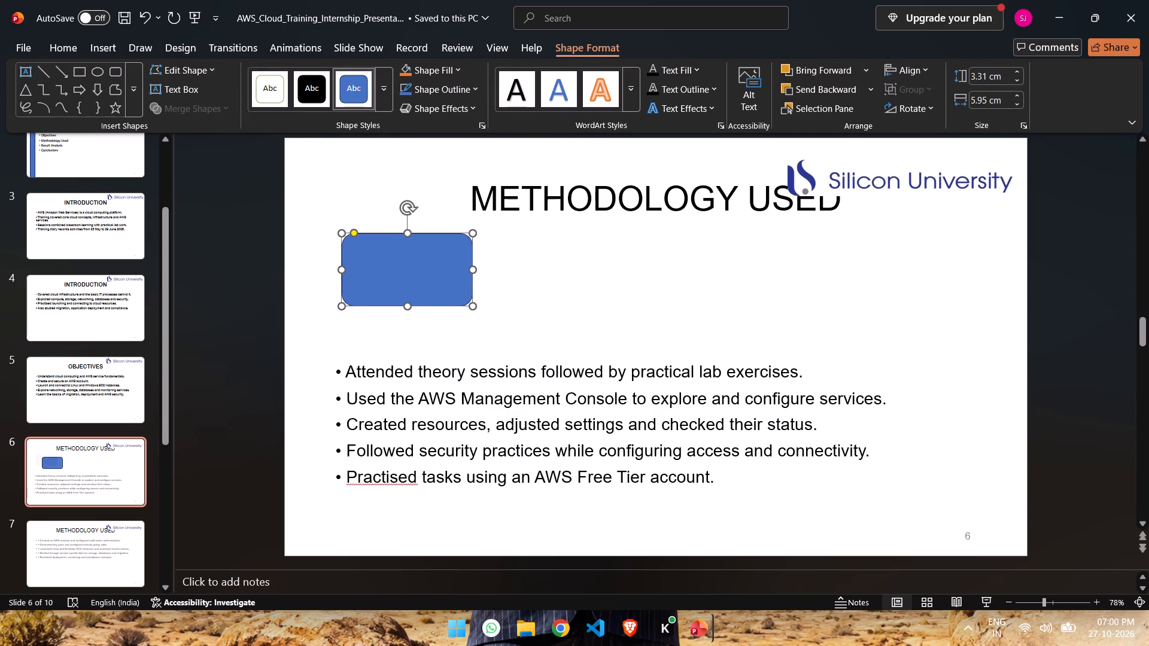
# Copy the blue rounded rectangle on the METHODOLOGY USED slide and shift the original slightly left.
pyautogui.rightClick(419, 258)
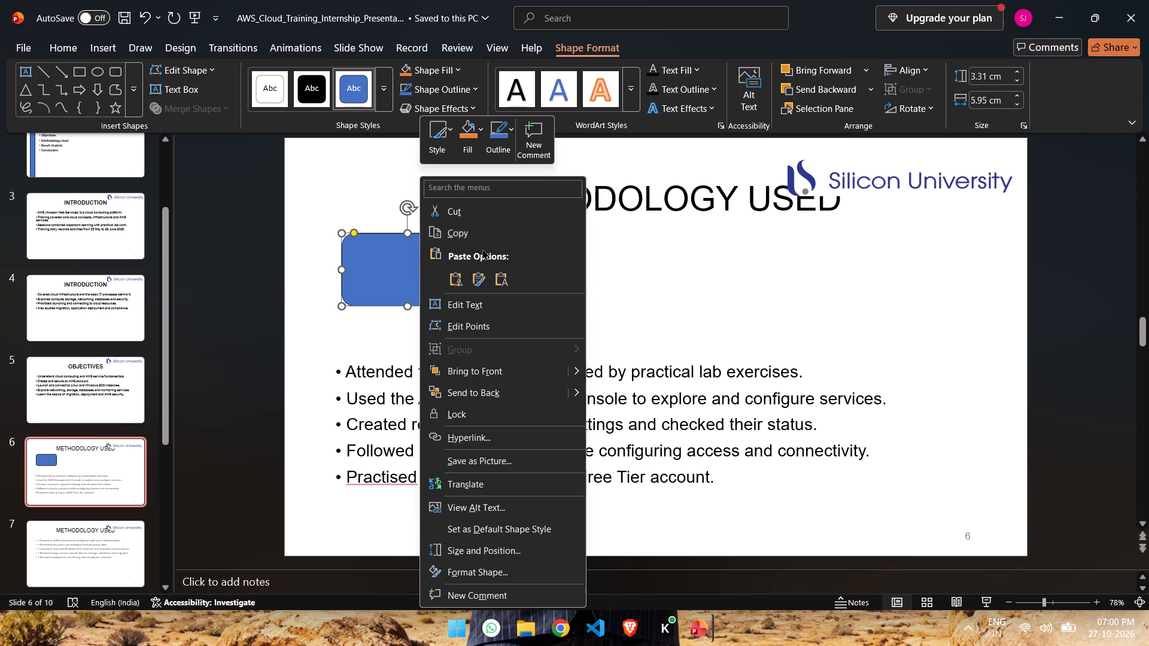
pyautogui.click(473, 238)
pyautogui.click(436, 257)
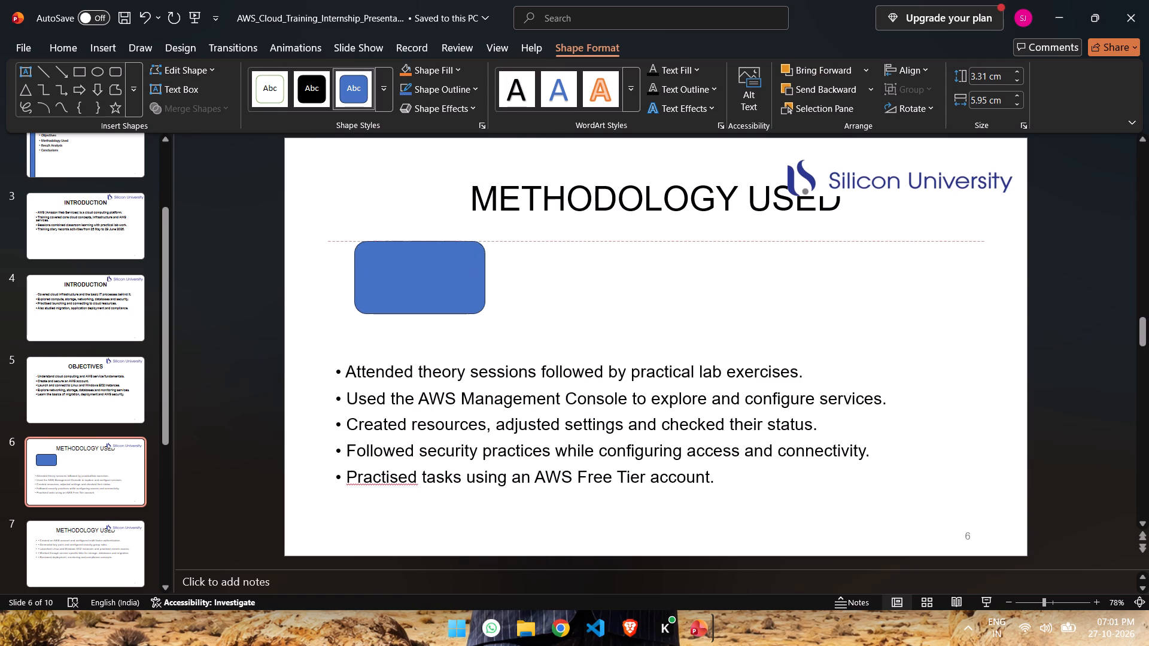
pyautogui.rightClick(434, 263)
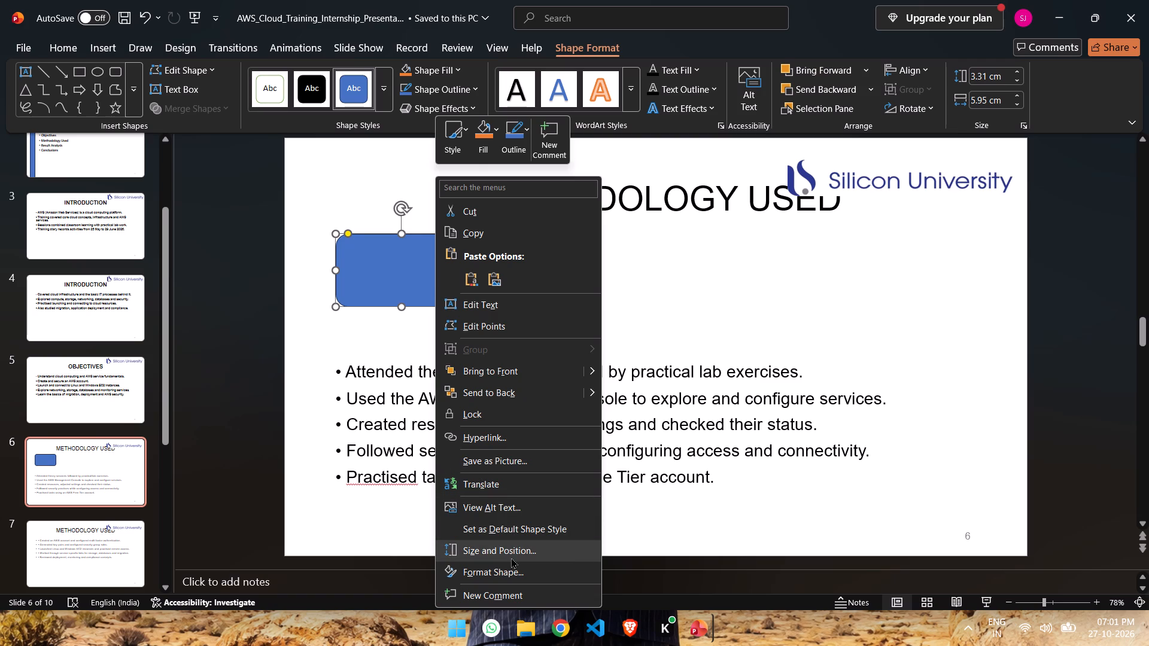
pyautogui.click(611, 525)
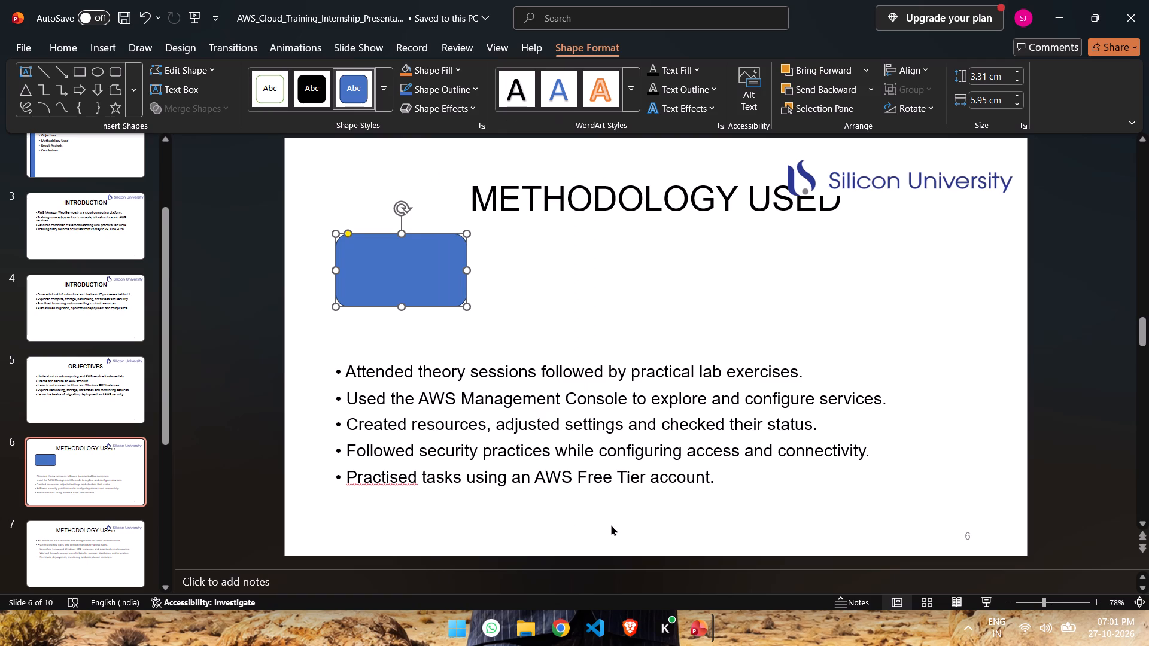
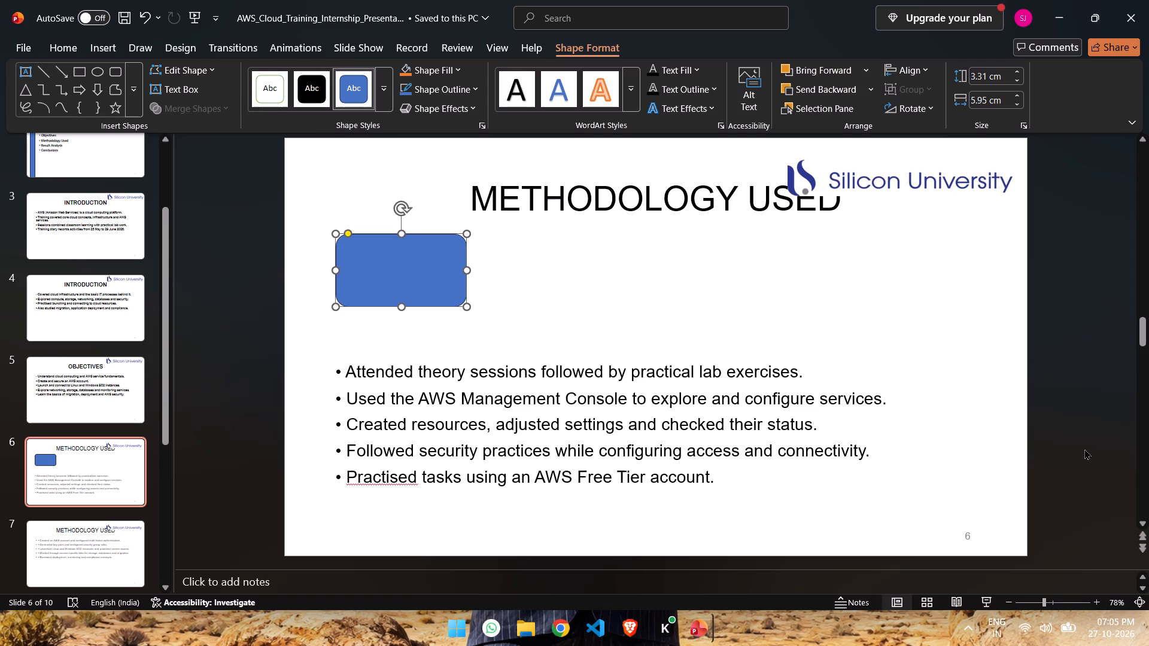
# Fill the blue rounded rectangle on the METHODOLOGY USED slide with the light grey theme colour.
pyautogui.click(1082, 447)
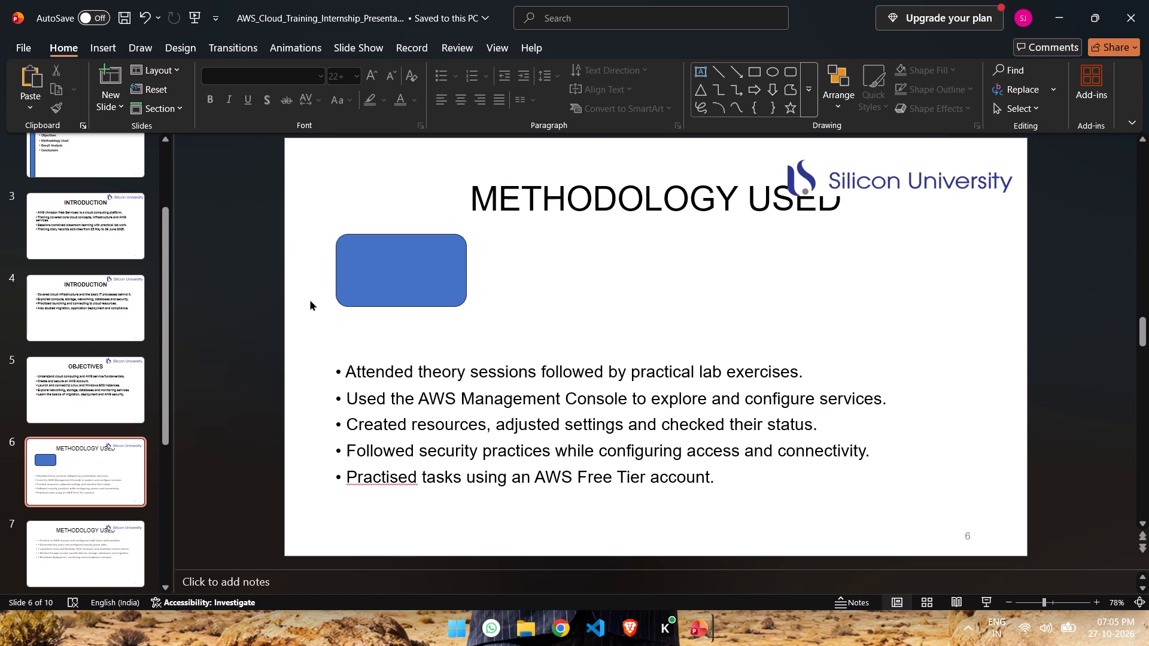
pyautogui.click(404, 283)
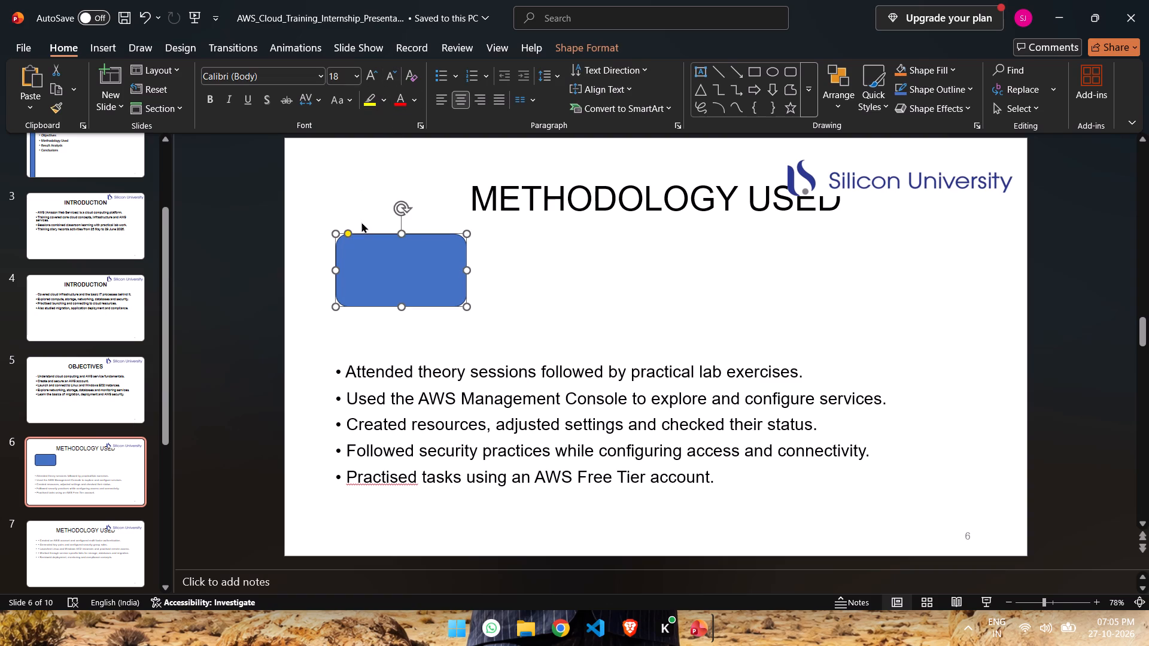
pyautogui.click(369, 274)
pyautogui.click(922, 74)
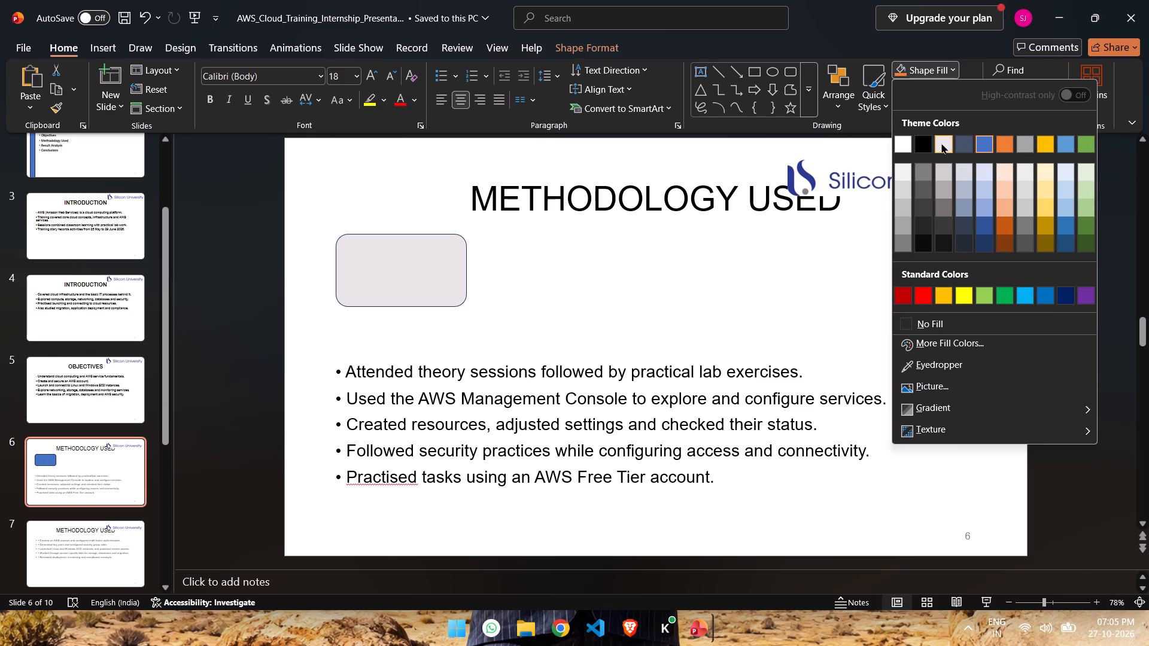
pyautogui.click(940, 143)
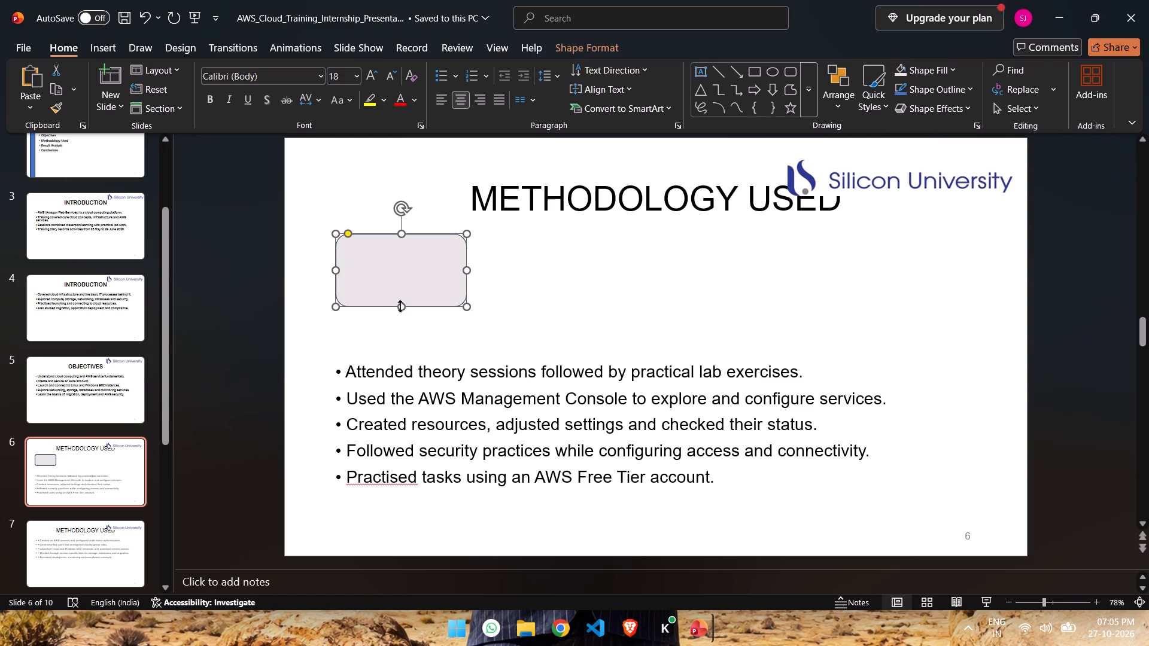
# Enlarge the grey rounded rectangle to about 3.7 cm high and 7.3 cm wide.
pyautogui.moveTo(402, 306); pyautogui.dragTo(404, 316)
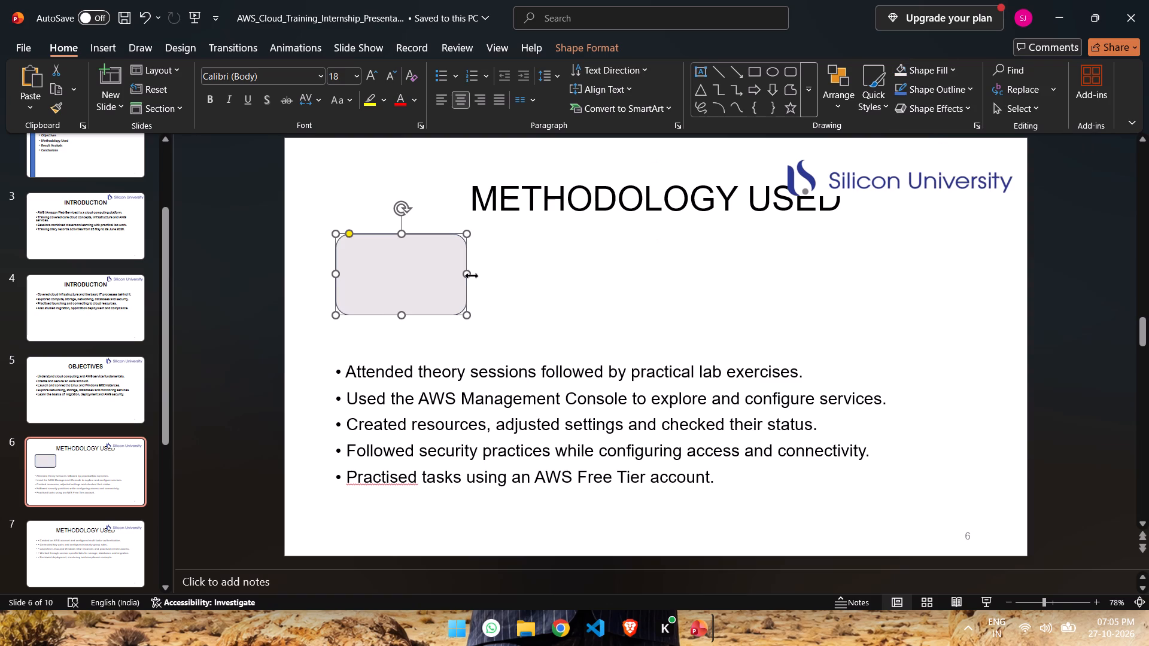
pyautogui.moveTo(471, 275); pyautogui.dragTo(495, 276)
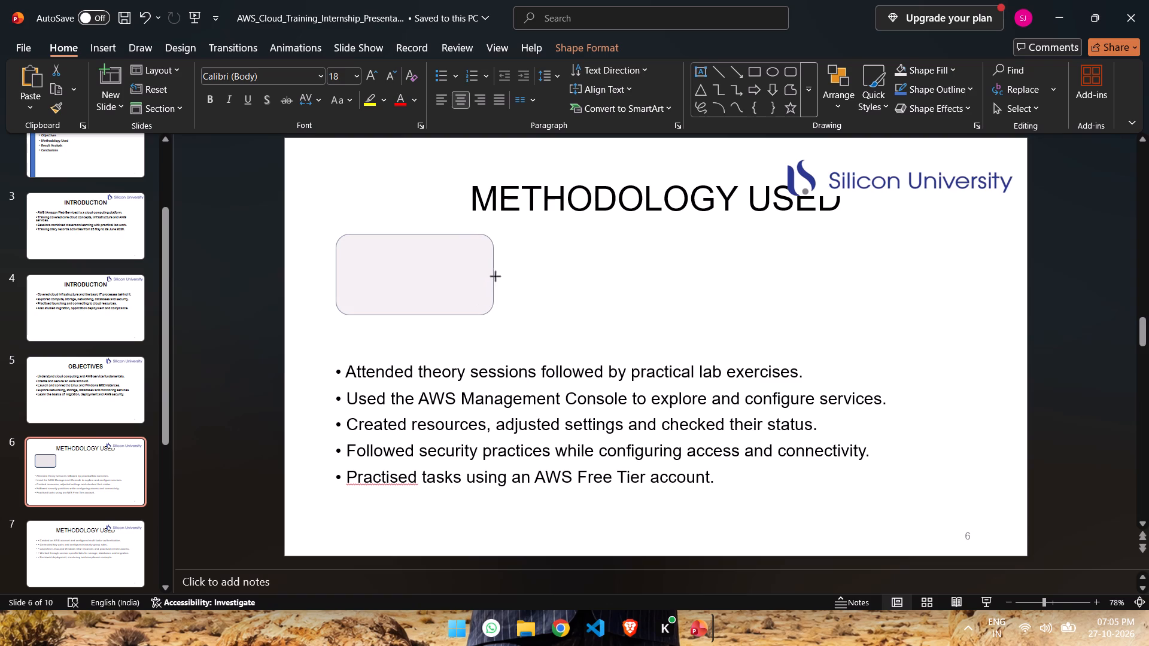
pyautogui.moveTo(495, 276); pyautogui.dragTo(496, 276)
# Apply a blue outline to the grey rounded rectangle and shift it slightly left, past the bullets' left edge.
pyautogui.click(903, 90)
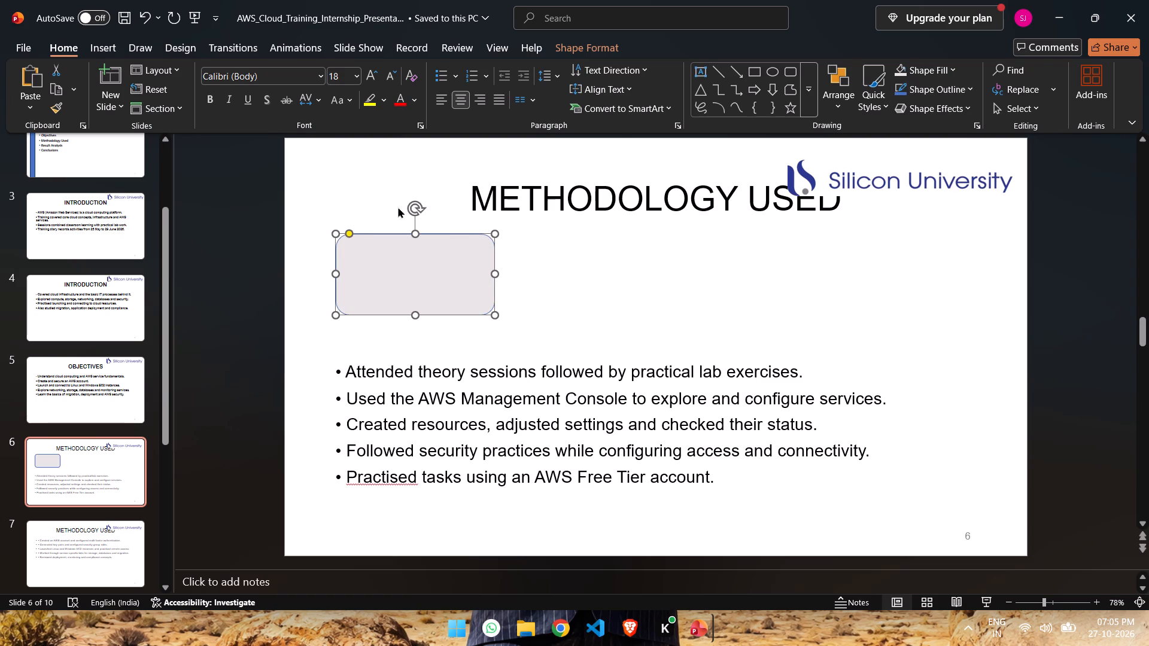
pyautogui.moveTo(411, 255); pyautogui.dragTo(399, 252)
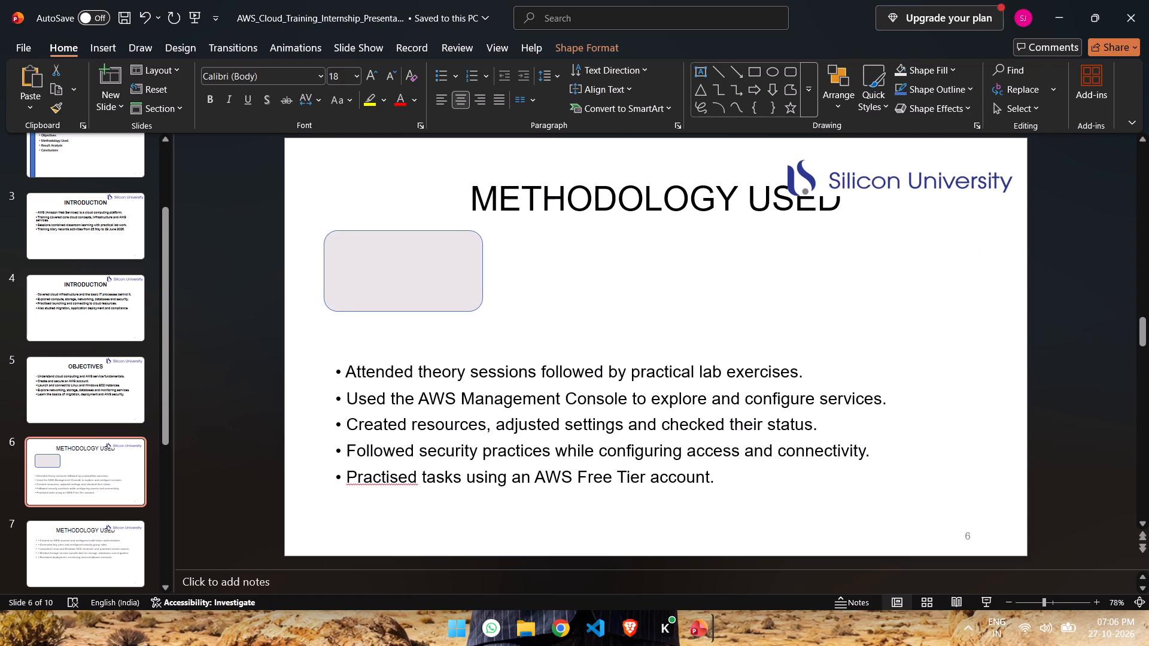
pyautogui.moveTo(399, 252); pyautogui.dragTo(397, 256)
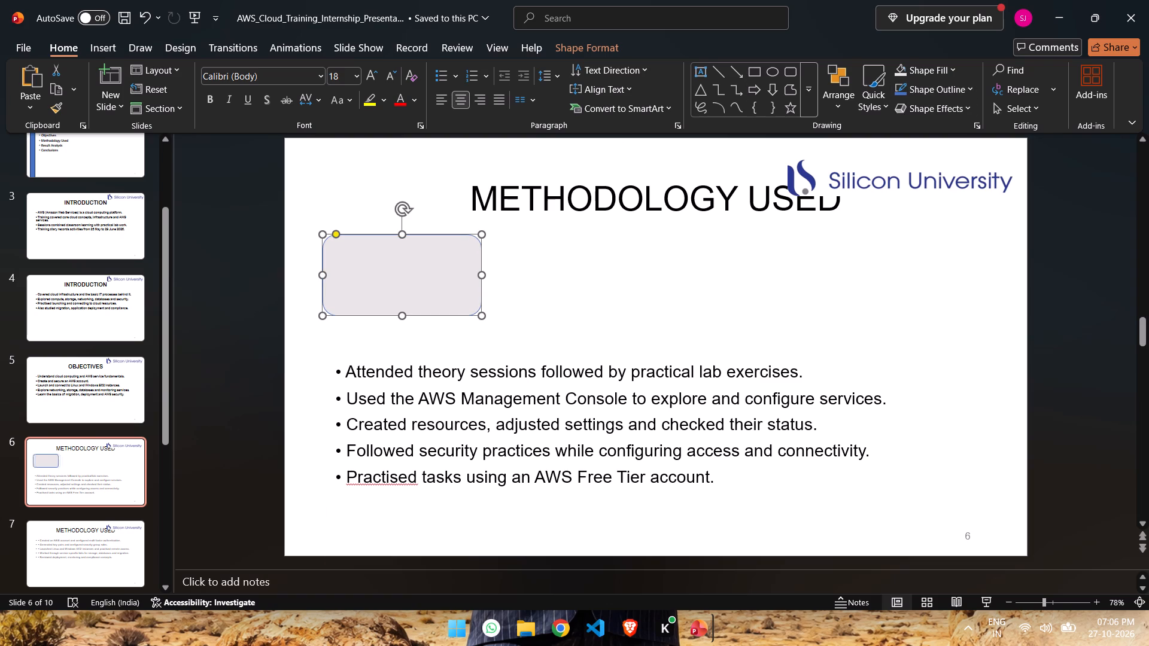
# Label the grey rounded rectangle "Theory Class".
pyautogui.doubleClick(370, 274)
pyautogui.write('theory')
pyautogui.press('space')
pyautogui.write('Class')
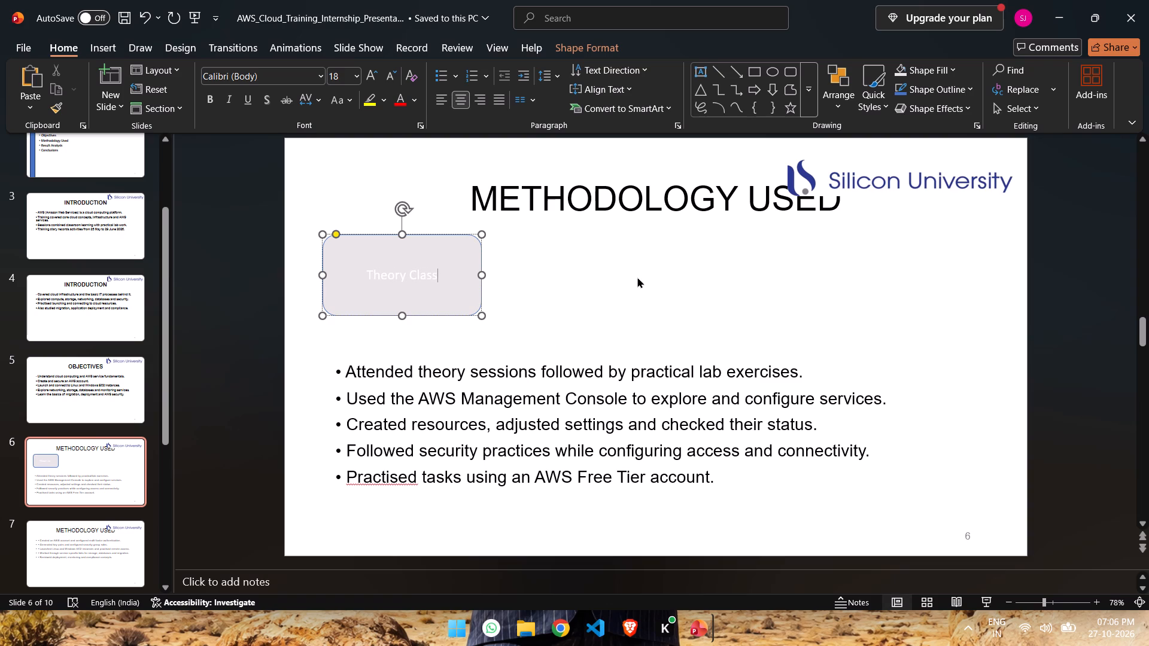
# Check the class timing in the AWS training diary(1) PDF and add "8 – 10 AM" as a second line under "Theory Class".
pyautogui.click(537, 639)
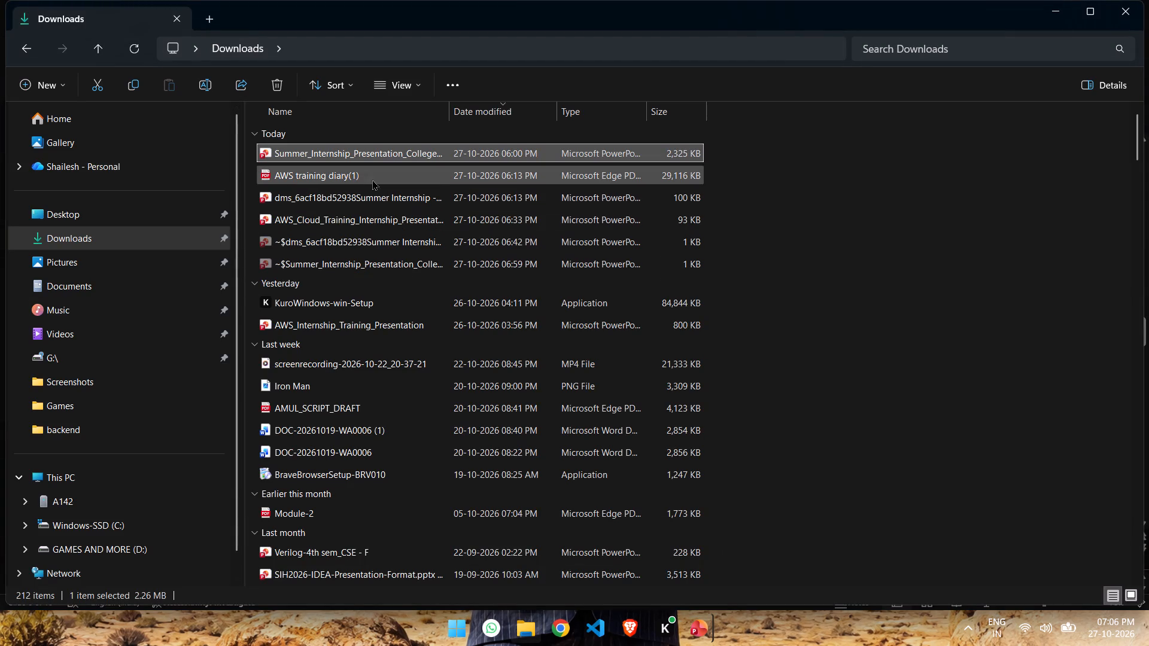
pyautogui.doubleClick(372, 178)
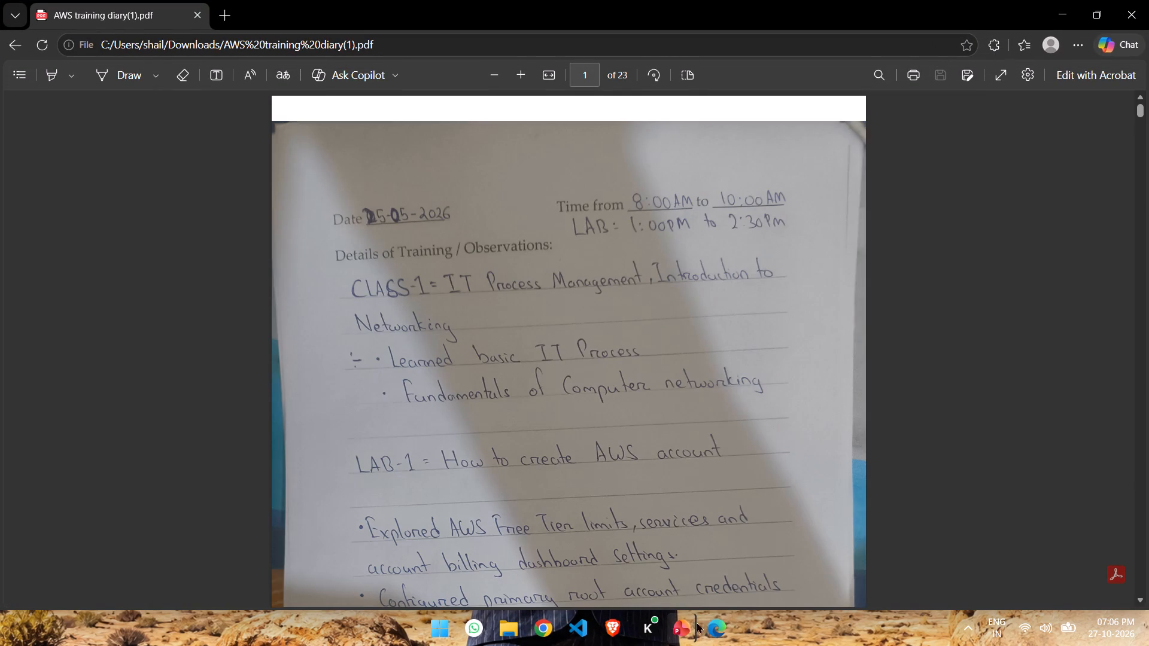
pyautogui.click(565, 561)
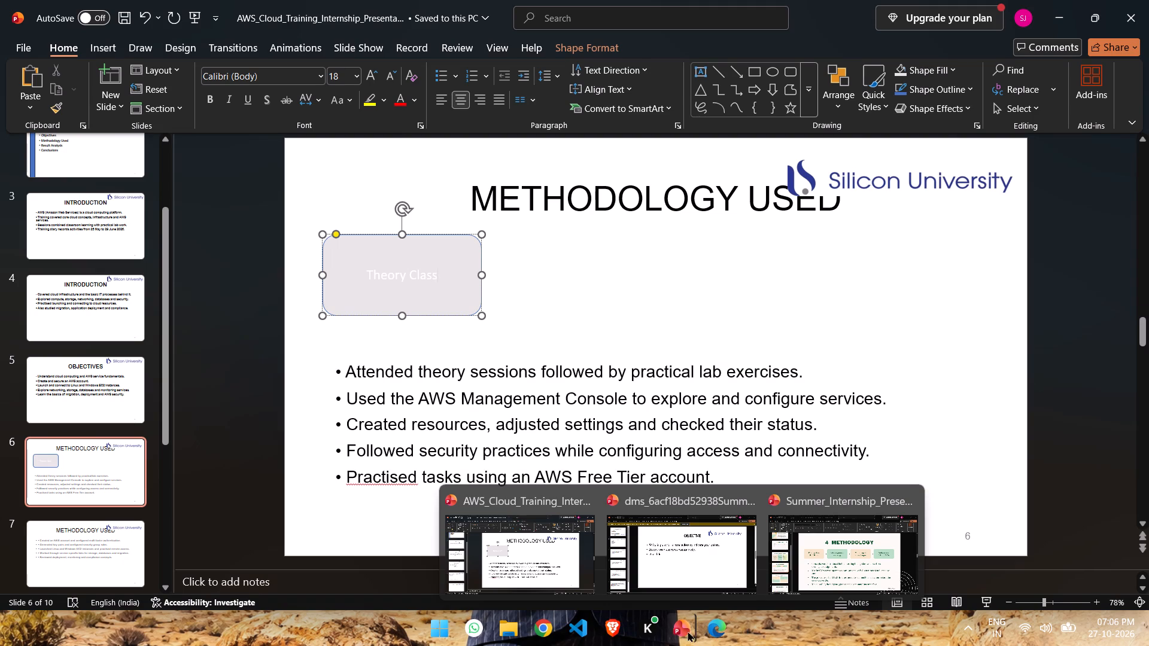
pyautogui.click(446, 278)
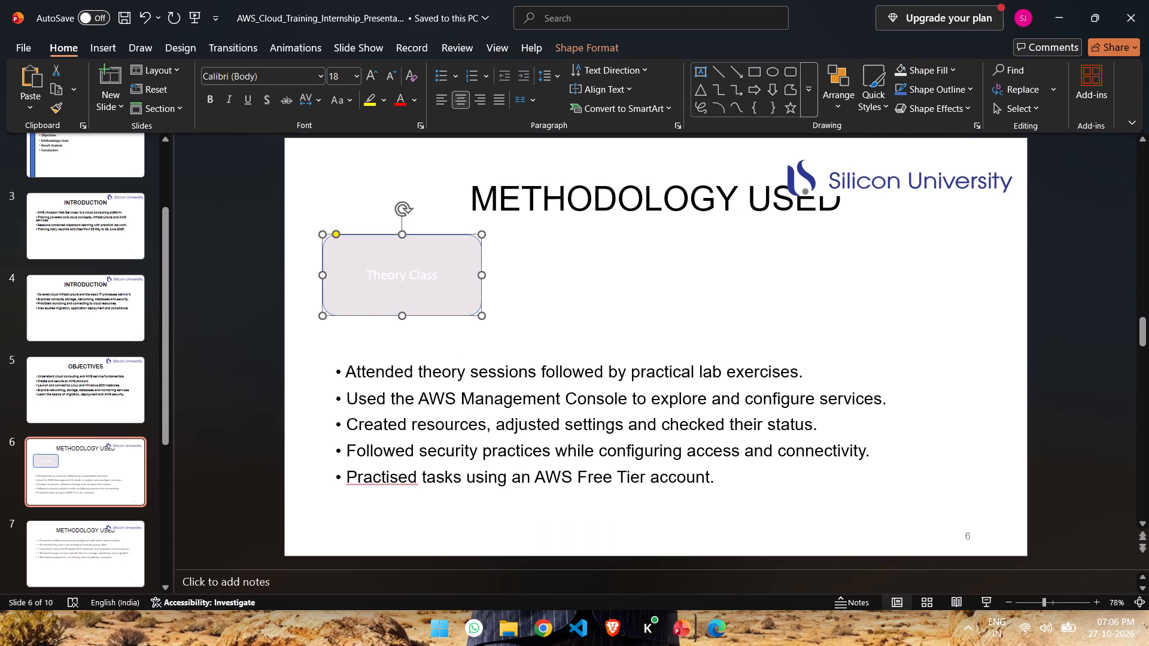
pyautogui.press('Return')
pyautogui.doubleClick(457, 273)
pyautogui.press('Return')
pyautogui.write('8 -')
pyautogui.press('space')
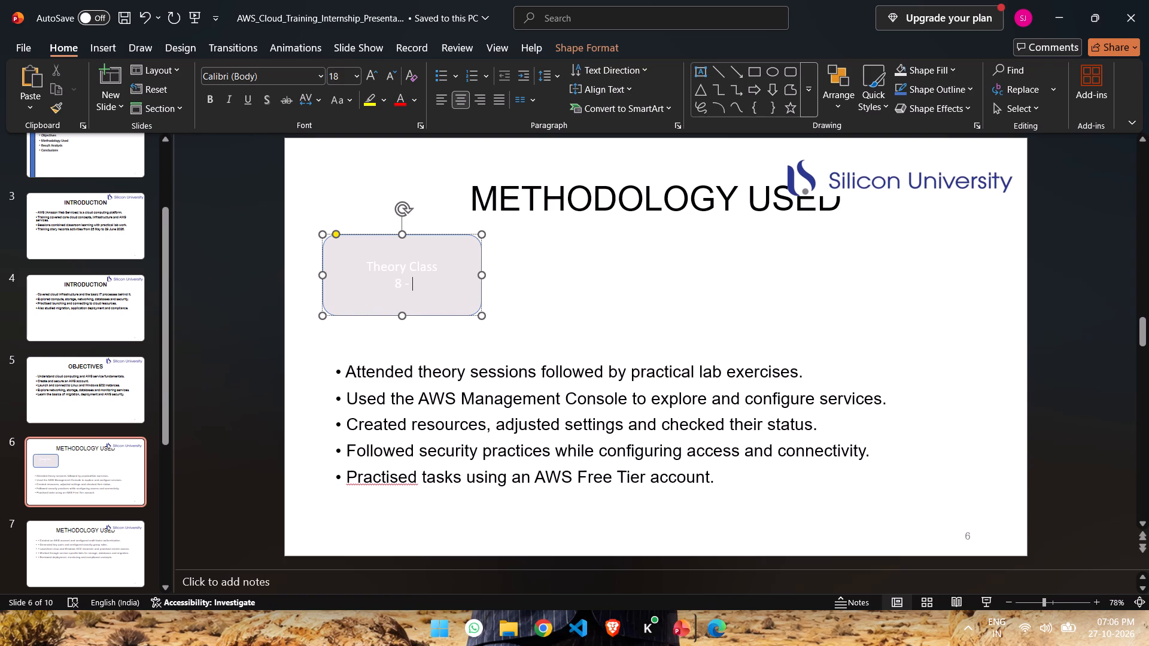
pyautogui.write('10')
pyautogui.press('space')
pyautogui.write('am')
pyautogui.press('BackSpace')
pyautogui.press('BackSpace')
pyautogui.write('AM')
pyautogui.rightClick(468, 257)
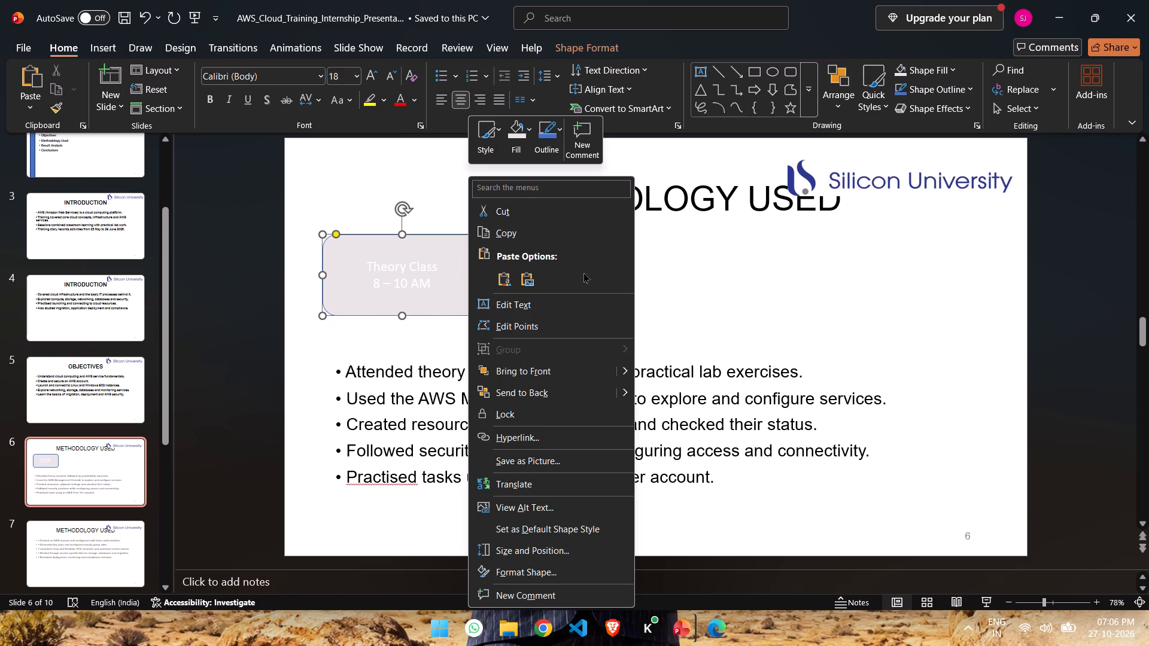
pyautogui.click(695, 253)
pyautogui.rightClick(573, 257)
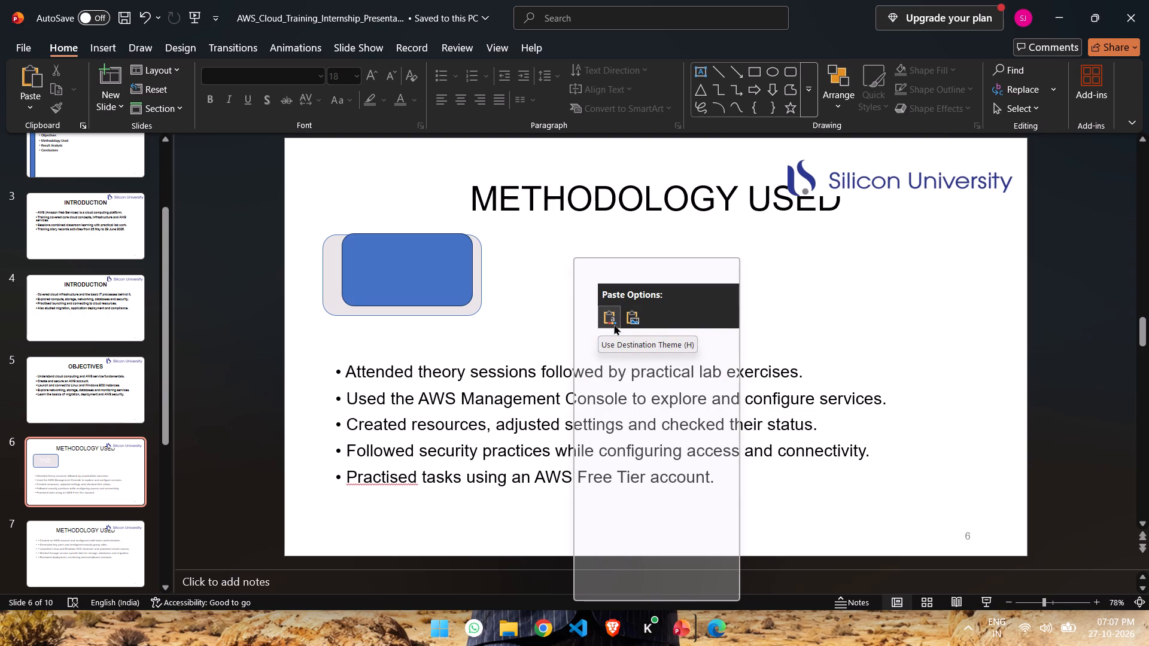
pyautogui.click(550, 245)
# Copy the Theory Class box, paste it as a picture, and place it to the right of the original beneath the title.
pyautogui.rightClick(458, 275)
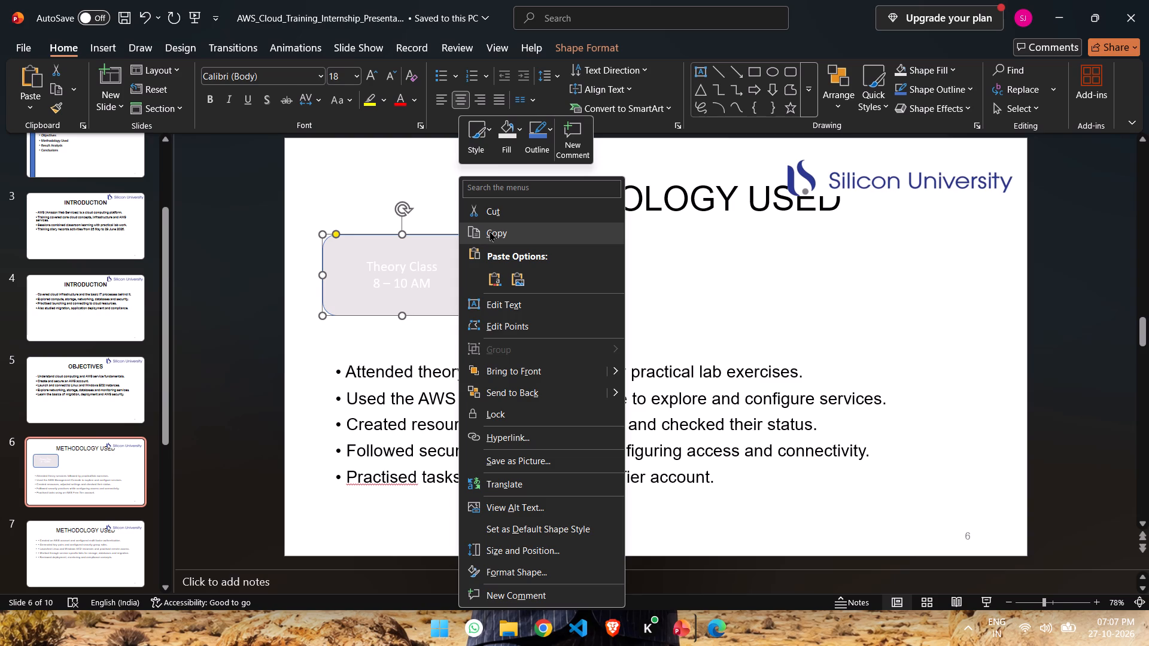
pyautogui.click(490, 230)
pyautogui.rightClick(551, 237)
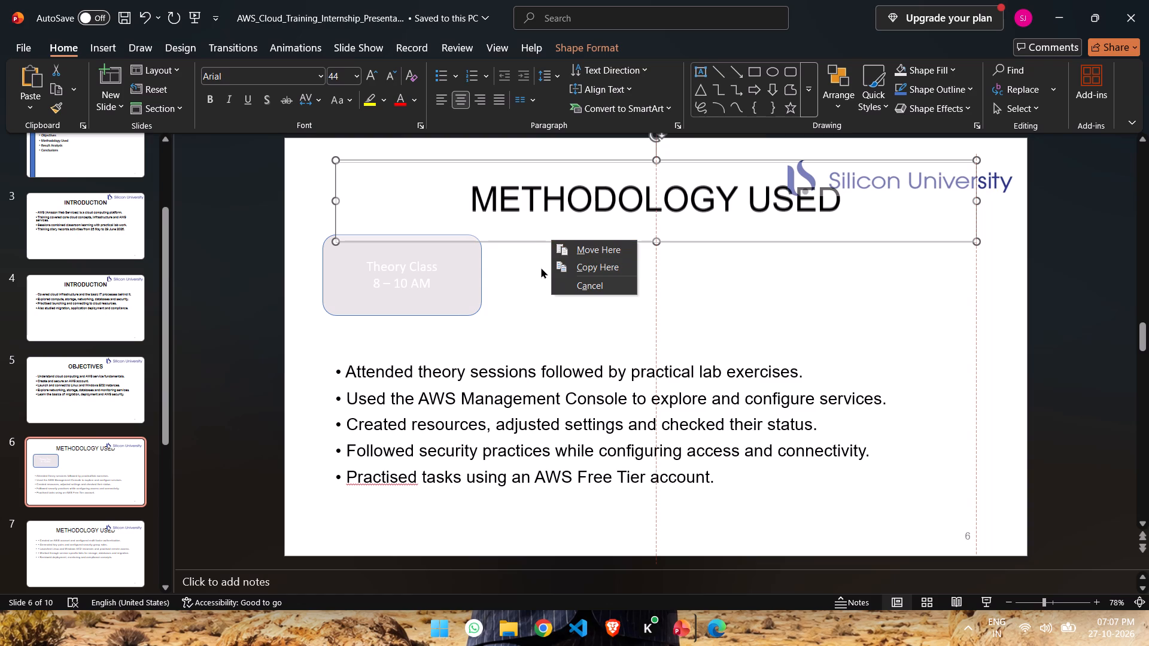
pyautogui.click(541, 267)
pyautogui.rightClick(549, 265)
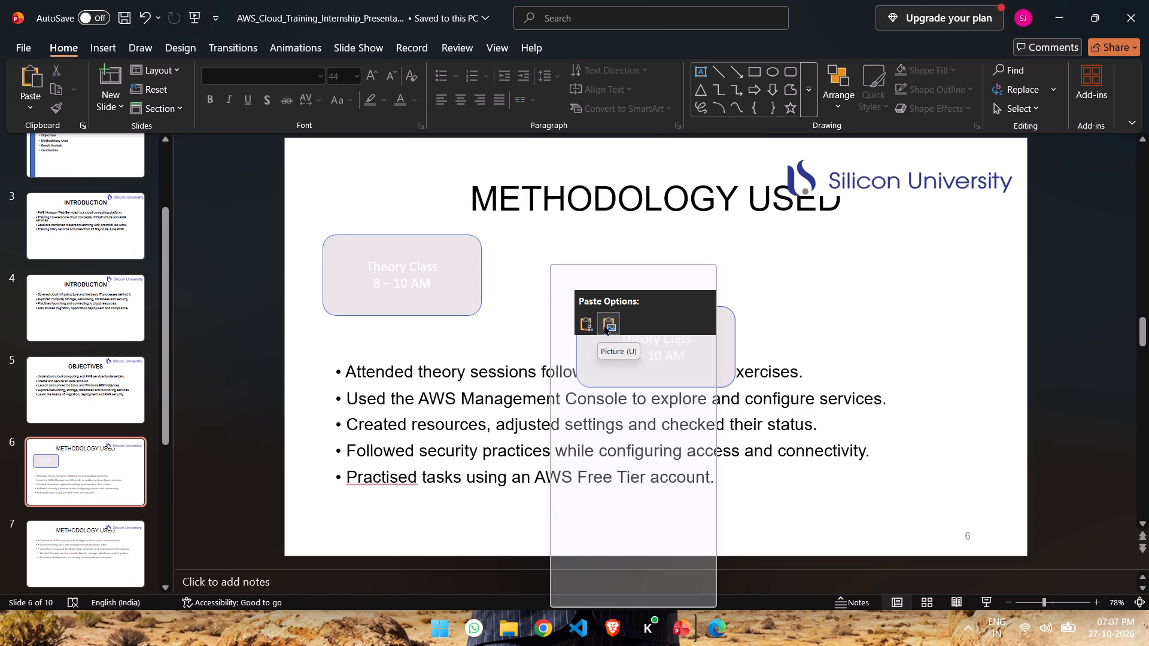
pyautogui.click(604, 325)
pyautogui.moveTo(703, 322); pyautogui.dragTo(638, 255)
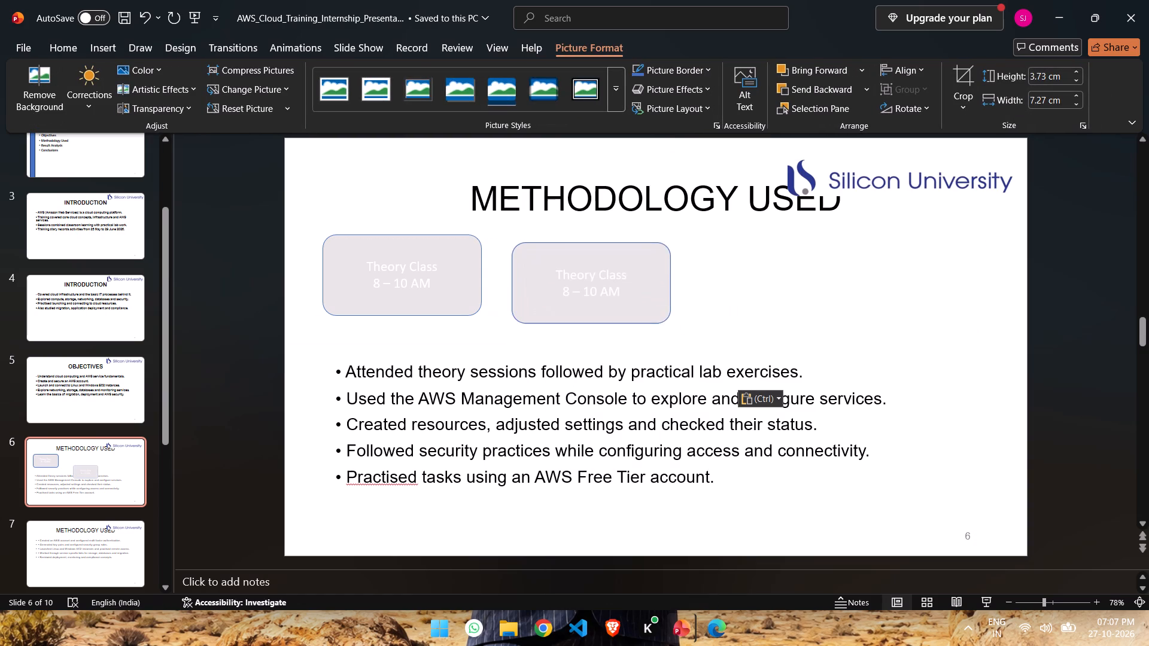
pyautogui.moveTo(638, 255); pyautogui.dragTo(653, 254)
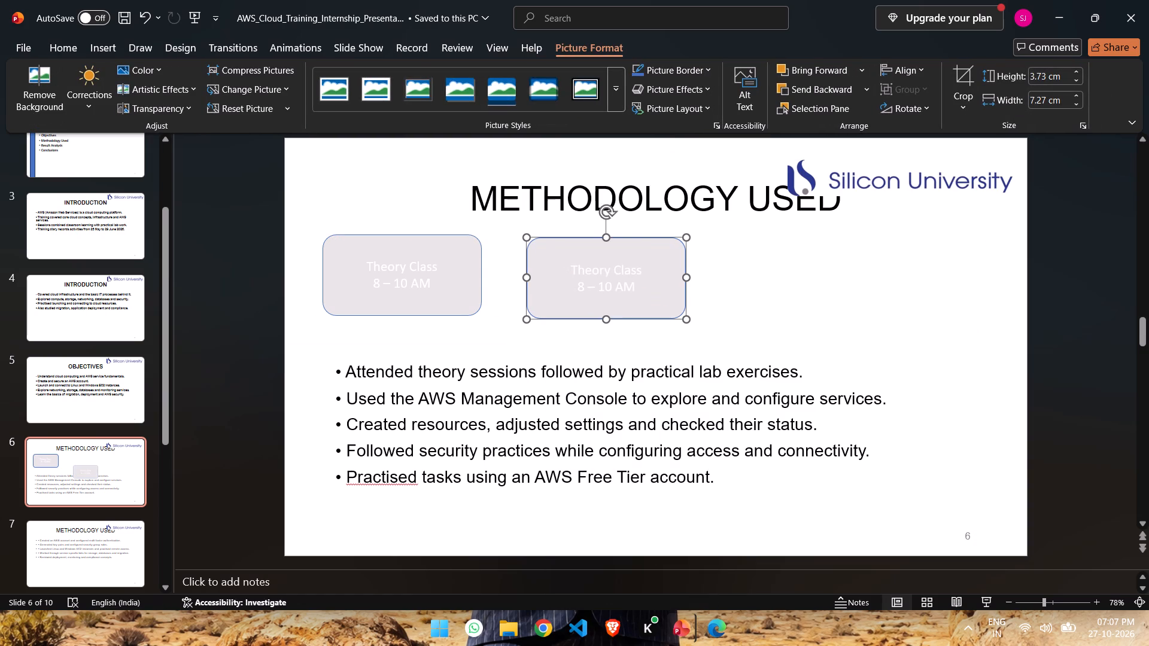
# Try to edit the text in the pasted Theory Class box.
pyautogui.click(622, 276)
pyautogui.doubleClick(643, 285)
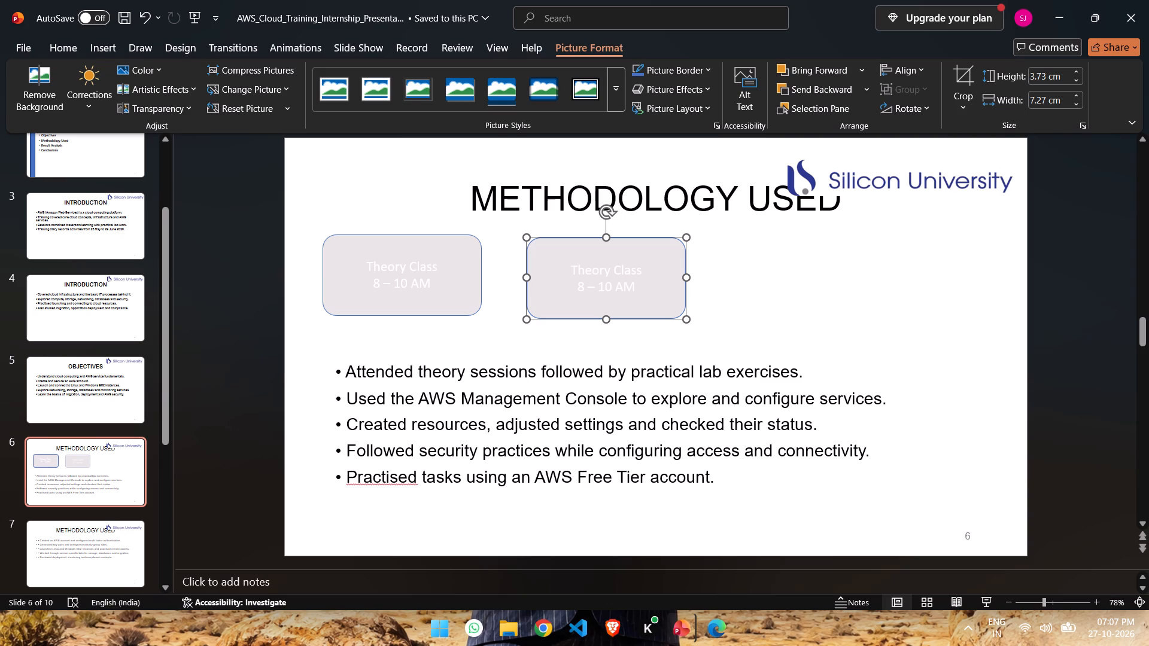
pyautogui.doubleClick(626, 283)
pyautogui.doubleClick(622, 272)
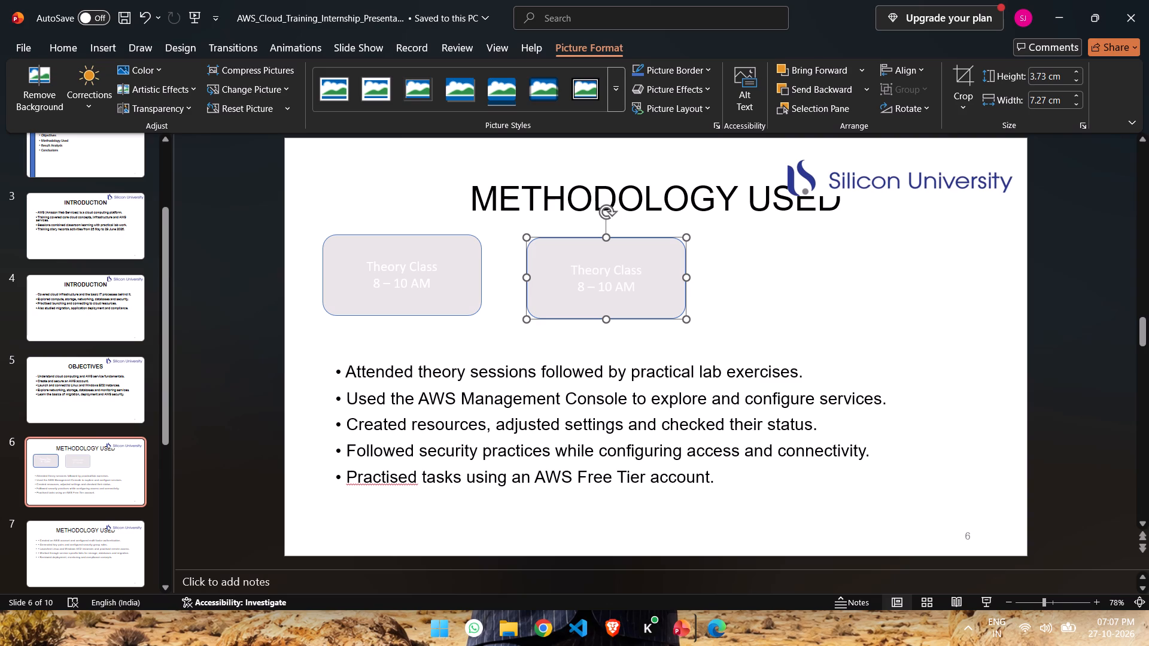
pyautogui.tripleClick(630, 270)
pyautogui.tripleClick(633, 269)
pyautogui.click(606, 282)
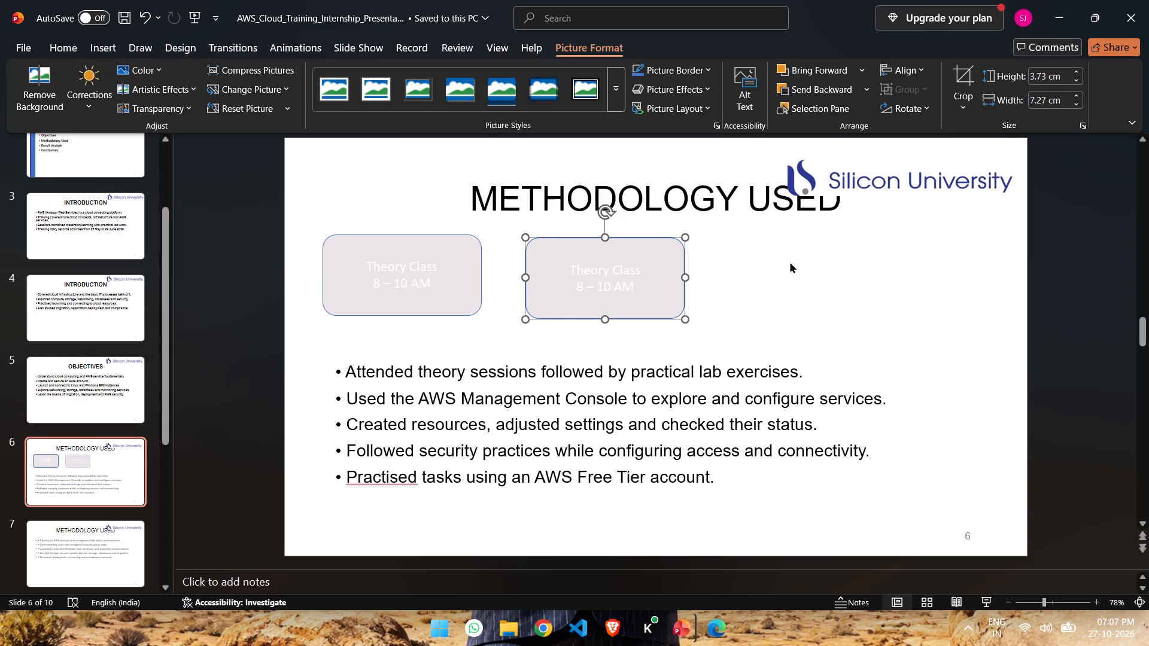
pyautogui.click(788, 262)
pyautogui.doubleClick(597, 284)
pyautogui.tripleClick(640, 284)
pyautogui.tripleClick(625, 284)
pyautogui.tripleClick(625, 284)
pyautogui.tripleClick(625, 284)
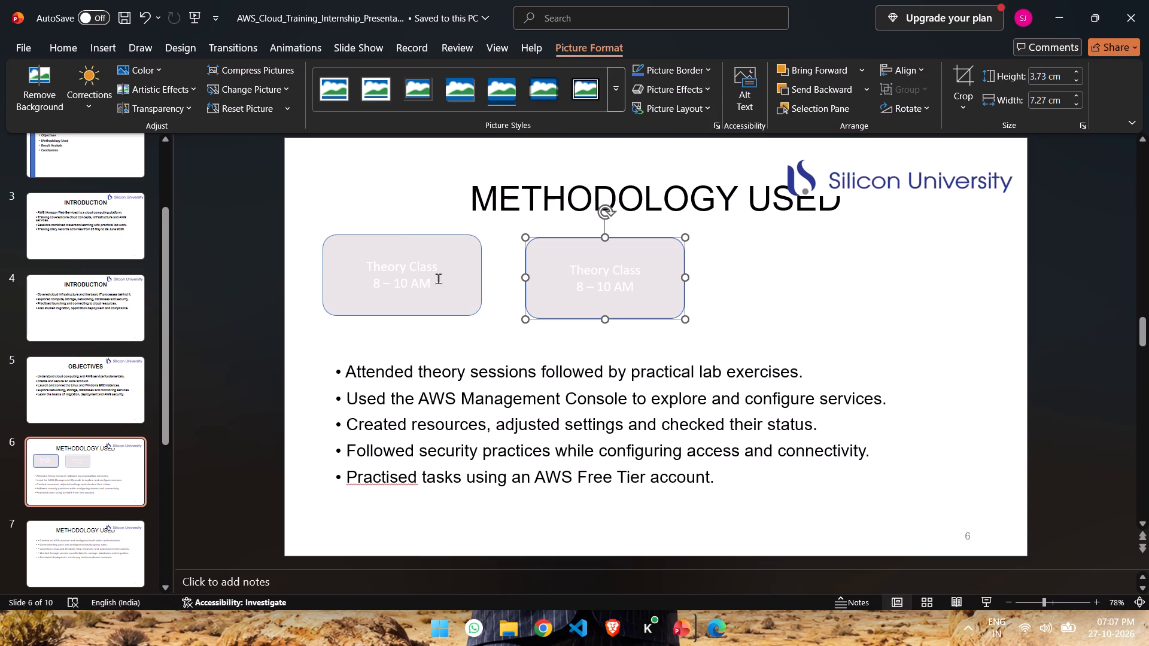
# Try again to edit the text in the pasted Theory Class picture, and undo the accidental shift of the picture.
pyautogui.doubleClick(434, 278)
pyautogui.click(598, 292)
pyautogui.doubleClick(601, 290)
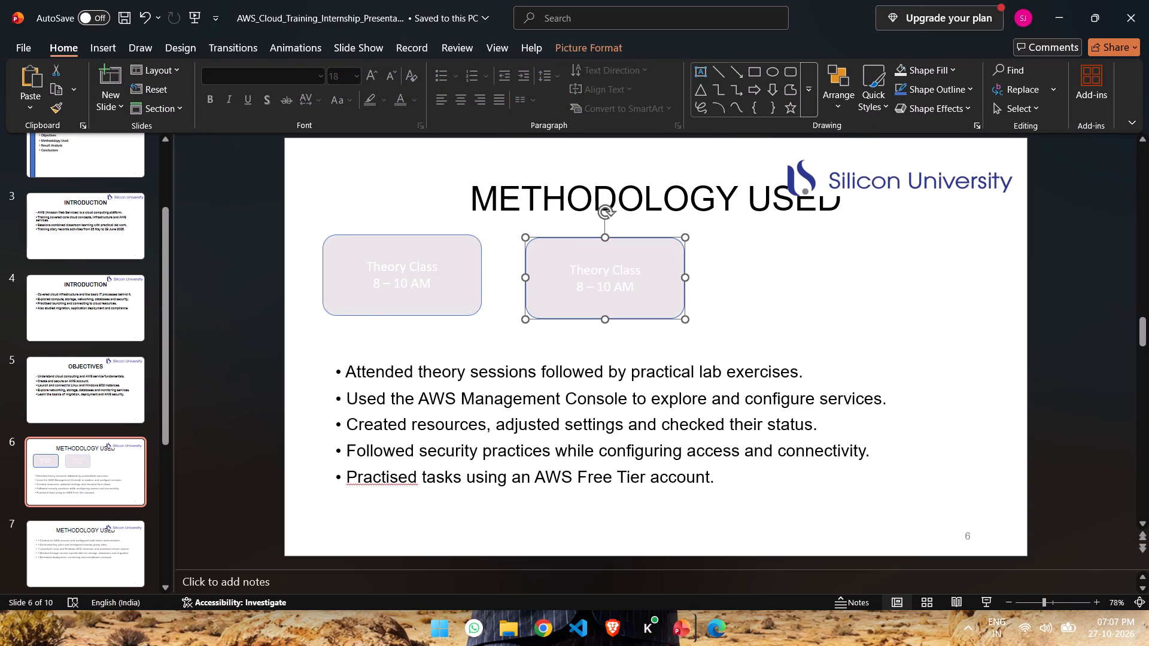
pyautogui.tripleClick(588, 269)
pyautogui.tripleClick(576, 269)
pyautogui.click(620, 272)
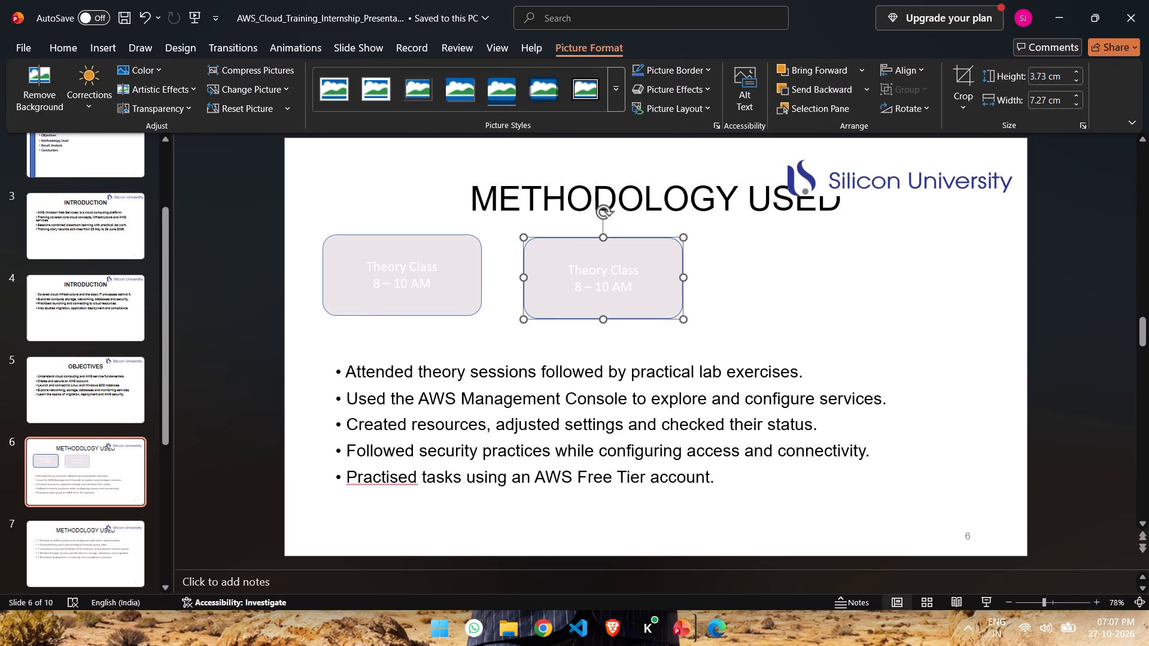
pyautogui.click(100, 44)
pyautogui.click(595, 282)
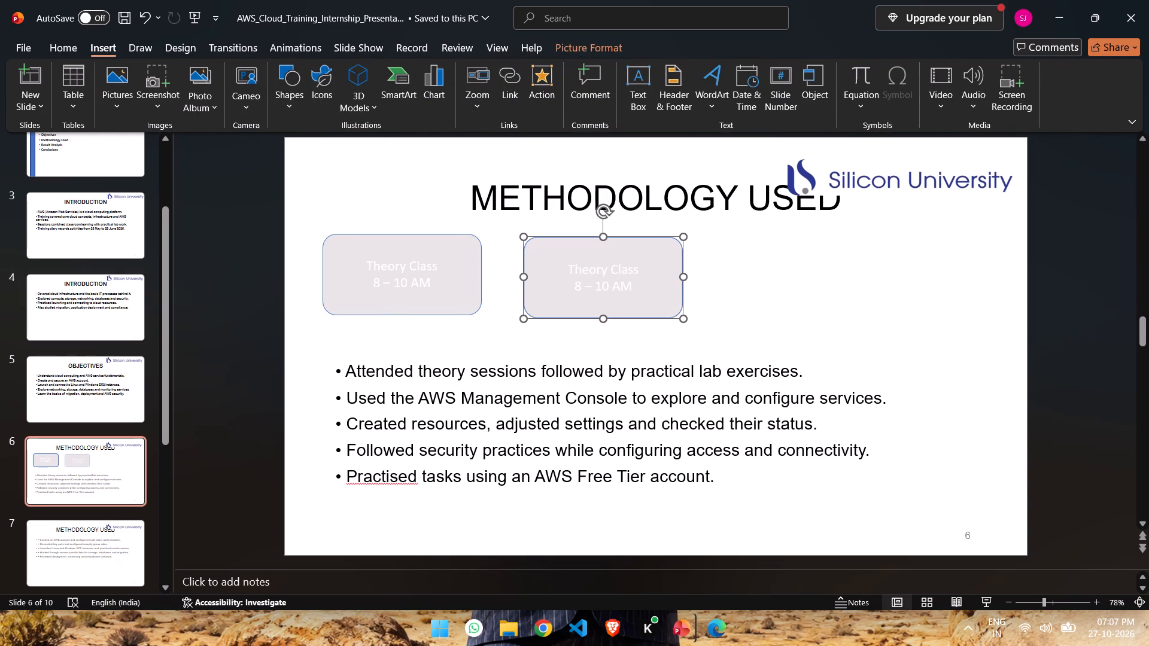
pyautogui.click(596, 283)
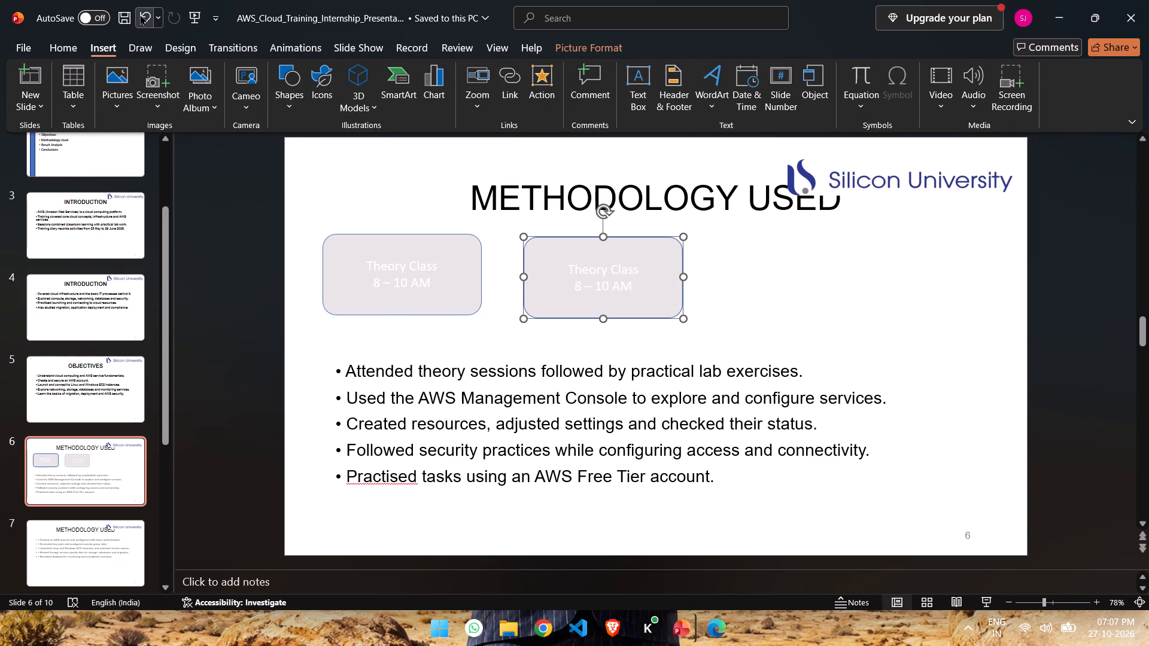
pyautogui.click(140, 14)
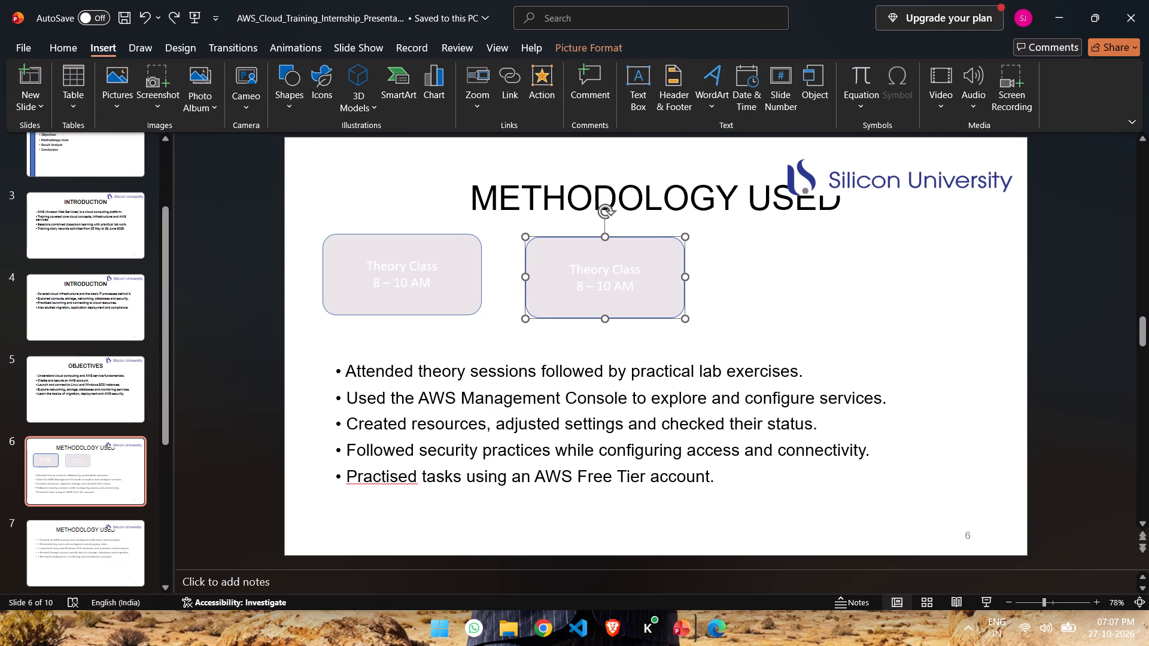
# Delete the pasted Theory Class picture, discarding the empty text box started over it.
pyautogui.click(633, 97)
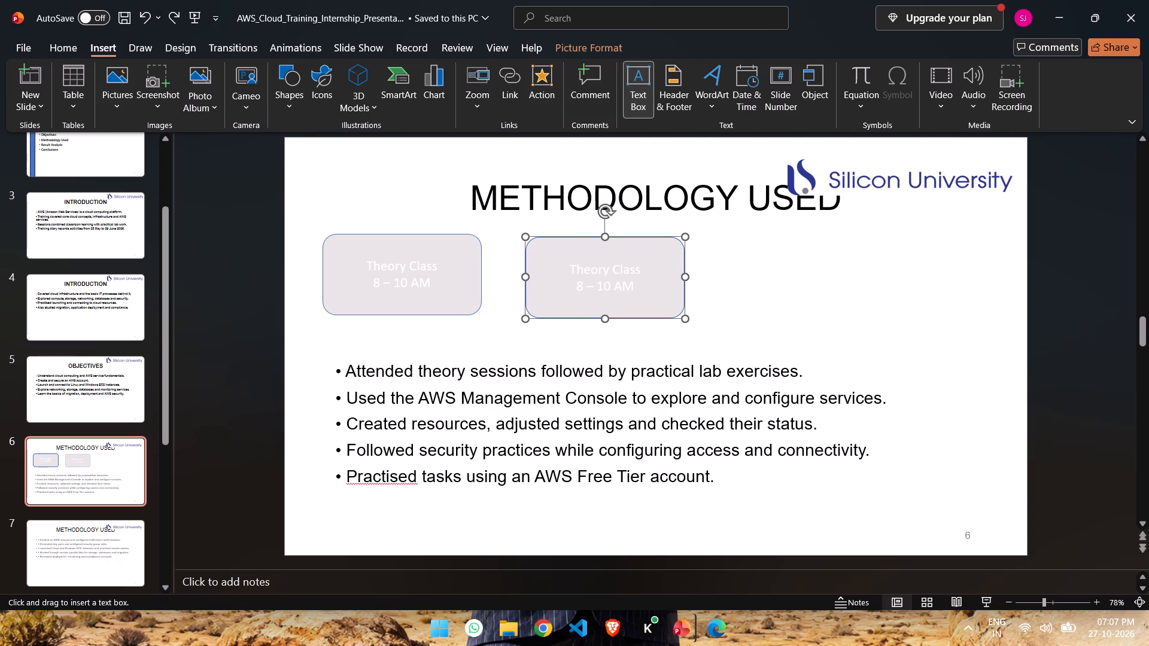
pyautogui.click(633, 278)
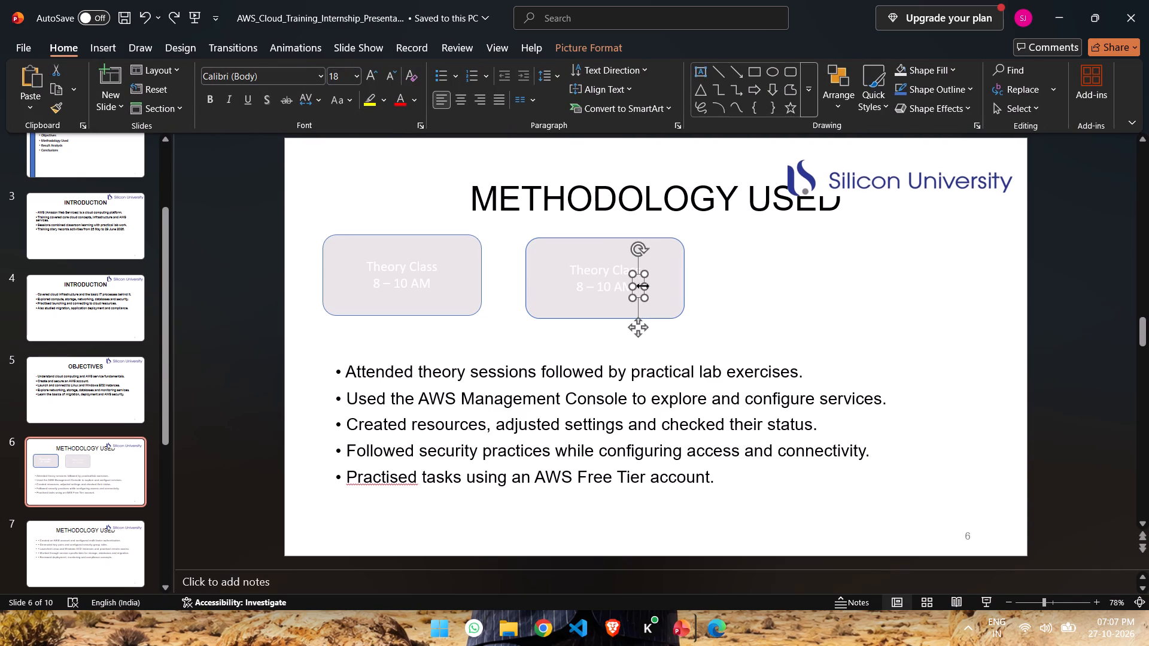
pyautogui.press('BackSpace')
pyautogui.press('BackSpace')
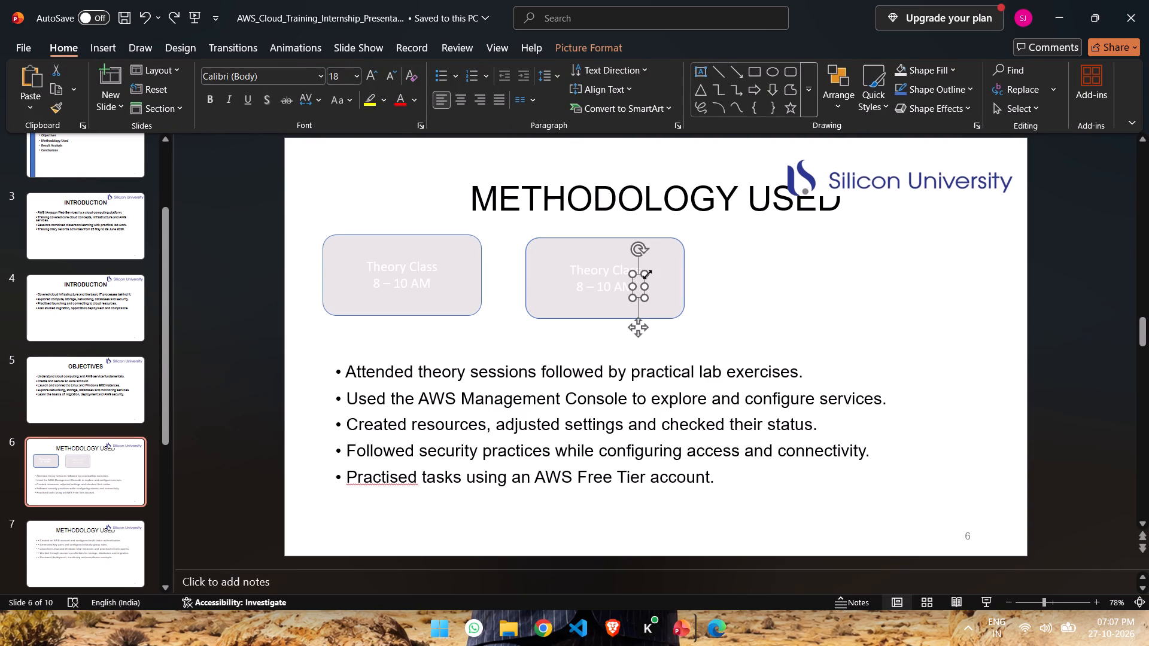
pyautogui.click(639, 272)
pyautogui.press('BackSpace')
pyautogui.press('BackSpace')
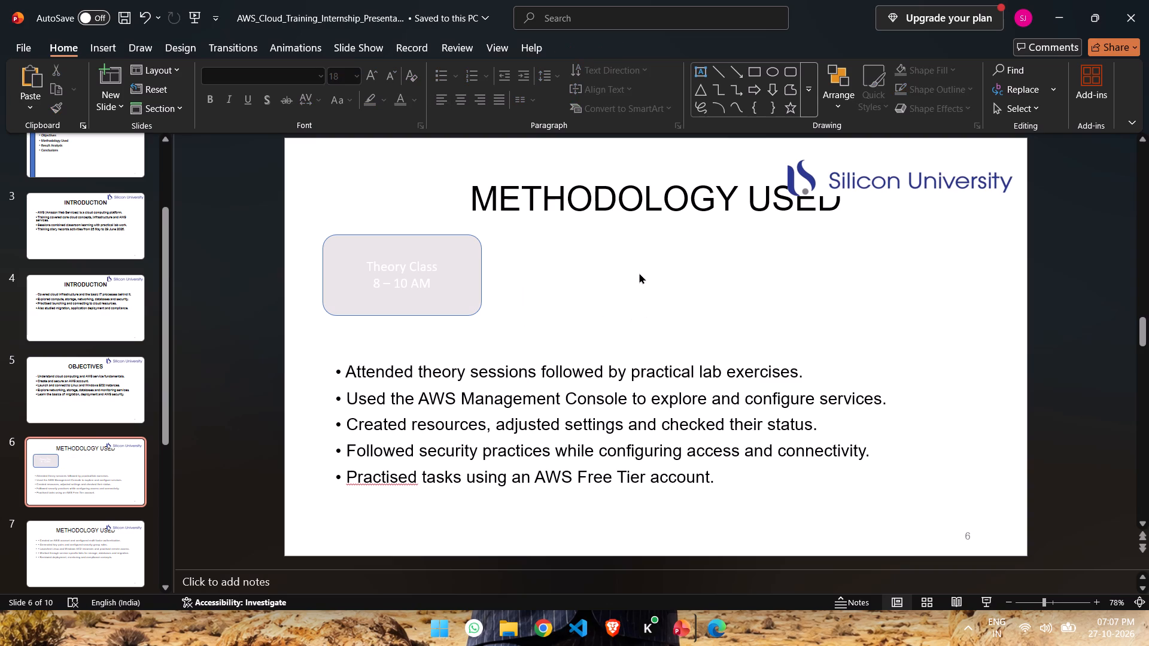
# Copy the two lines of text inside the remaining Theory Class rounded rectangle and delete them from the shape.
pyautogui.click(386, 275)
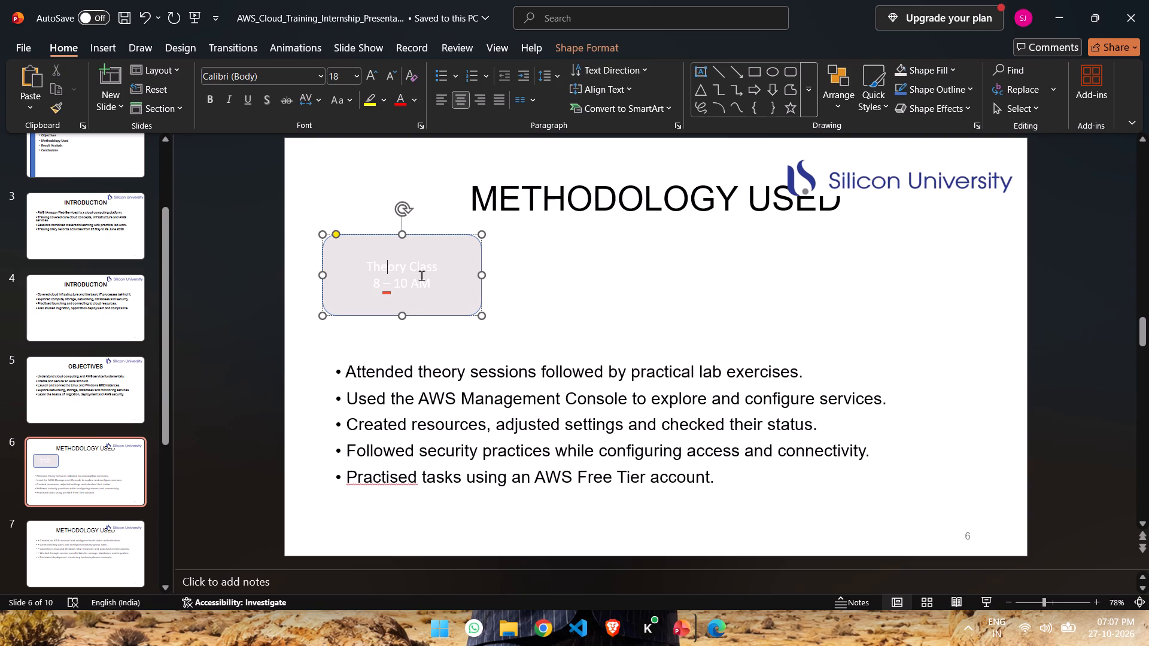
pyautogui.click(421, 275)
pyautogui.click(434, 282)
pyautogui.moveTo(369, 264); pyautogui.dragTo(437, 287)
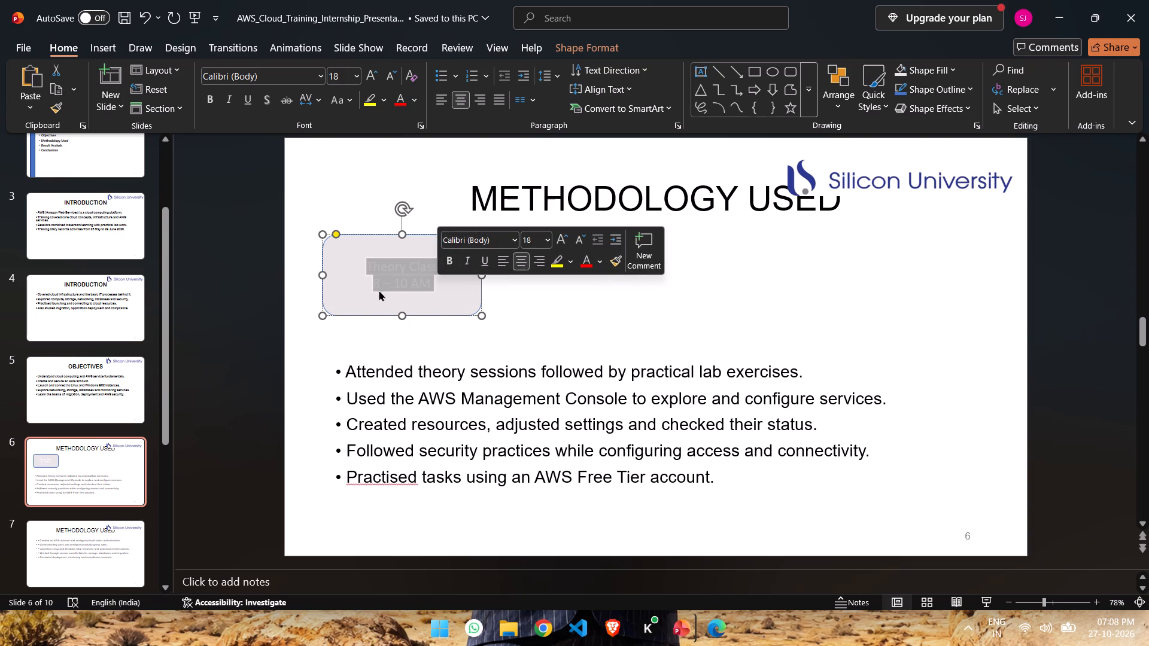
pyautogui.rightClick(390, 265)
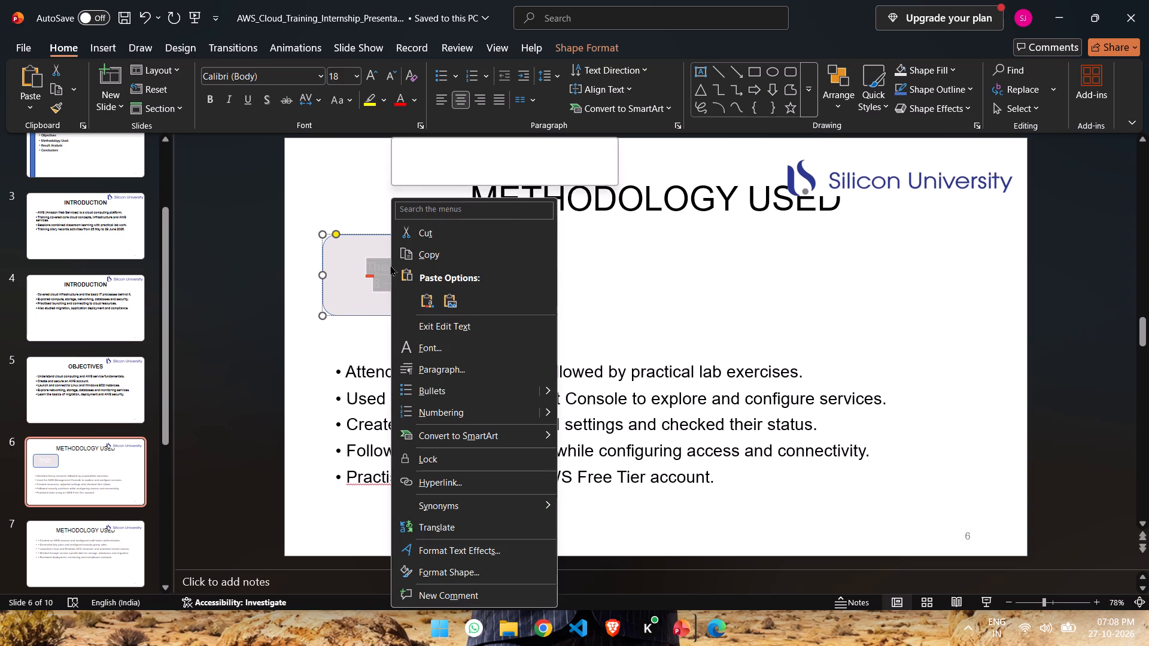
pyautogui.click(430, 252)
pyautogui.click(458, 275)
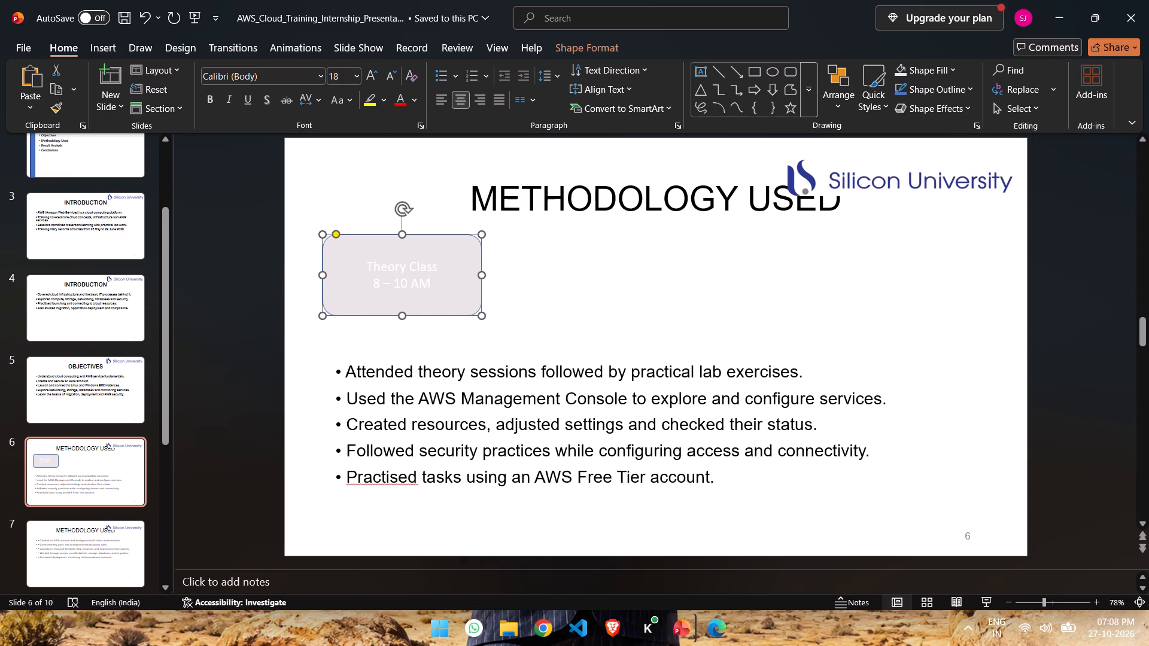
pyautogui.click(446, 274)
pyautogui.moveTo(368, 265); pyautogui.dragTo(430, 290)
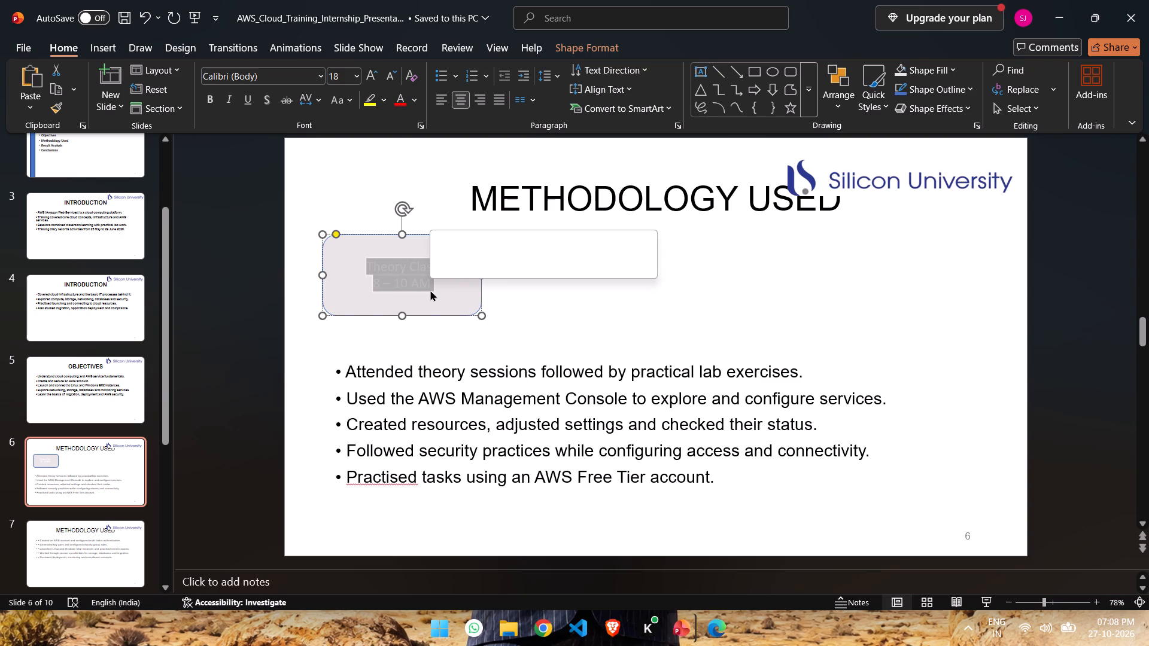
pyautogui.press('BackSpace')
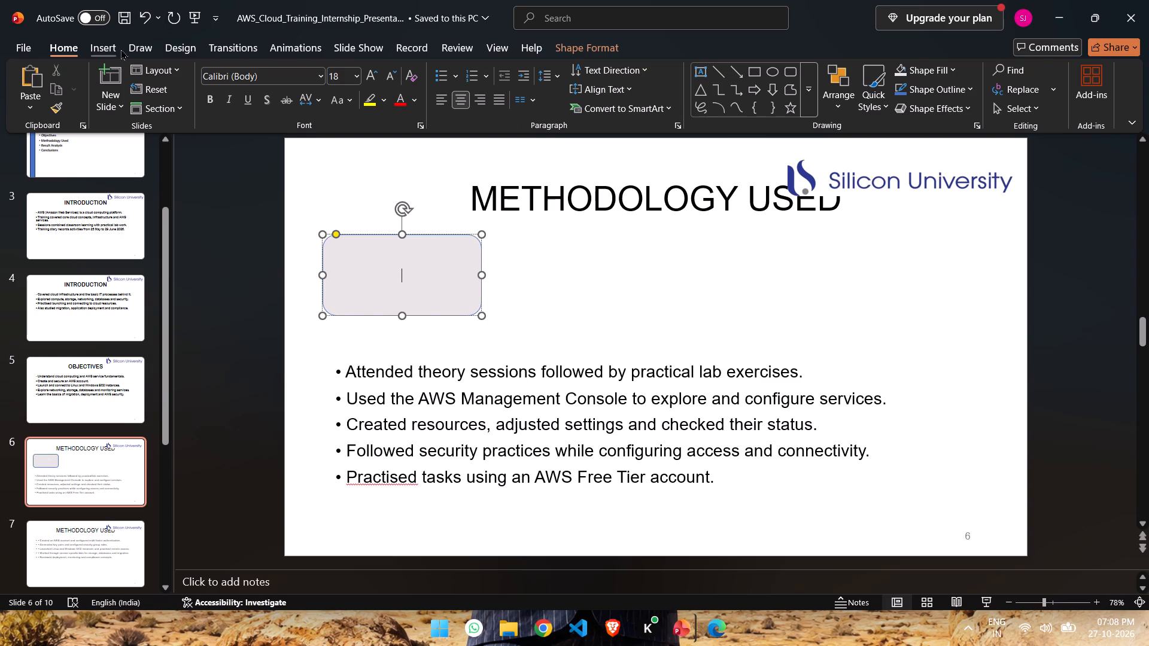
# Draw a separate text box inside the empty rounded rectangle and start its first line with "Theory".
pyautogui.click(105, 47)
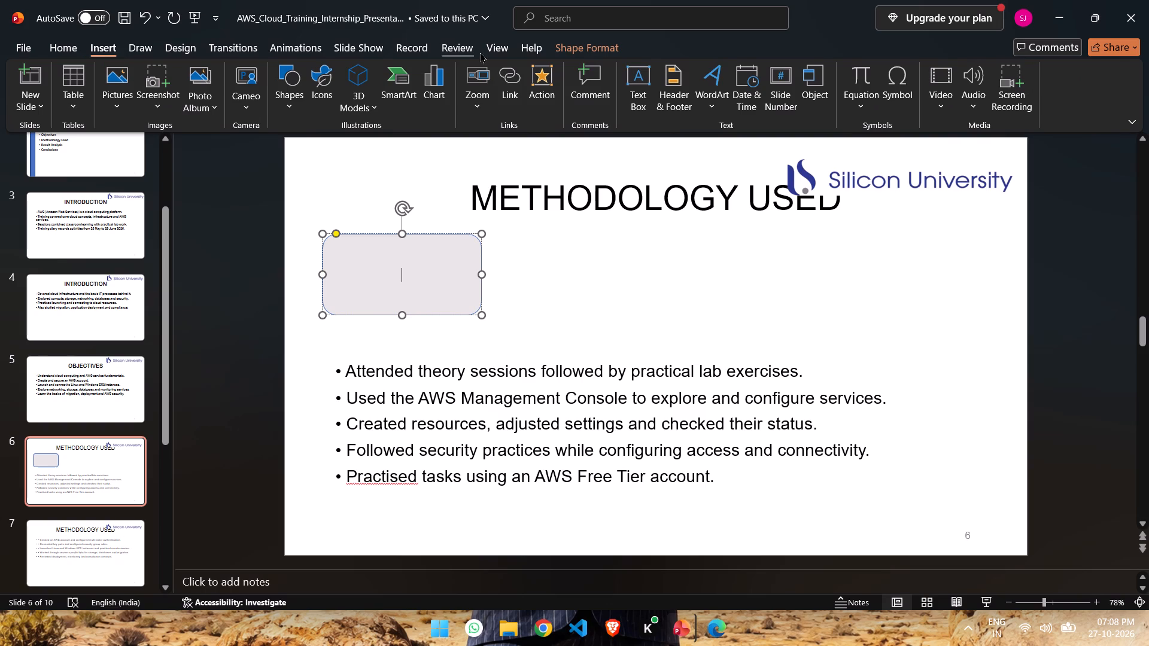
pyautogui.click(632, 80)
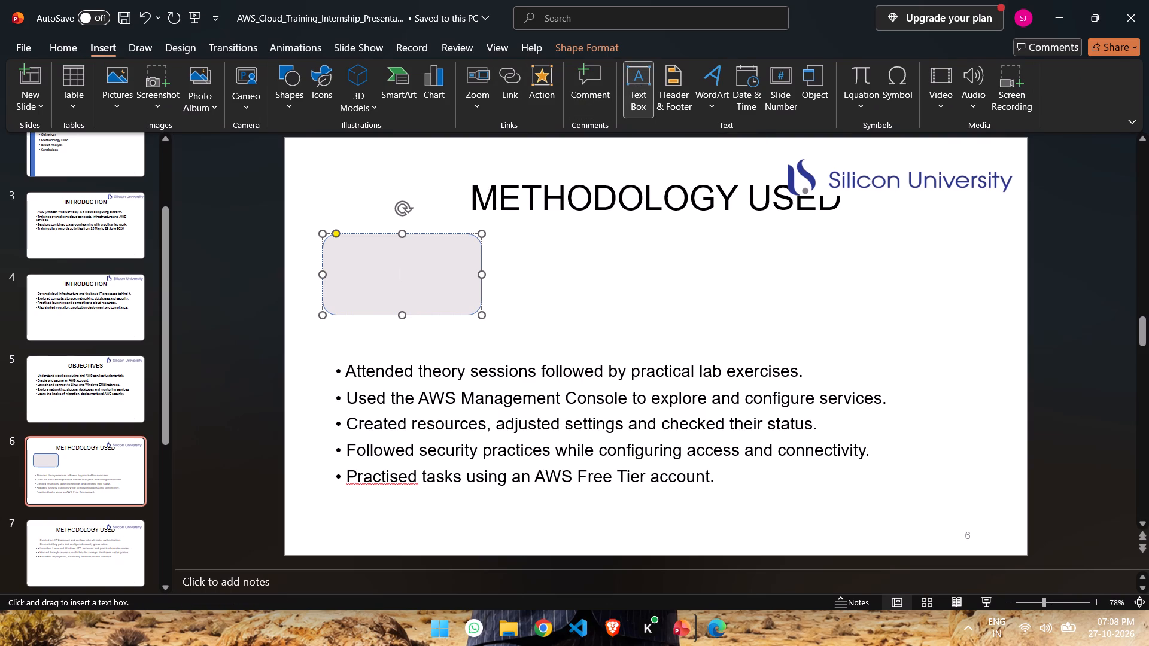
pyautogui.moveTo(347, 257); pyautogui.dragTo(470, 303)
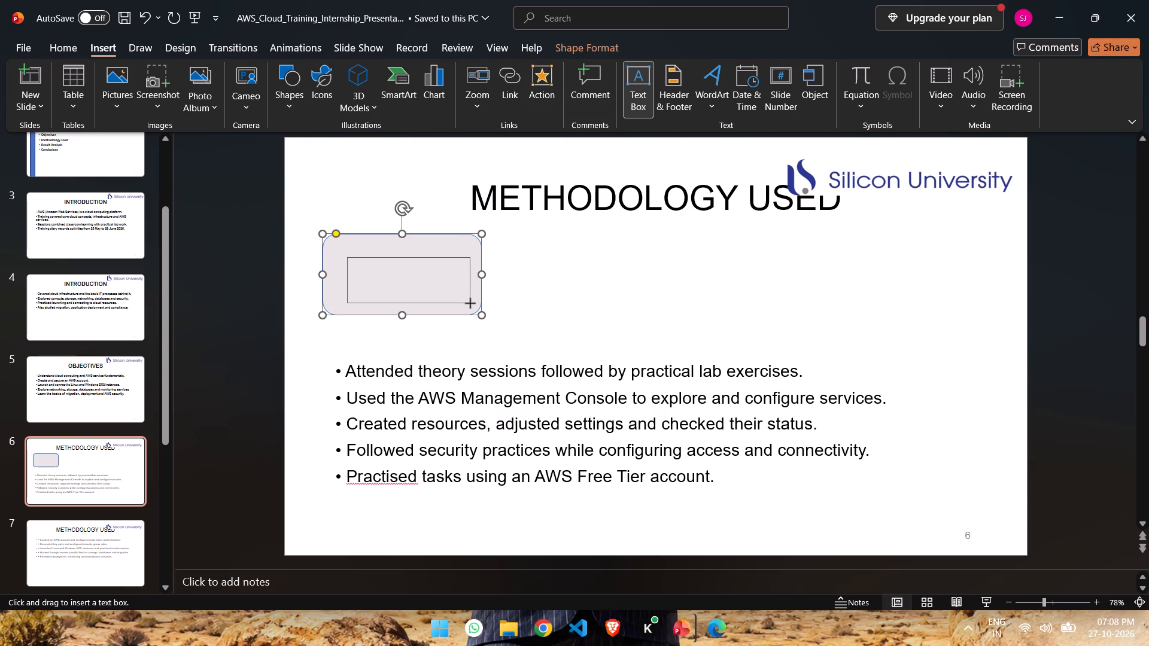
pyautogui.moveTo(470, 303); pyautogui.dragTo(464, 293)
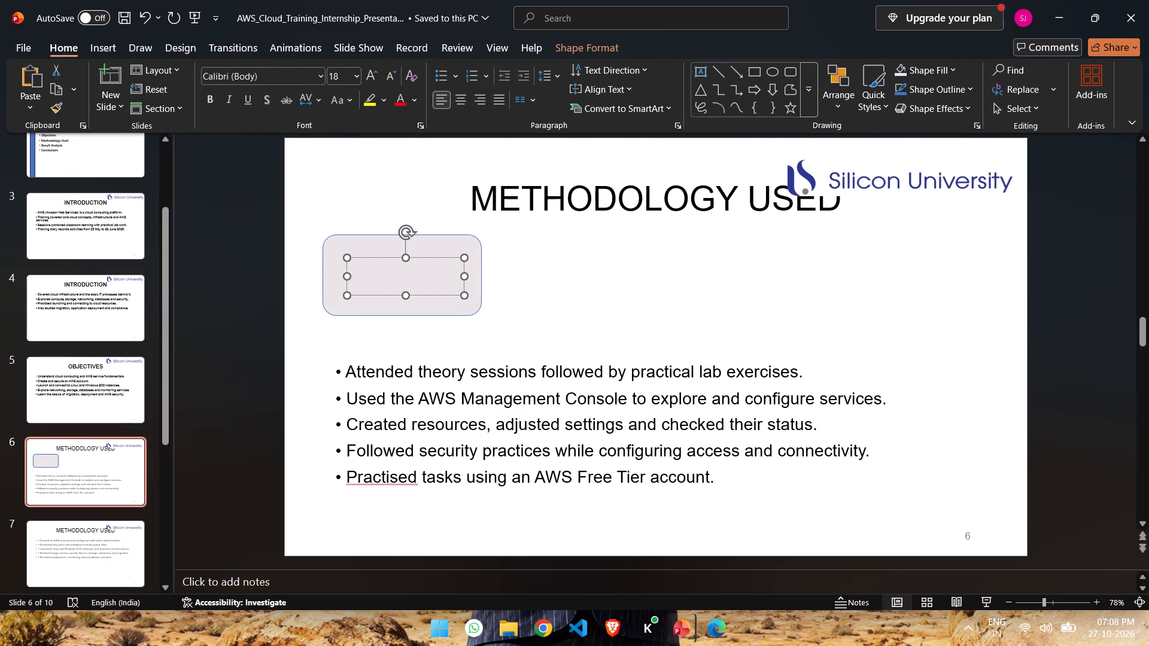
pyautogui.write('Th')
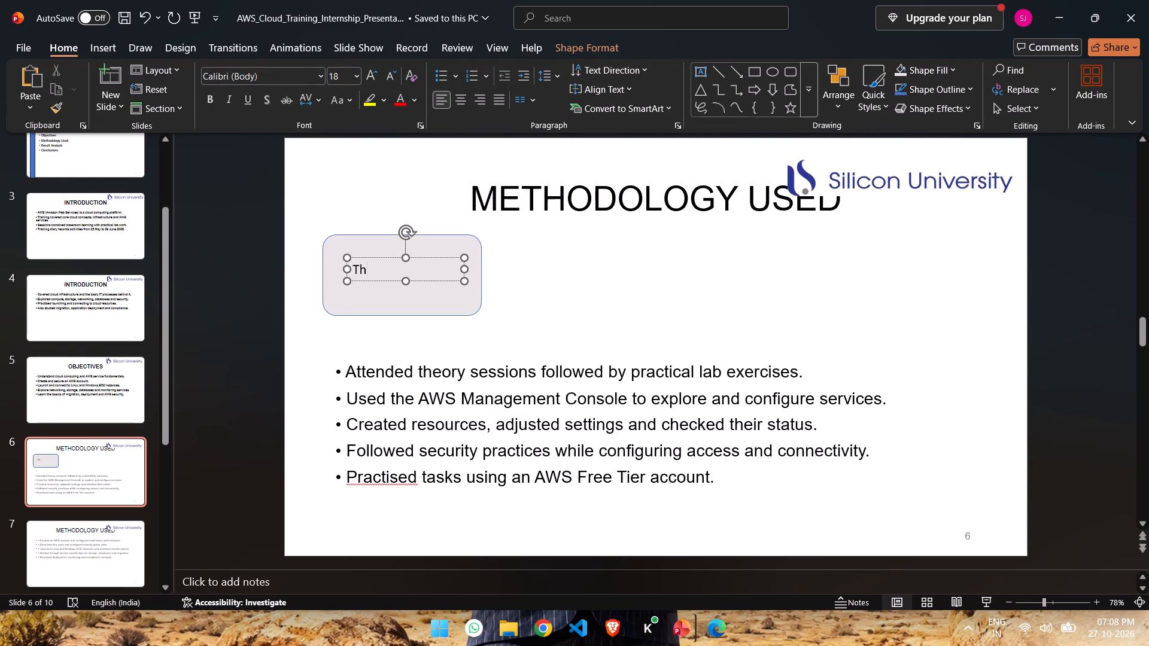
pyautogui.write('eory')
pyautogui.press('space')
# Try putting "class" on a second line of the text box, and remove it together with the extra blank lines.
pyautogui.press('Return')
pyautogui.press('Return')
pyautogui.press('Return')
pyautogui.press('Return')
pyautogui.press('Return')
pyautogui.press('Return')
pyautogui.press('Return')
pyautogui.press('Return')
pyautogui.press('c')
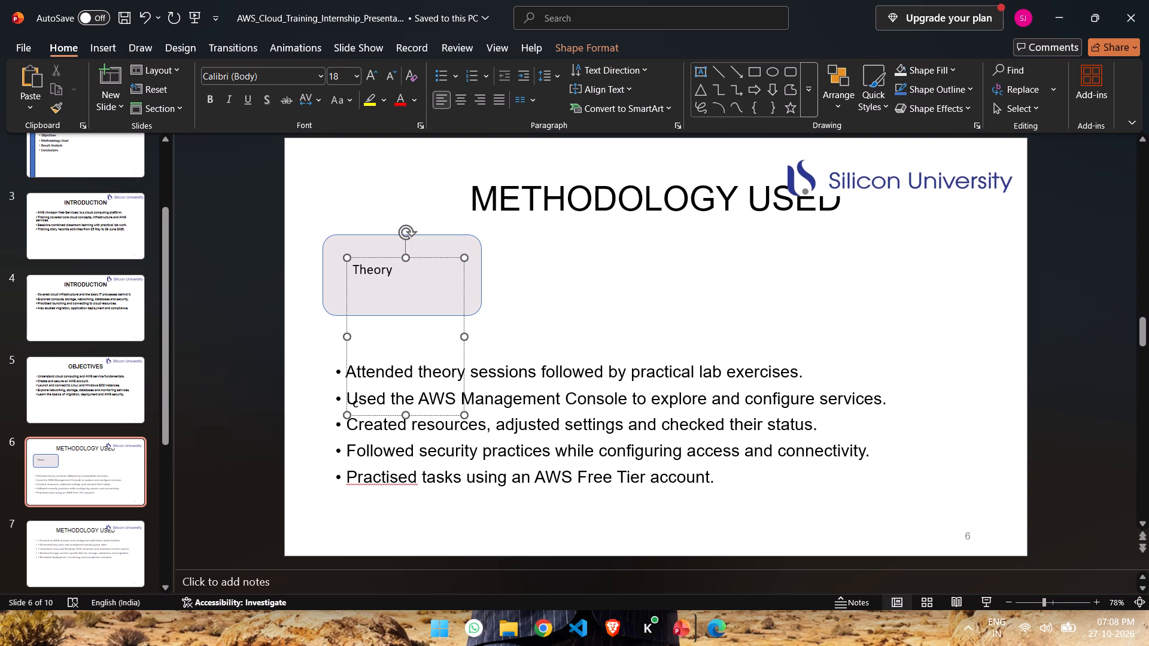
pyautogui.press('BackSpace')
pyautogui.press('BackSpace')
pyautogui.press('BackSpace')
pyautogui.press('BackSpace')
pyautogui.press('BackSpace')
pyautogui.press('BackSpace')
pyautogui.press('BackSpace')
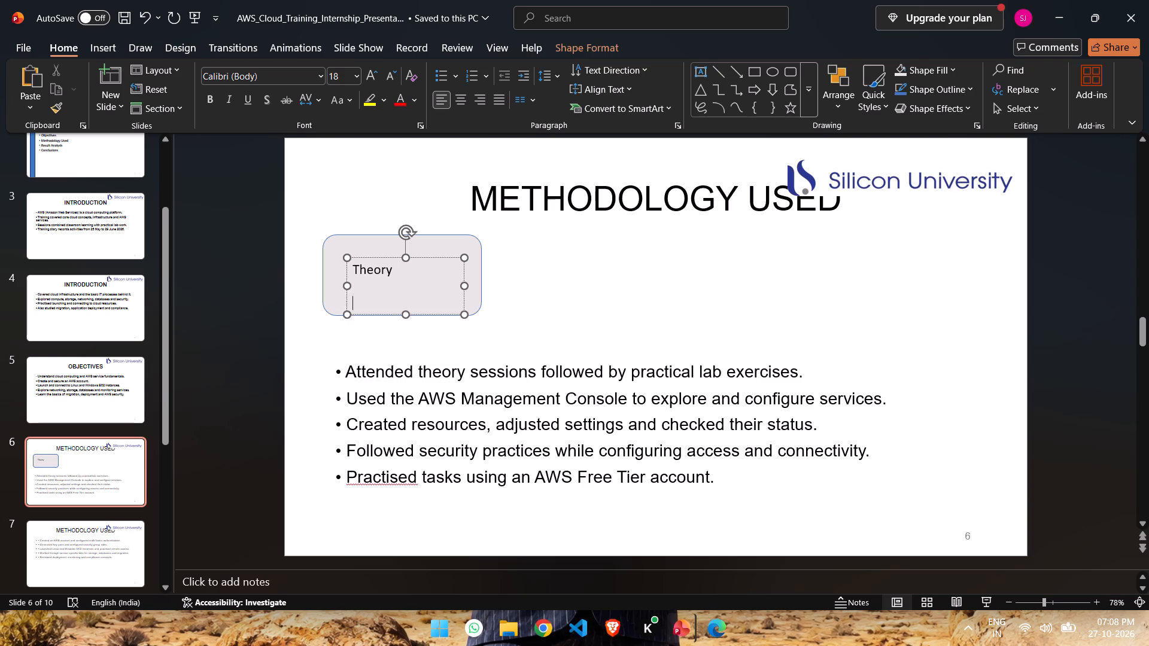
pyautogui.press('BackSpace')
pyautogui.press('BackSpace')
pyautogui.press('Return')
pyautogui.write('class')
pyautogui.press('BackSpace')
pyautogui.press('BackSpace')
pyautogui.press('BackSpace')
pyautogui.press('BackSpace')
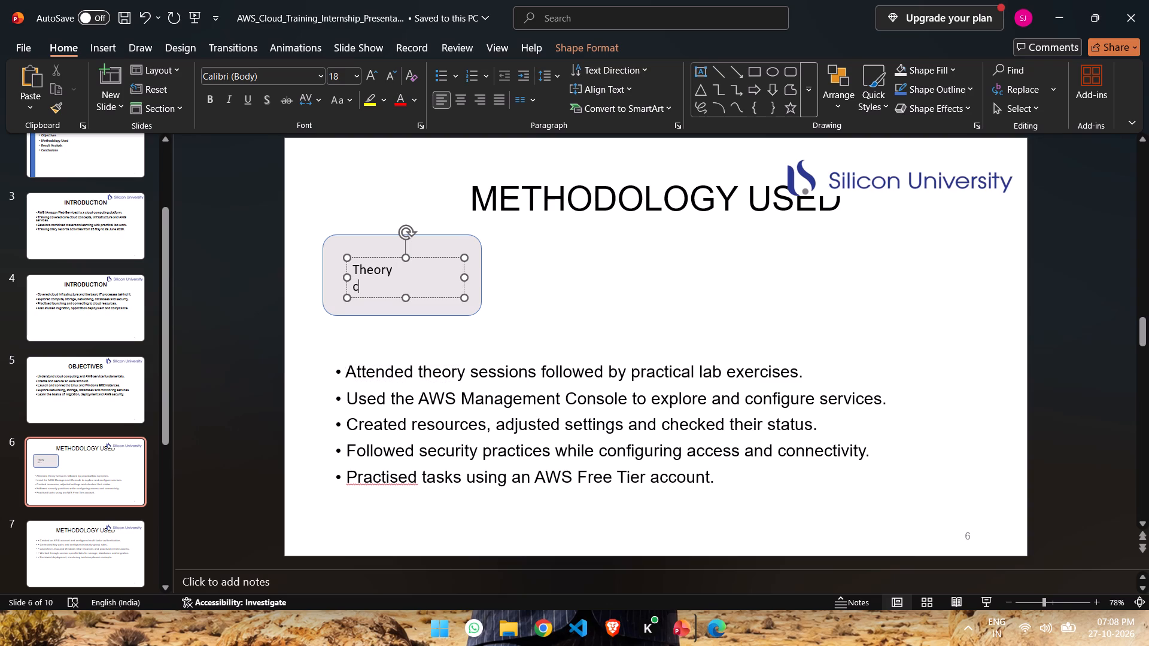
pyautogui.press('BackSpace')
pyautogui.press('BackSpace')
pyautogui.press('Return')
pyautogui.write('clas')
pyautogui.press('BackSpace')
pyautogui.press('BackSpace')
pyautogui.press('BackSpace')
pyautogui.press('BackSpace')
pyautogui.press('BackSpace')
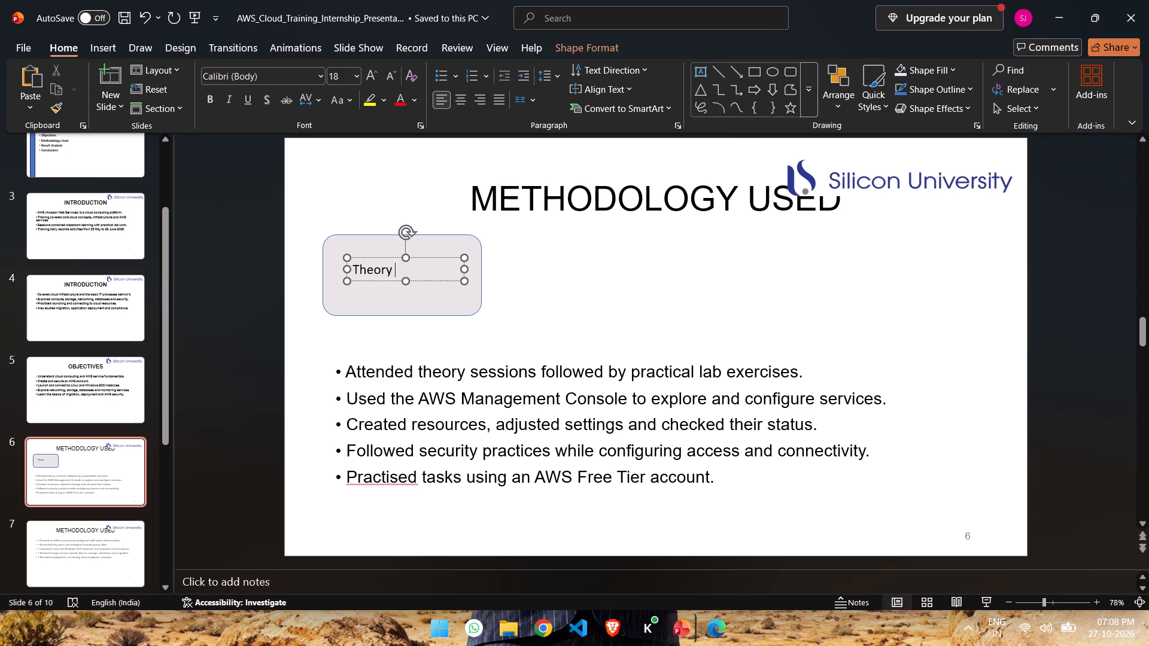
# Complete the text box's first line as "Theory Class" and add "8 – 10 Am" as its second line.
pyautogui.hotkey('shift', 'c')
pyautogui.write('lass')
pyautogui.press('Return')
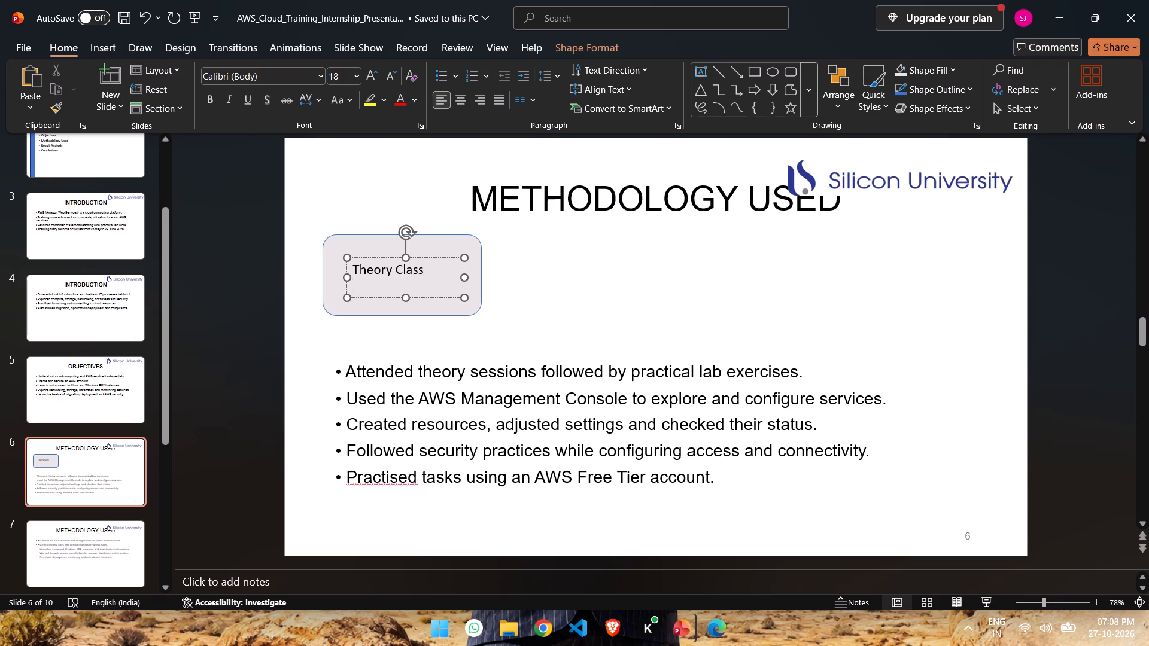
pyautogui.press('8')
pyautogui.press('space')
pyautogui.write('-')
pyautogui.press('space')
pyautogui.write('10')
pyautogui.write('Am')
pyautogui.press('Left')
pyautogui.press('Left')
pyautogui.press('space')
# Indent the "8 – 10 Am" line with eight leading spaces to centre it in the box.
pyautogui.press('Left')
pyautogui.press('Left')
pyautogui.press('Left')
pyautogui.press('Left')
pyautogui.press('Left')
pyautogui.press('Left')
pyautogui.press('Left')
pyautogui.press('space')
pyautogui.press('space')
pyautogui.press('space')
pyautogui.press('space')
pyautogui.press('space')
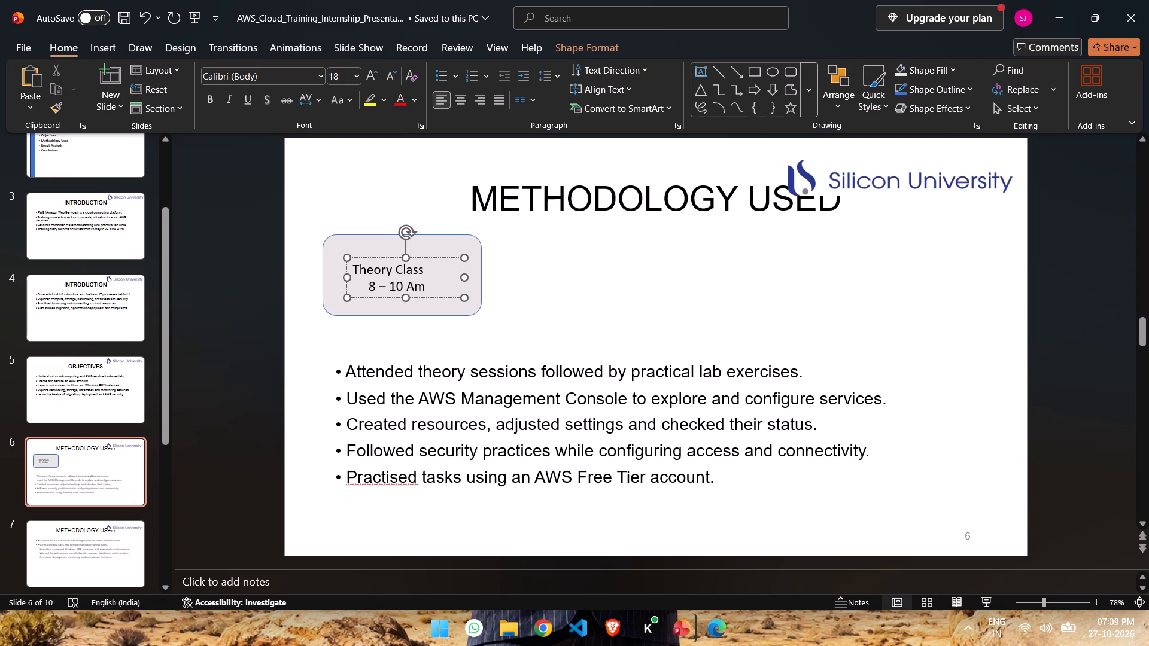
pyautogui.press('space')
pyautogui.press('space')
pyautogui.press('space')
# Indent the "Theory Class" line with five leading spaces to centre it above the timing.
pyautogui.press('Up')
pyautogui.press('Left')
pyautogui.press('Left')
pyautogui.press('Left')
pyautogui.press('Left')
pyautogui.press('space')
pyautogui.press('space')
pyautogui.press('space')
pyautogui.press('space')
pyautogui.press('space')
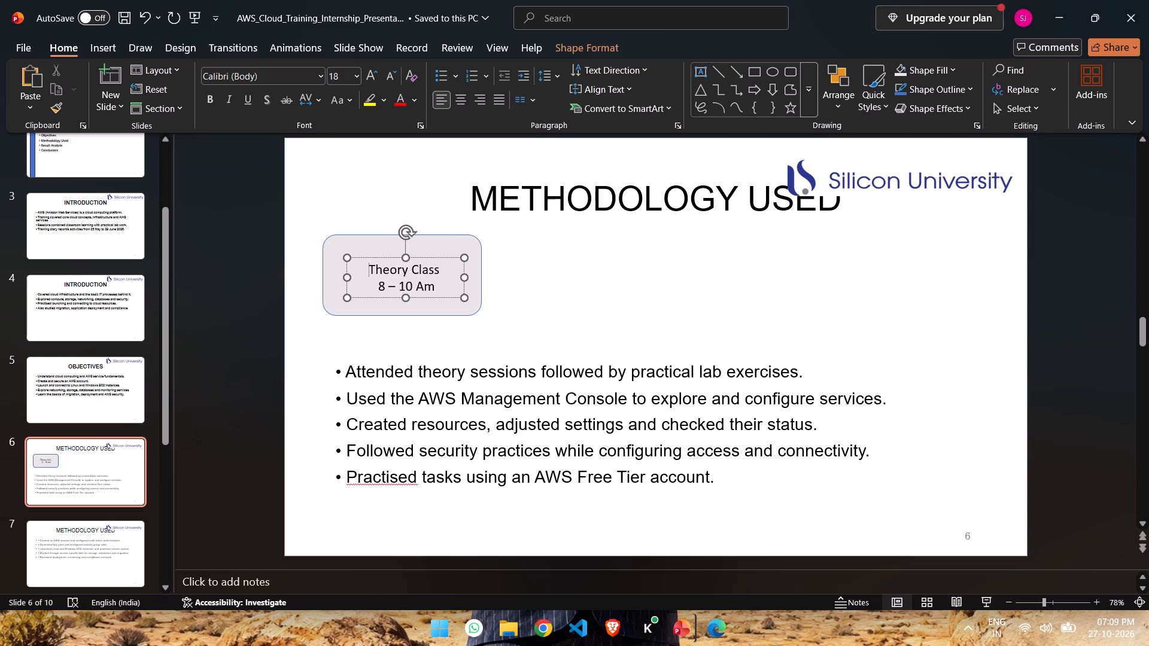
# Remove one leading space before "8 – 10 Am" to shift the timing slightly under "Theory Class".
pyautogui.press('Down')
pyautogui.press('Right')
pyautogui.press('Right')
pyautogui.press('Right')
pyautogui.press('Right')
pyautogui.press('Right')
pyautogui.press('Right')
pyautogui.press('Right')
pyautogui.press('Right')
pyautogui.press('Right')
pyautogui.press('Right')
pyautogui.press('Right')
pyautogui.press('Right')
pyautogui.press('Right')
pyautogui.press('Left')
pyautogui.press('Left')
pyautogui.press('Left')
pyautogui.press('Left')
pyautogui.press('Left')
pyautogui.press('Left')
pyautogui.press('Left')
pyautogui.press('Left')
pyautogui.press('Left')
pyautogui.press('BackSpace')
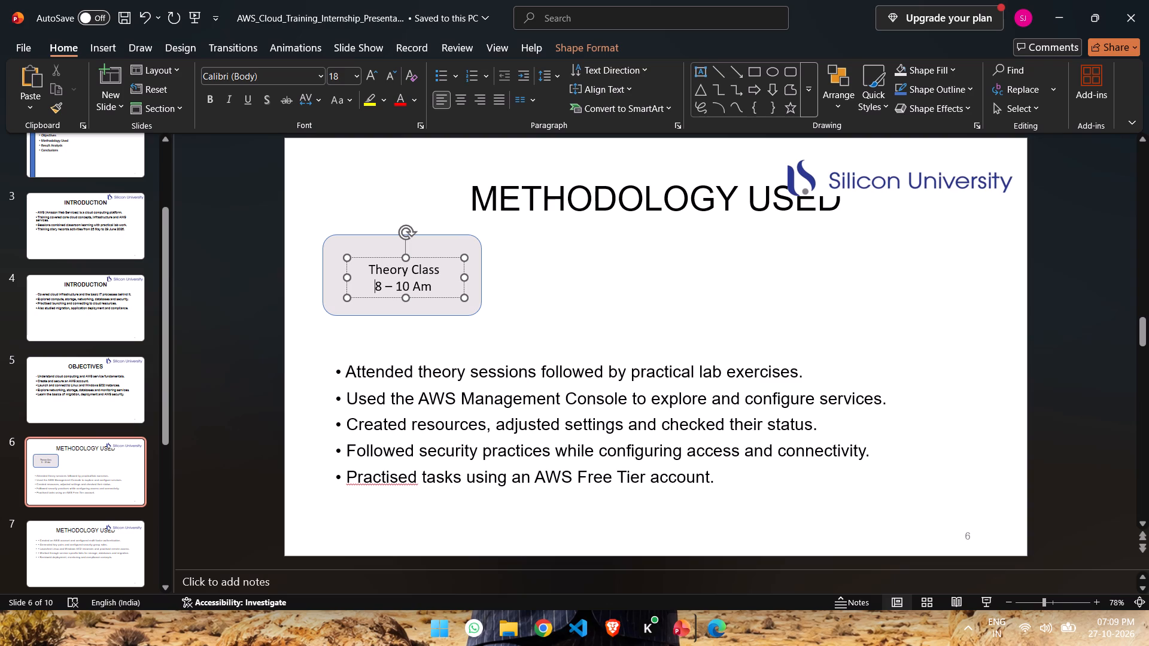
pyautogui.press('Up')
pyautogui.press('Left')
# Set the font size of both lines, "Theory Class" and "8 – 10 Am", to 20.
pyautogui.scroll(-4, 111, 478)
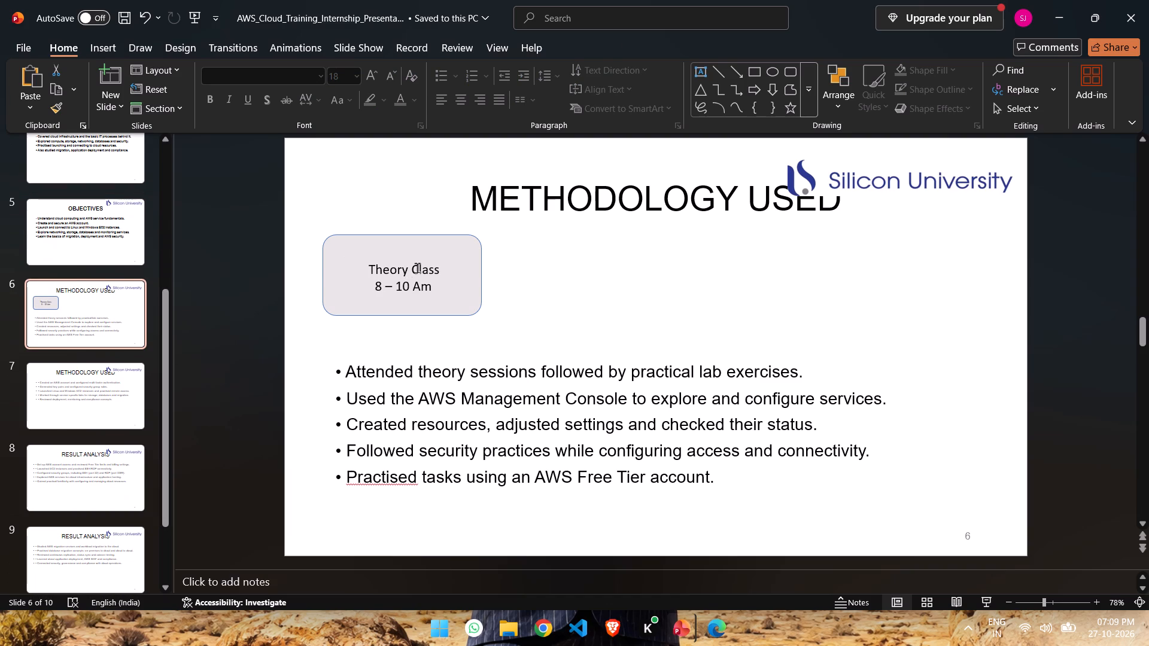
pyautogui.moveTo(370, 267); pyautogui.dragTo(419, 275)
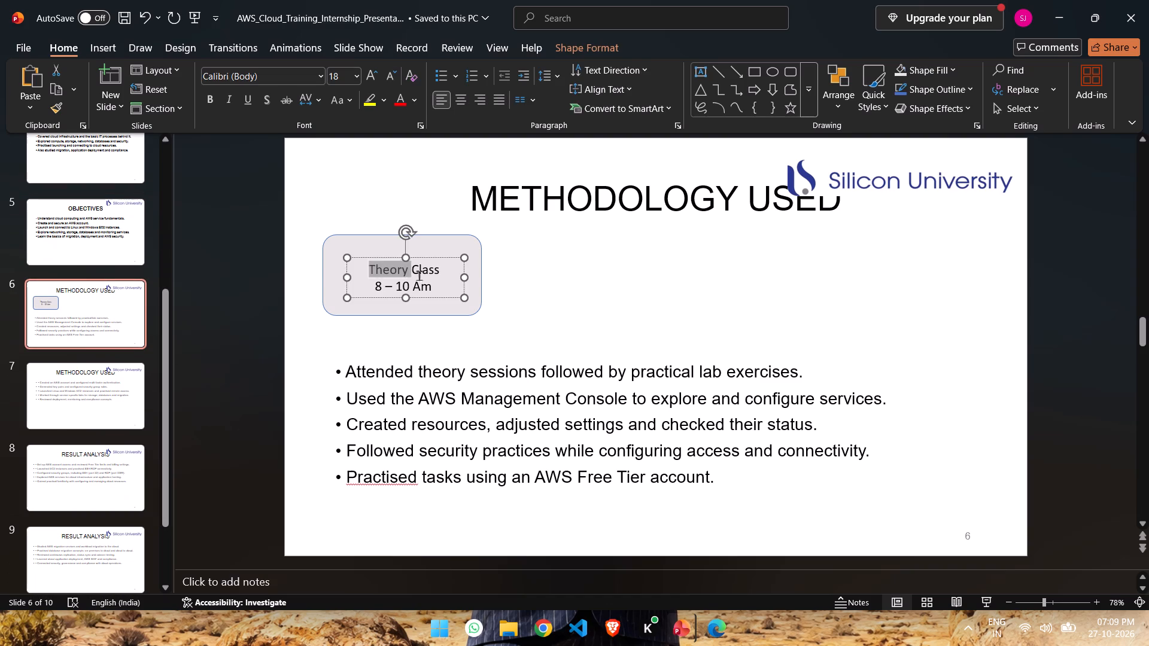
pyautogui.moveTo(419, 275); pyautogui.dragTo(429, 279)
pyautogui.click(537, 235)
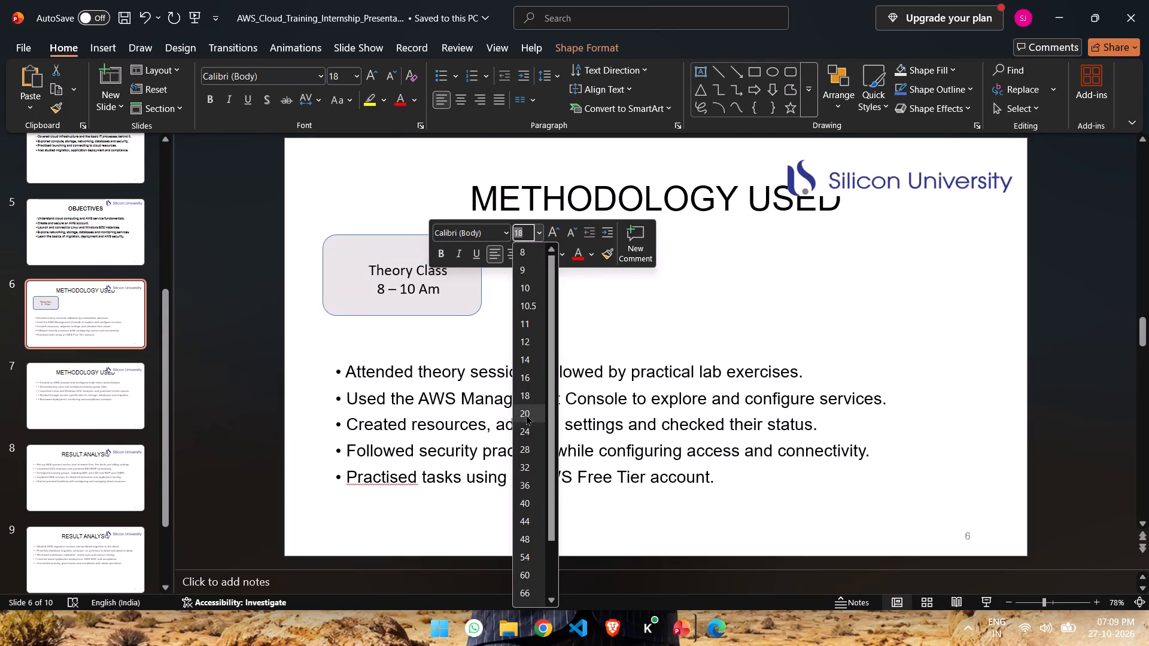
pyautogui.click(526, 415)
pyautogui.click(485, 300)
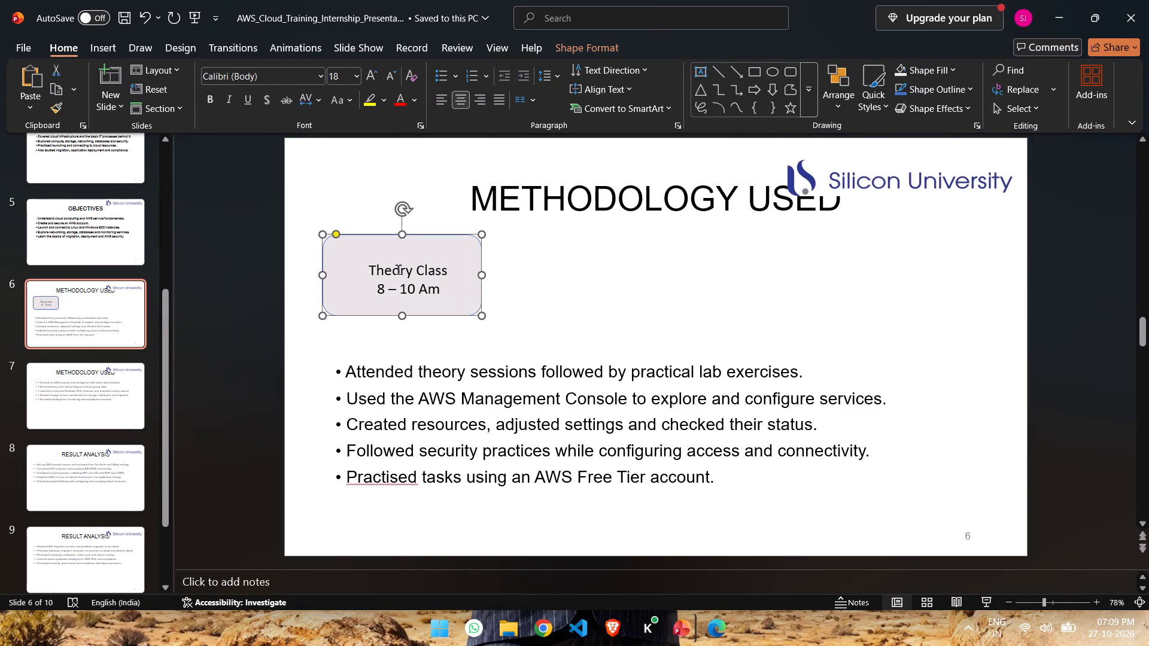
# Reposition the "Theory Class" text box so that it sits centred inside the rounded box.
pyautogui.click(398, 269)
pyautogui.moveTo(372, 258); pyautogui.dragTo(365, 252)
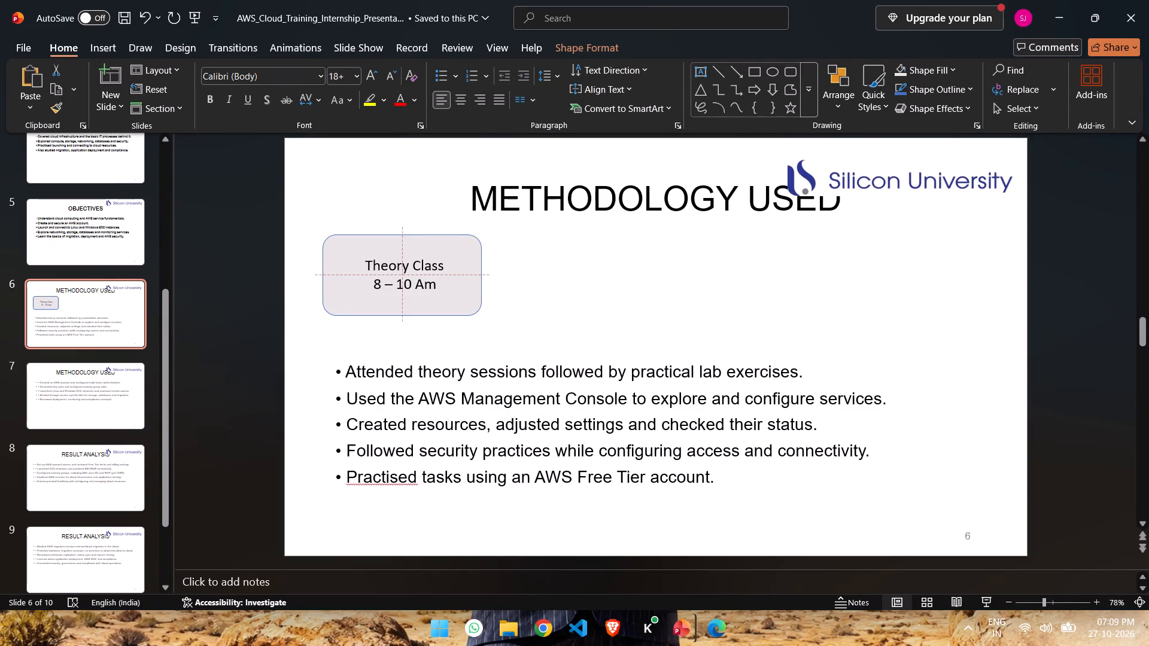
pyautogui.moveTo(365, 252); pyautogui.dragTo(364, 252)
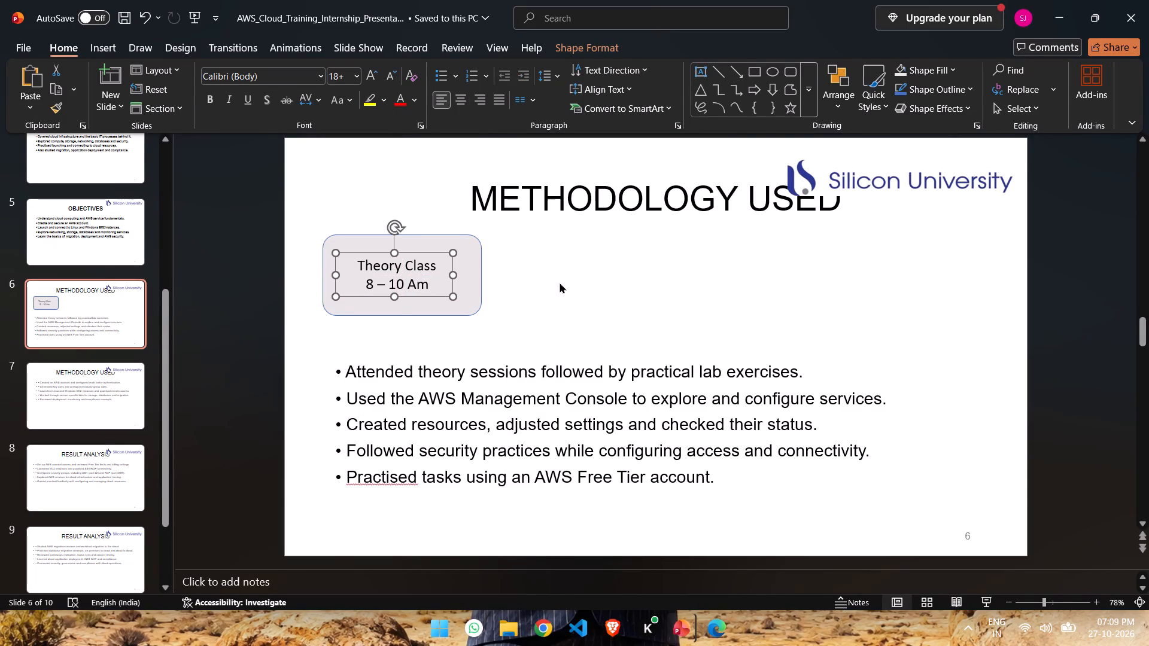
pyautogui.click(573, 279)
pyautogui.click(373, 261)
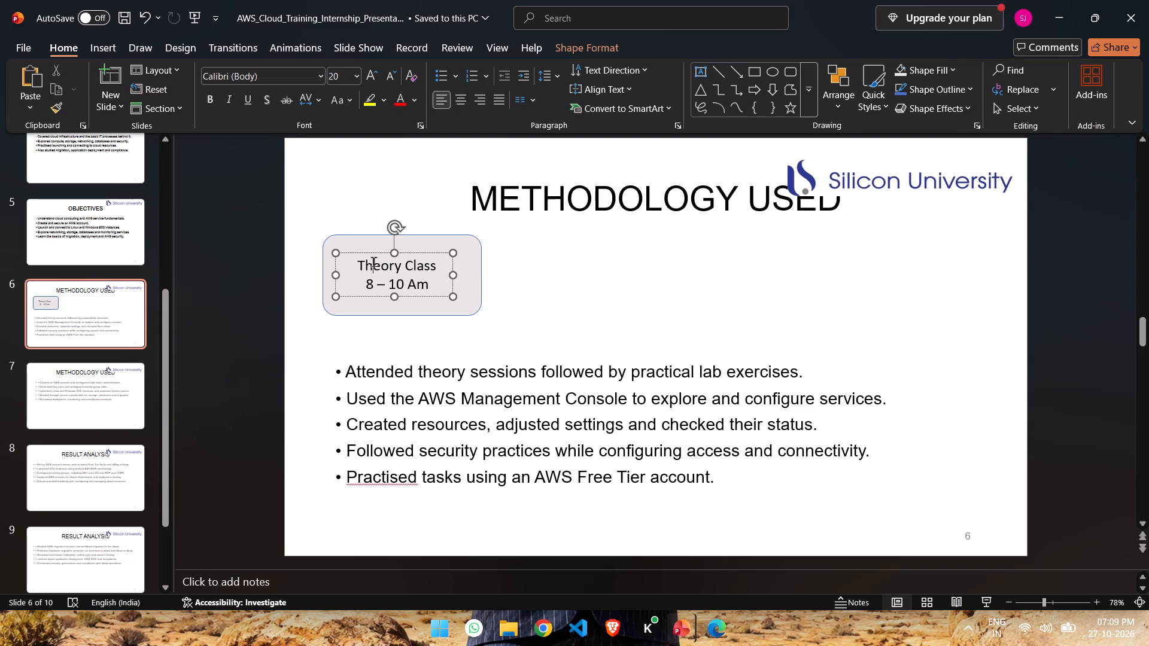
pyautogui.moveTo(377, 252); pyautogui.dragTo(382, 252)
pyautogui.click(594, 284)
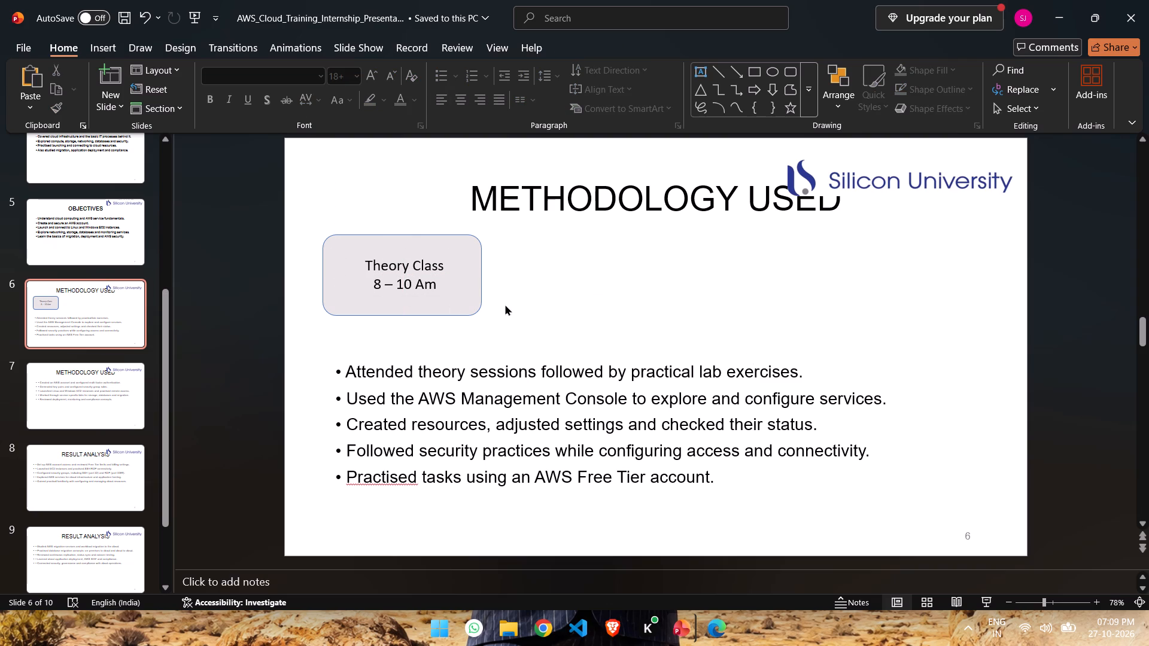
# Copy the empty rounded box behind "Theory Class", paste it as a picture, and place it beside the original.
pyautogui.rightClick(357, 242)
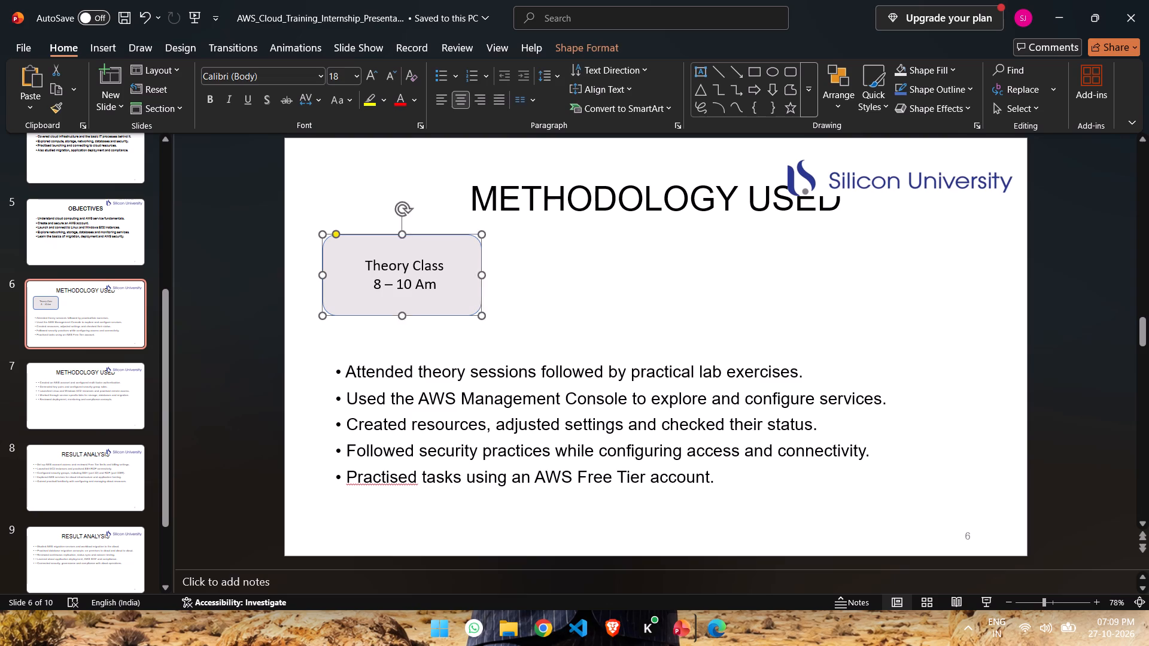
pyautogui.click(381, 234)
pyautogui.rightClick(583, 255)
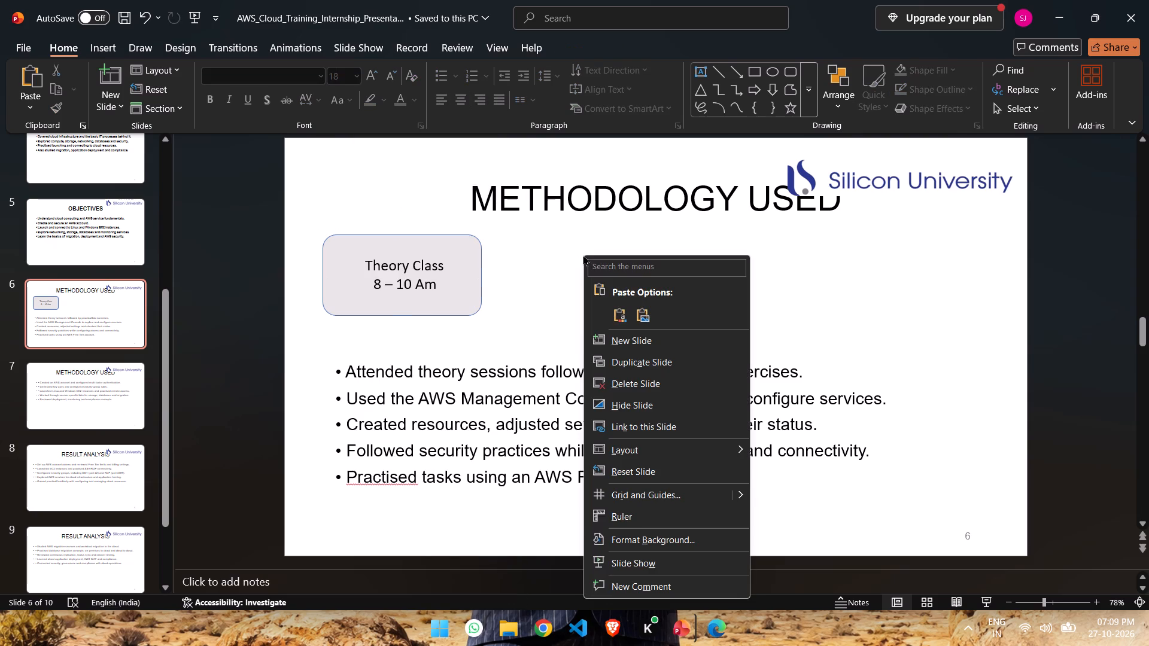
pyautogui.click(639, 318)
pyautogui.moveTo(633, 335); pyautogui.dragTo(631, 333)
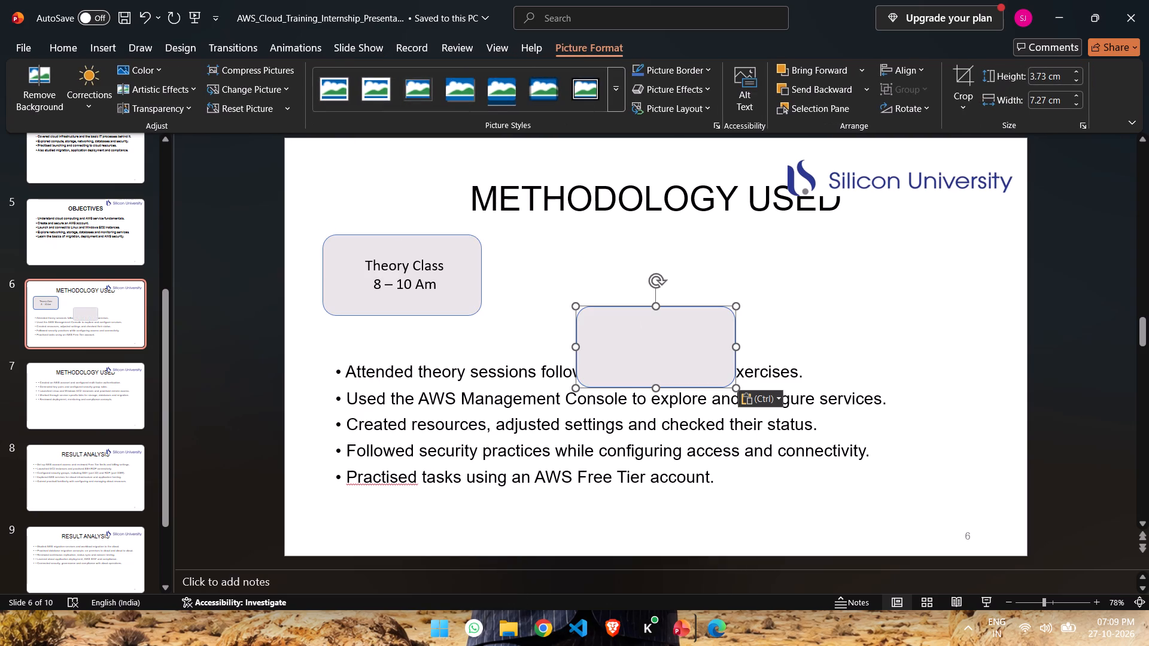
pyautogui.moveTo(631, 333); pyautogui.dragTo(576, 262)
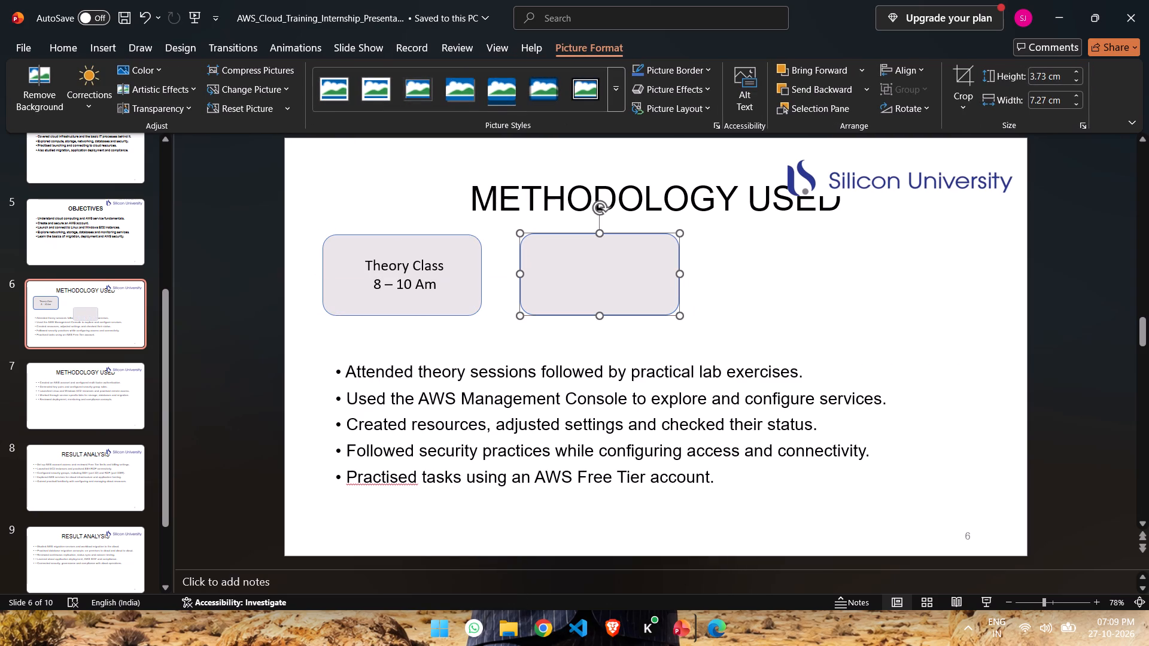
# Copy the second box, move it closer to the first, and paste the copy as a third box in the row.
pyautogui.rightClick(639, 273)
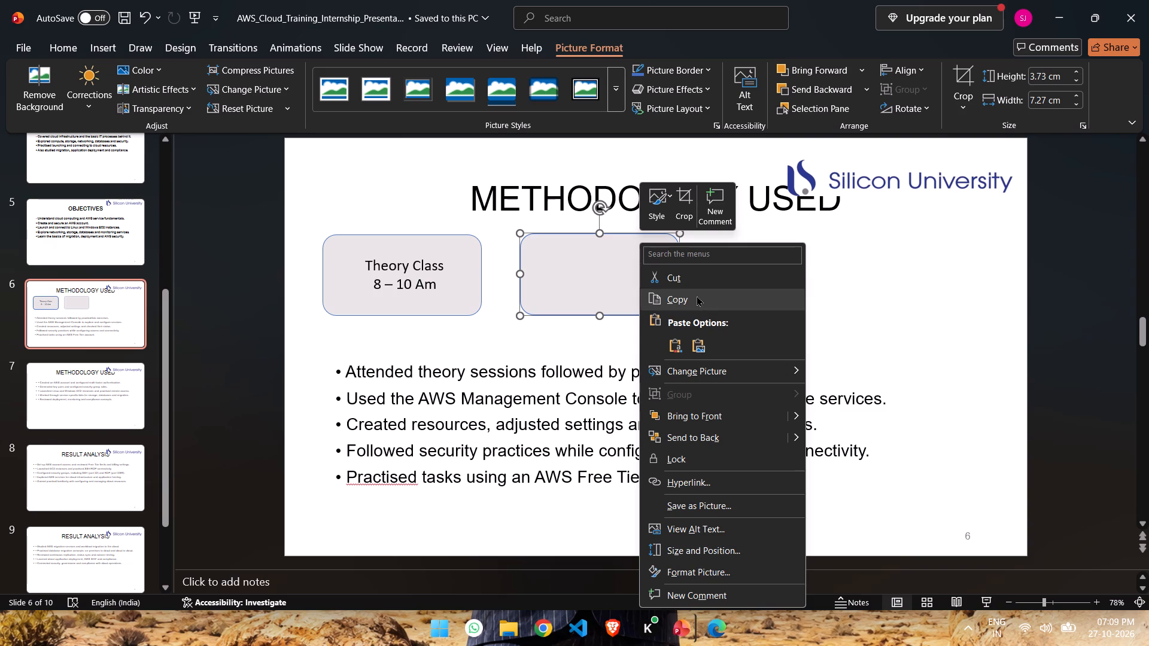
pyautogui.click(697, 295)
pyautogui.moveTo(603, 285); pyautogui.dragTo(607, 286)
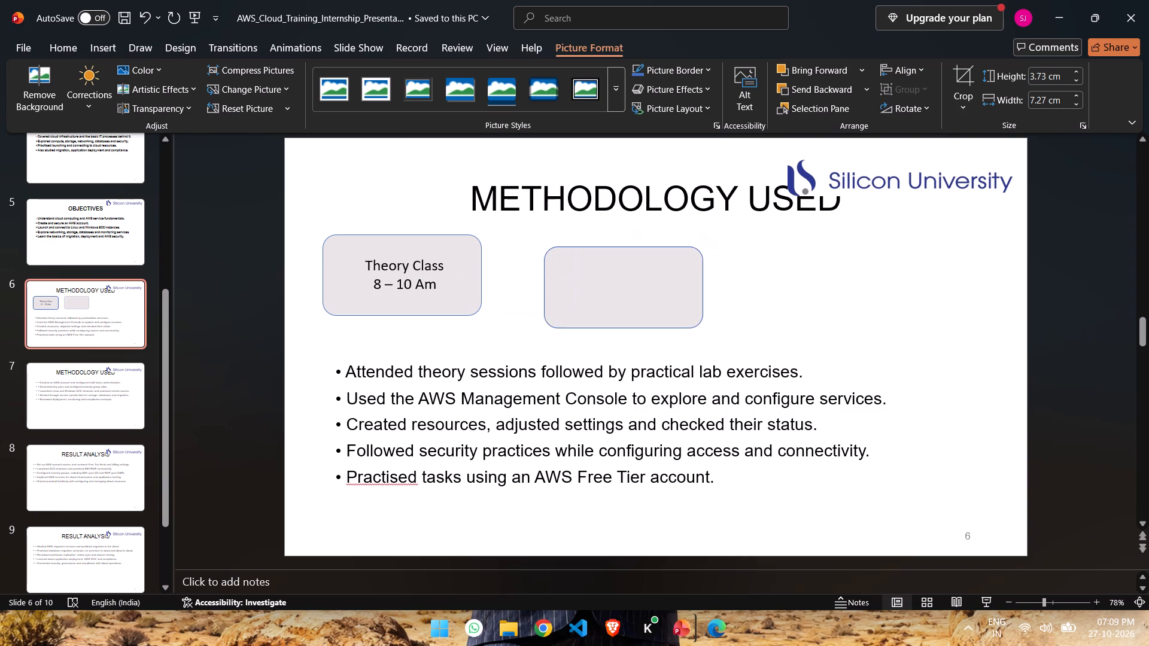
pyautogui.moveTo(607, 286); pyautogui.dragTo(594, 282)
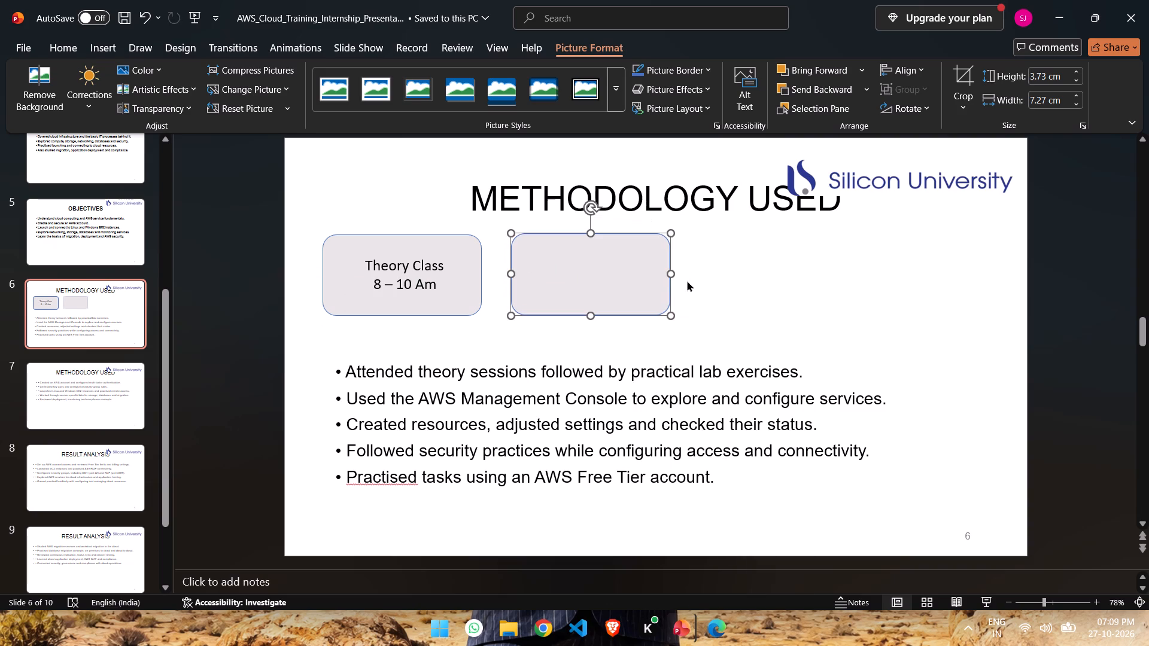
pyautogui.rightClick(720, 276)
pyautogui.click(776, 324)
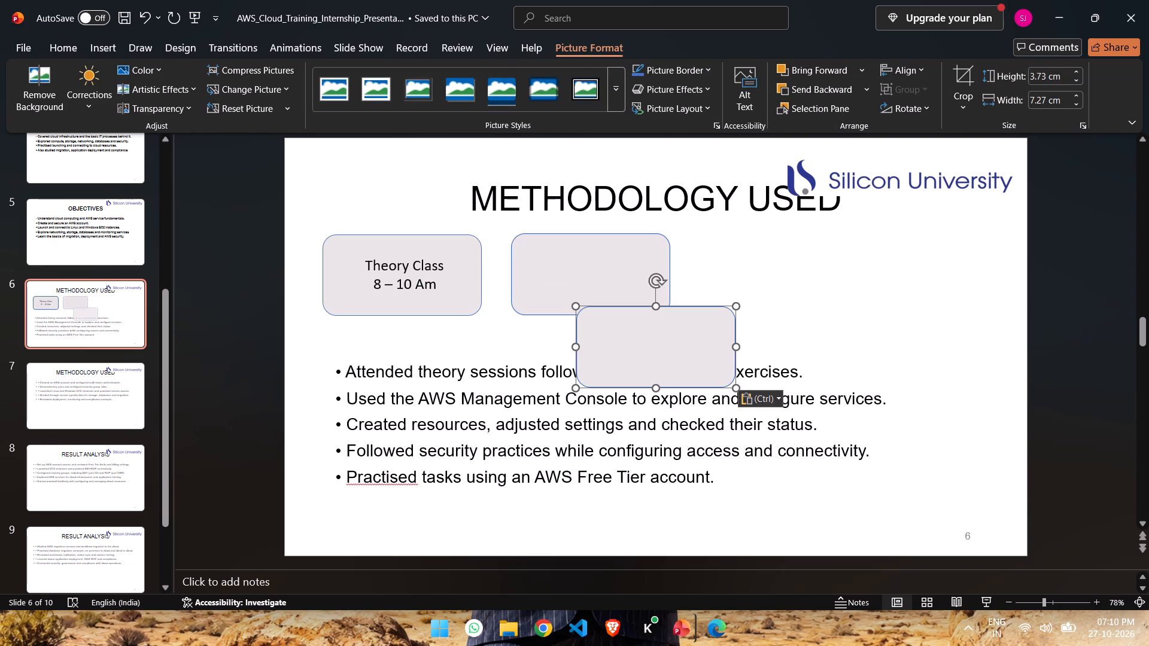
pyautogui.moveTo(697, 344); pyautogui.dragTo(817, 272)
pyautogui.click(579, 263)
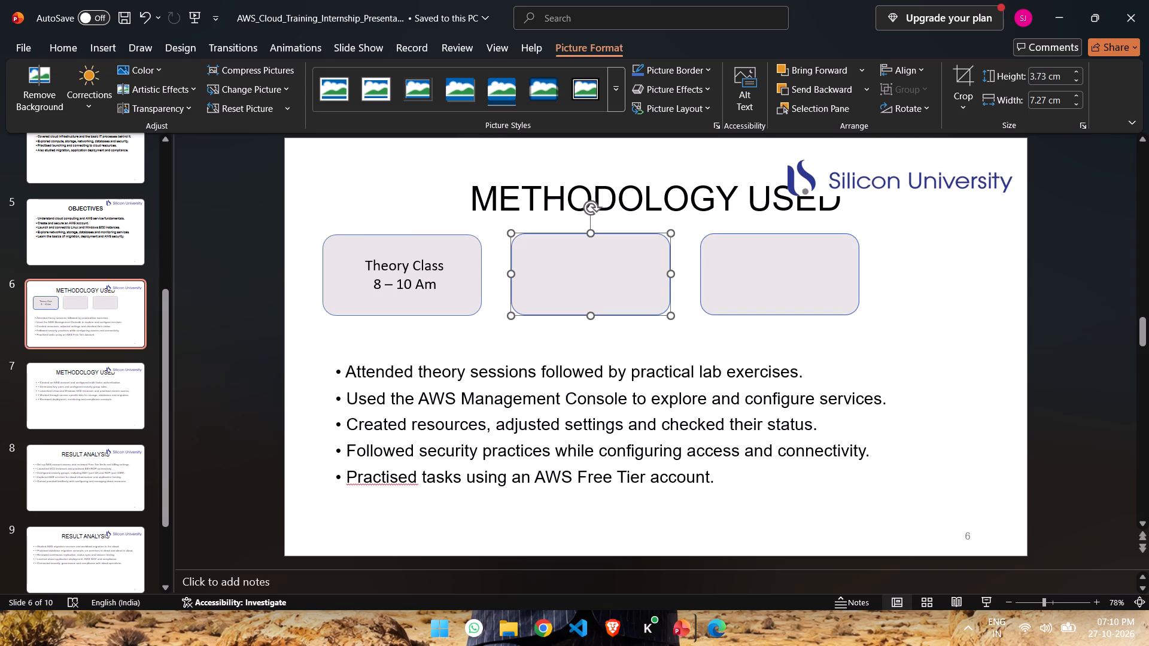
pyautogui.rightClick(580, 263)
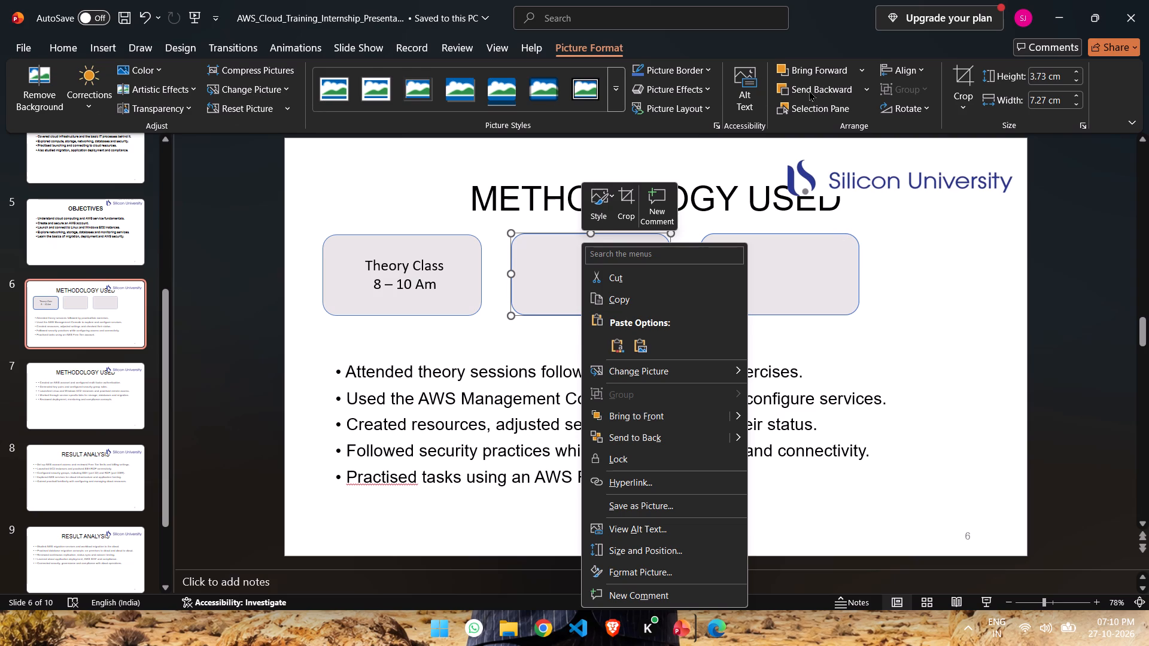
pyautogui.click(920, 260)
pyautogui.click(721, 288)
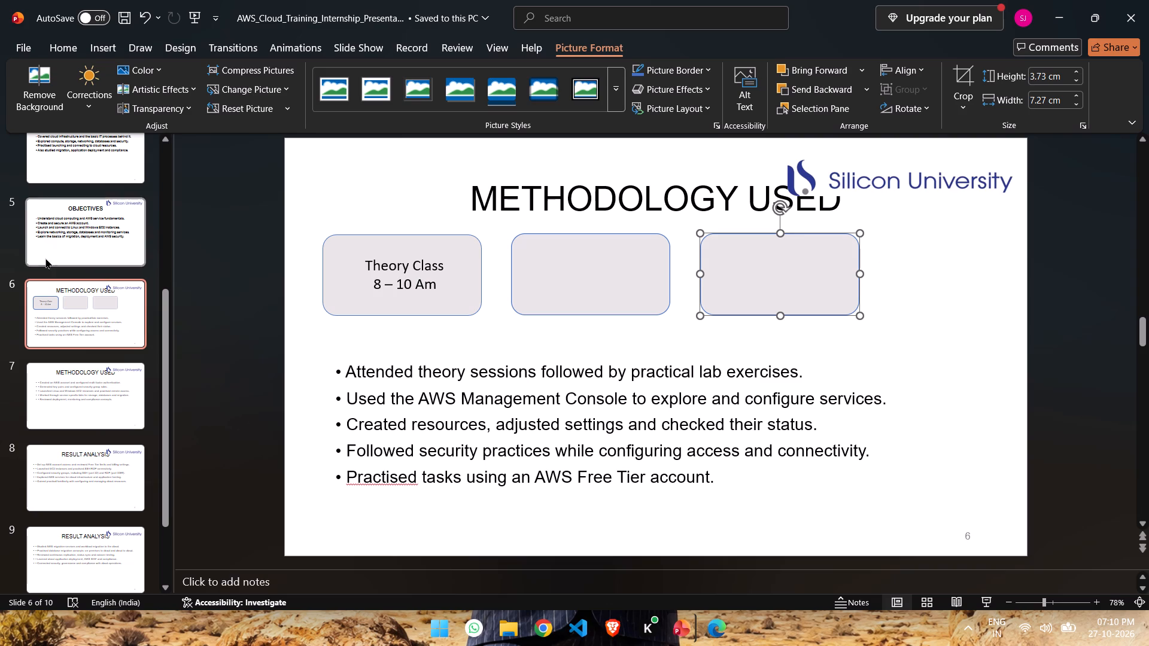
# Compare the title and logo layout of the Methodology Used slide with the Objectives and Introduction slides.
pyautogui.click(63, 235)
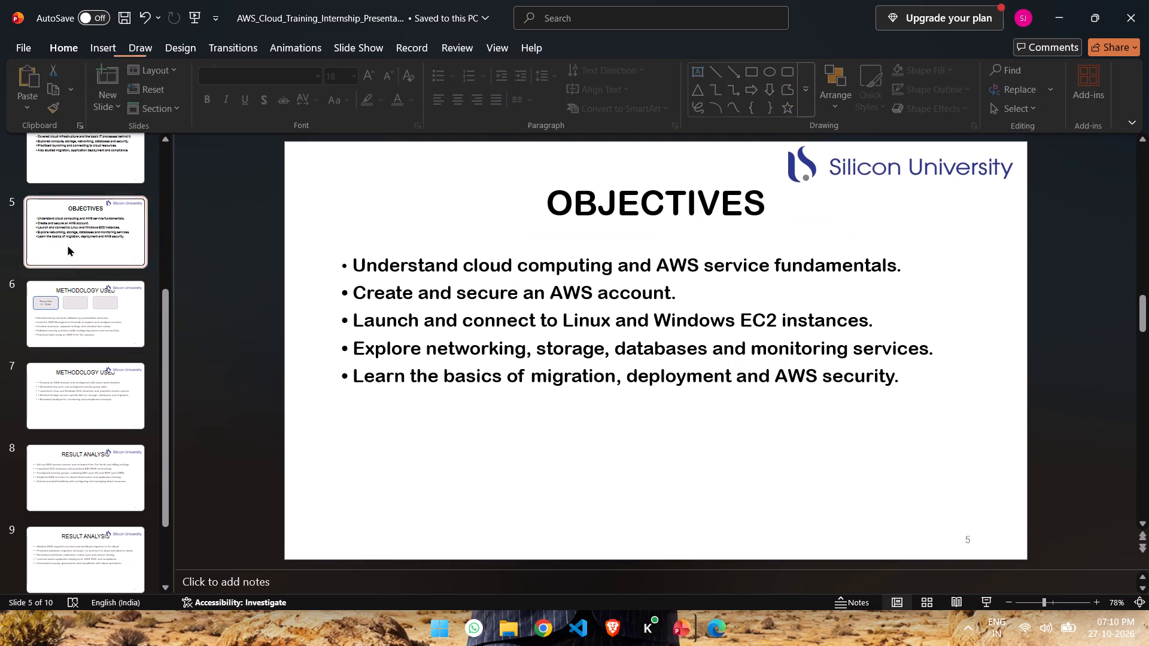
pyautogui.click(89, 305)
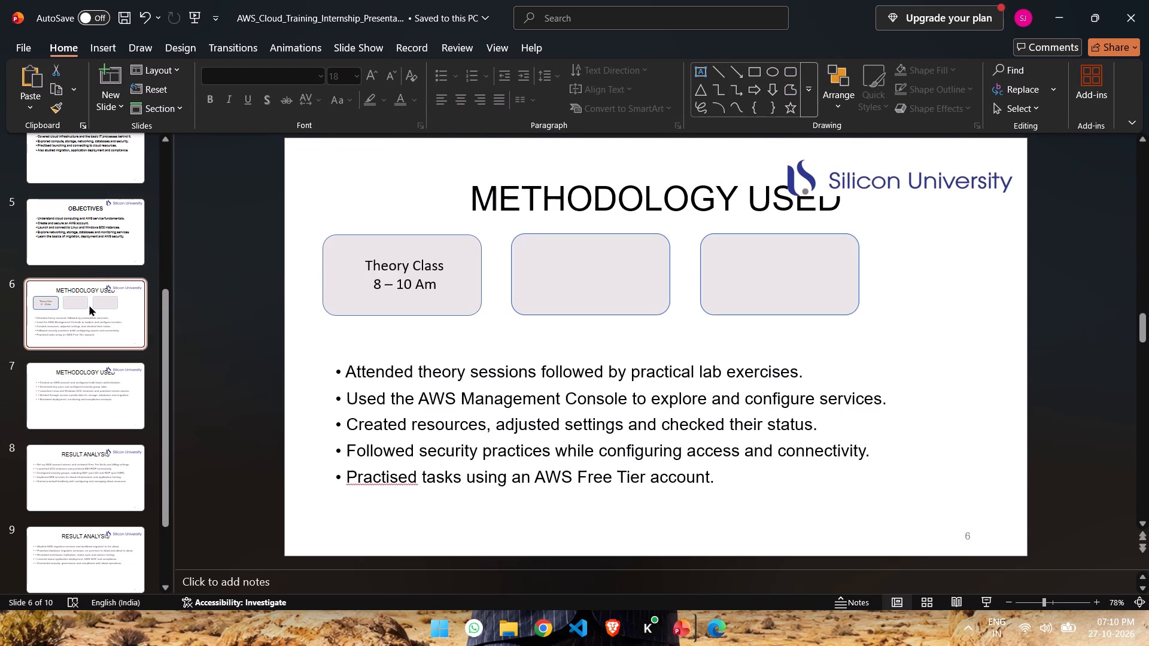
pyautogui.click(90, 246)
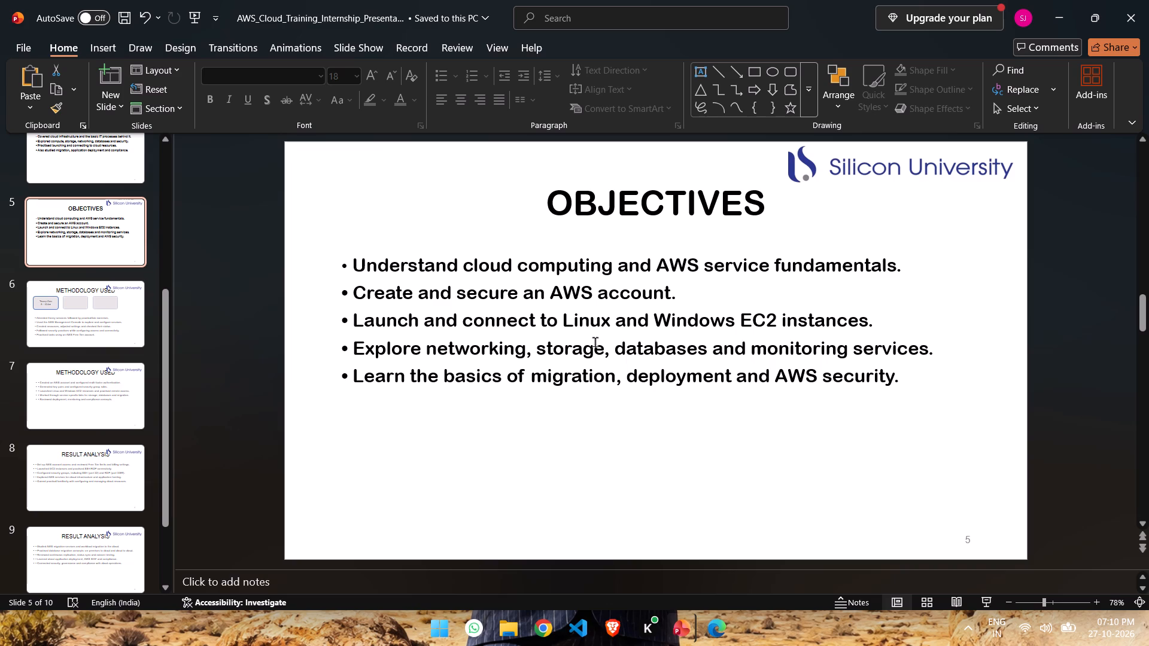
pyautogui.click(100, 318)
pyautogui.click(71, 231)
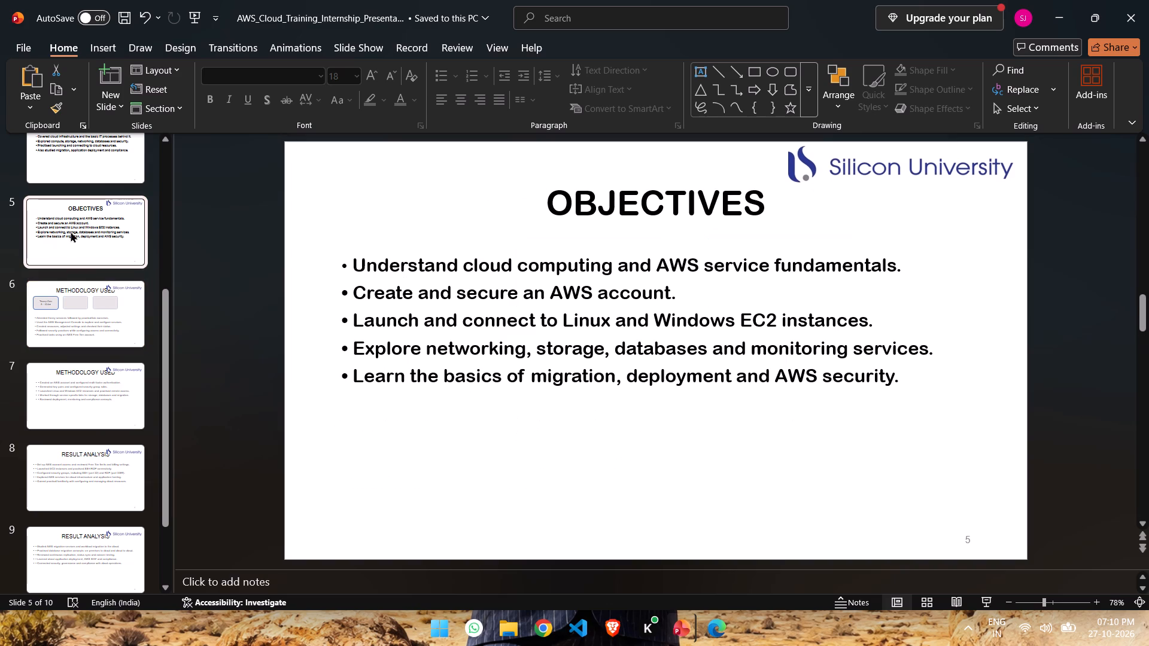
pyautogui.scroll(1, 71, 231)
pyautogui.click(78, 212)
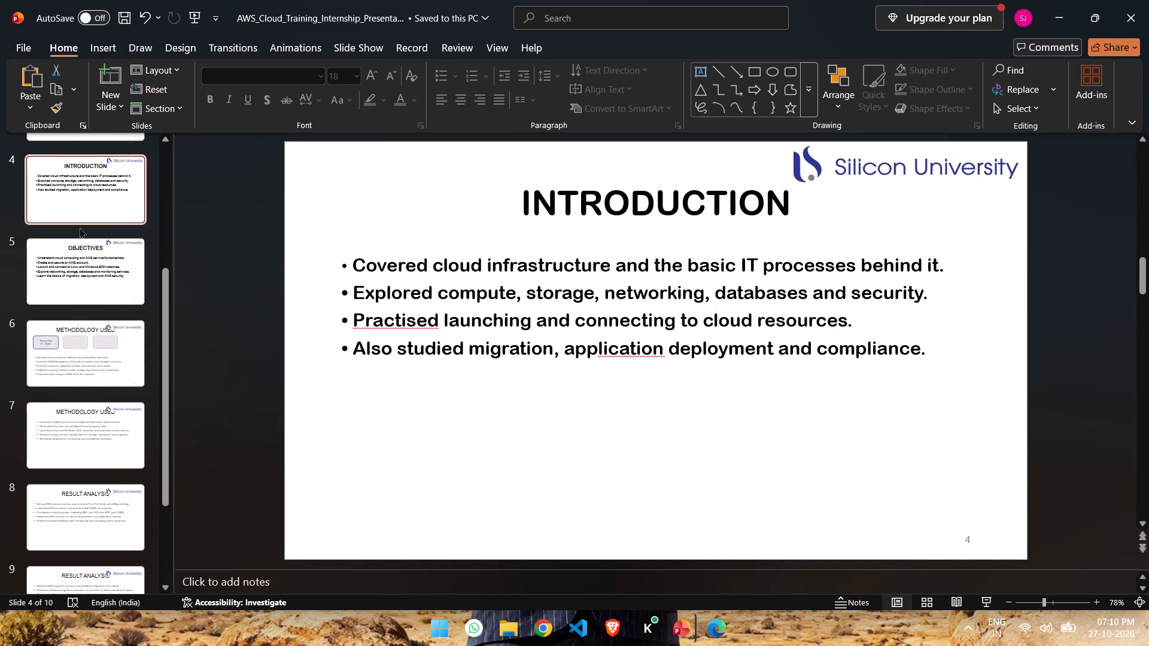
pyautogui.click(80, 227)
pyautogui.click(93, 275)
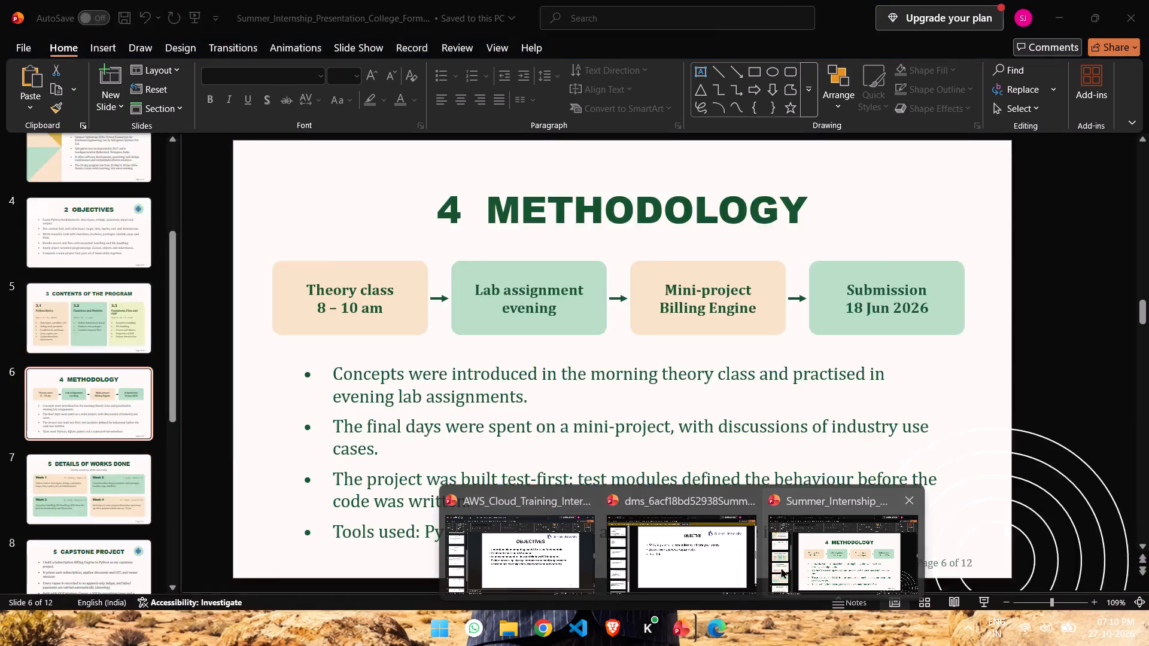
# Switch to the Silicon University template and review its slides from title to Conclusions for content rules, slide limits and layout.
pyautogui.click(661, 553)
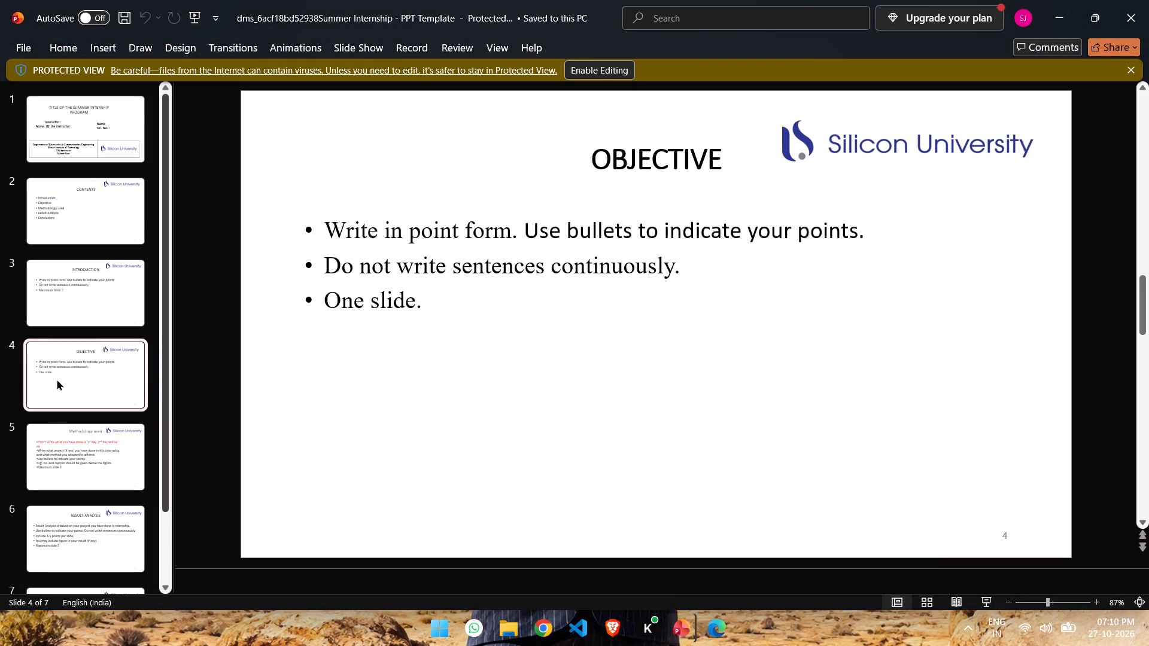
pyautogui.click(57, 379)
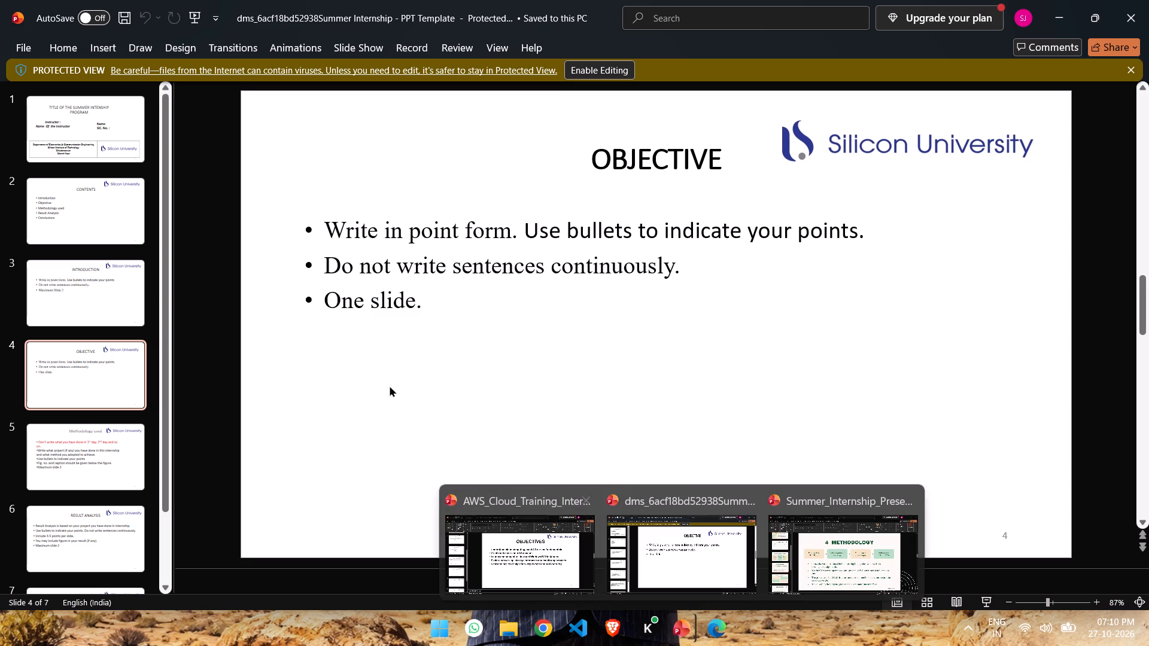
pyautogui.click(98, 147)
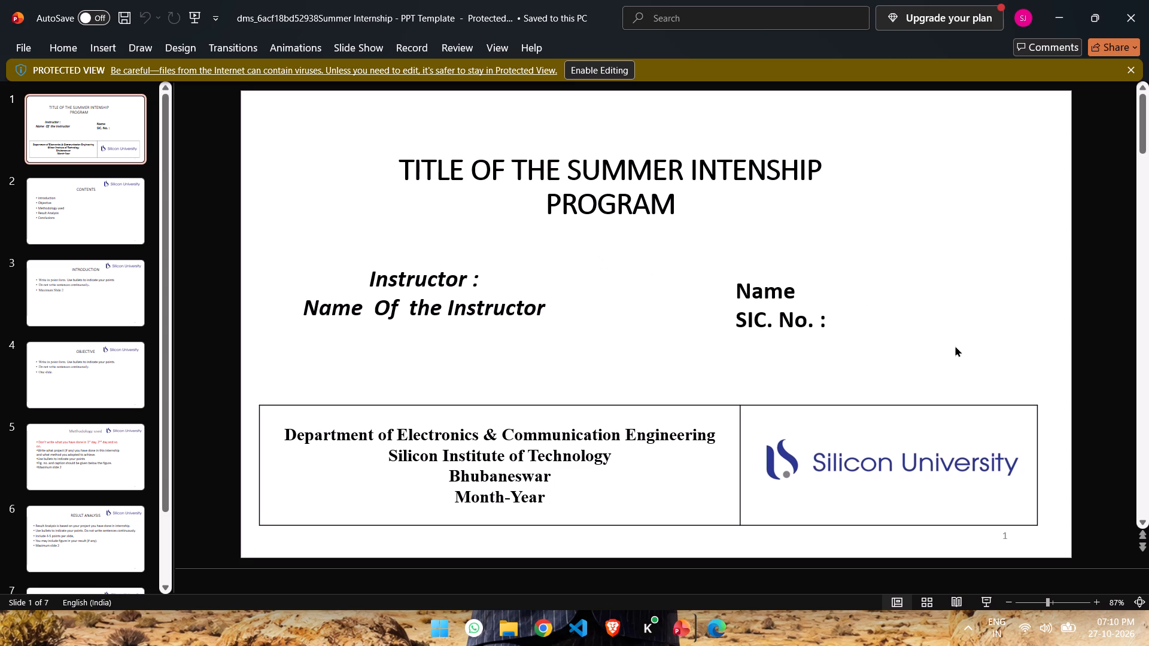
pyautogui.click(78, 226)
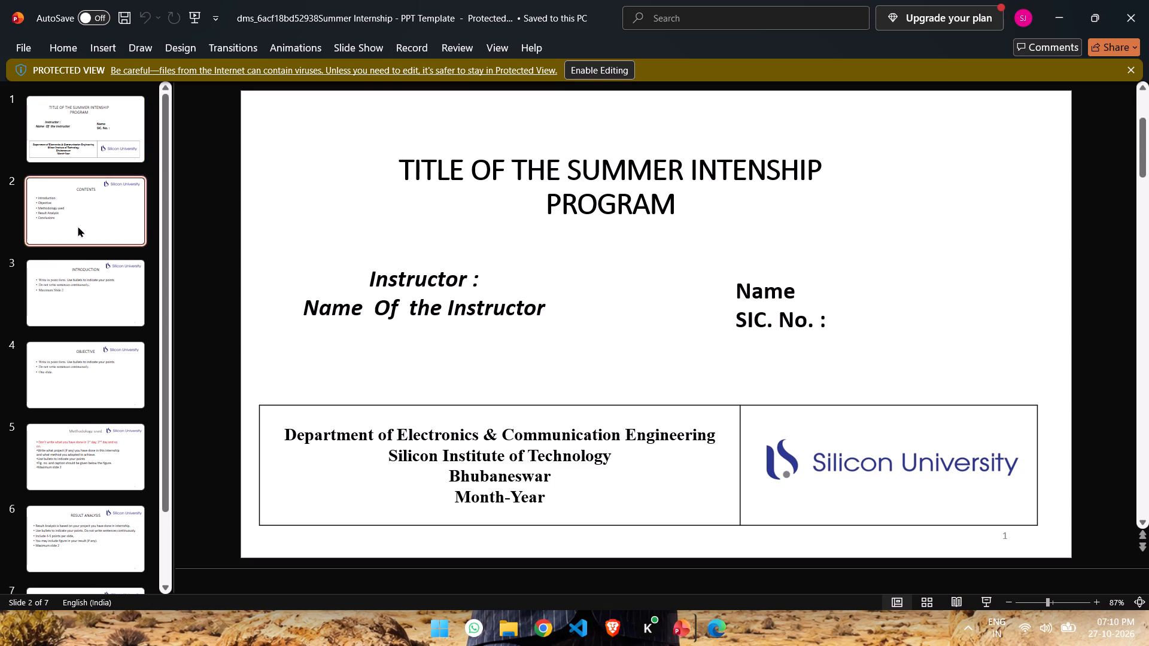
pyautogui.click(105, 272)
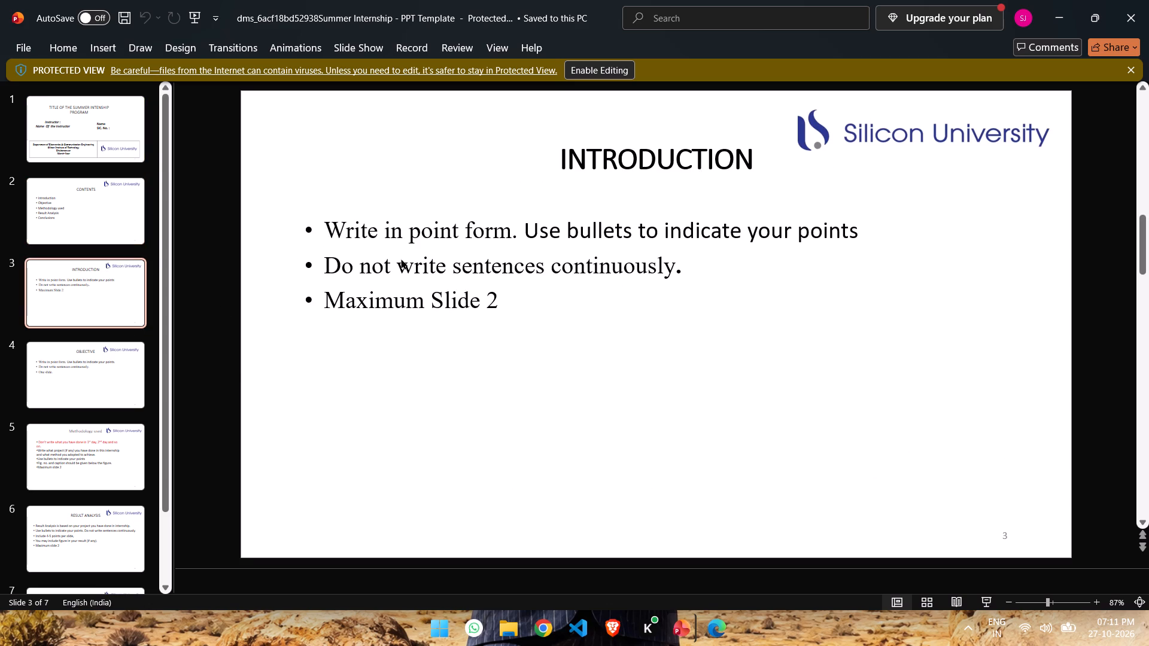
pyautogui.click(99, 382)
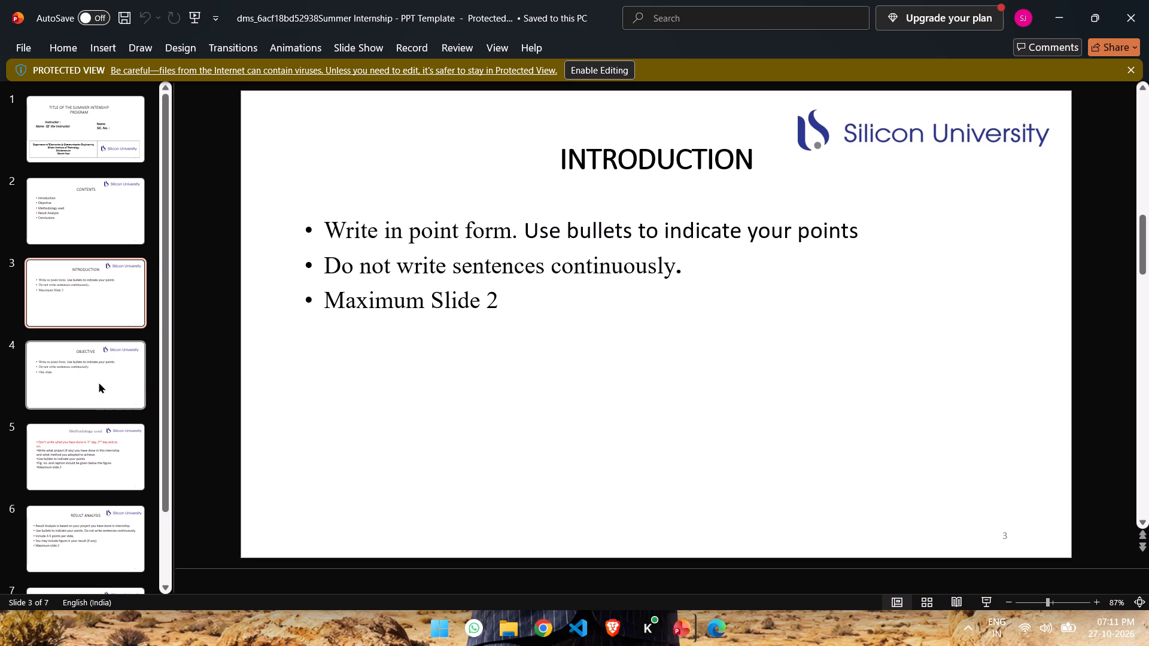
pyautogui.click(106, 297)
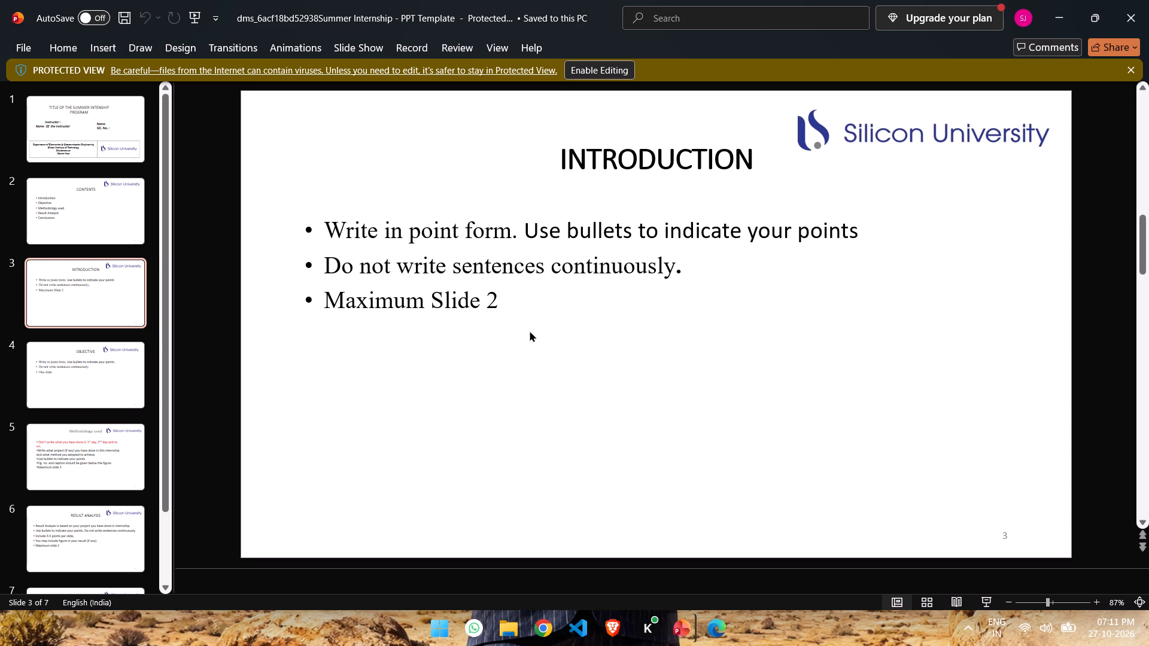
pyautogui.click(109, 437)
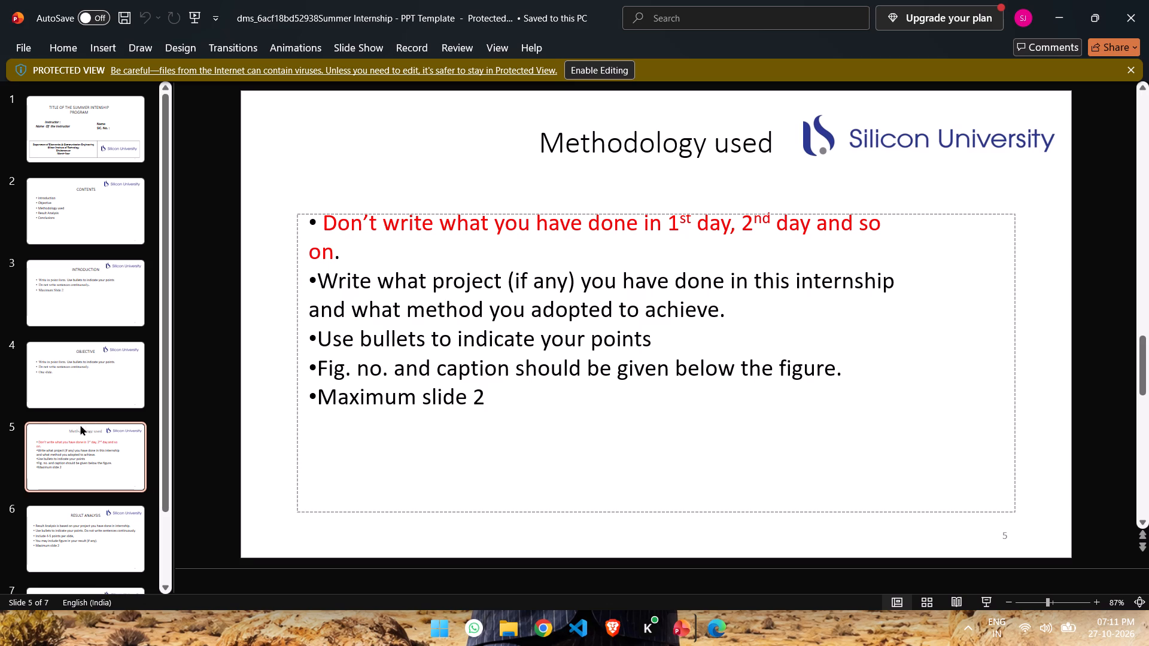
pyautogui.click(99, 455)
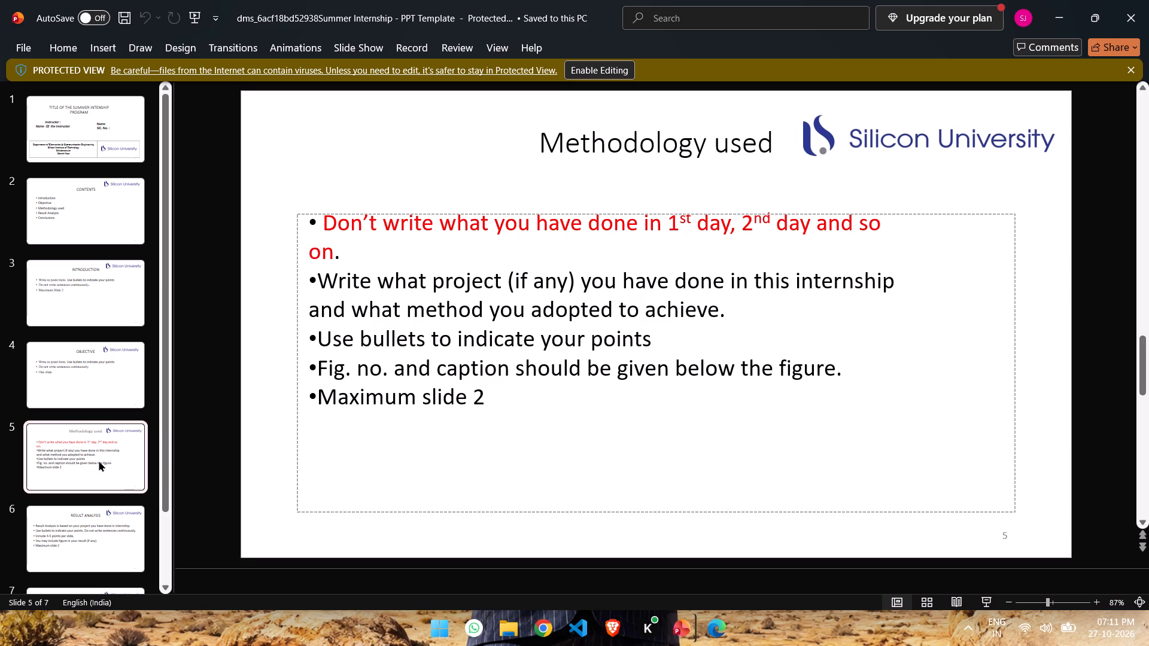
pyautogui.click(109, 513)
pyautogui.scroll(-1, 109, 513)
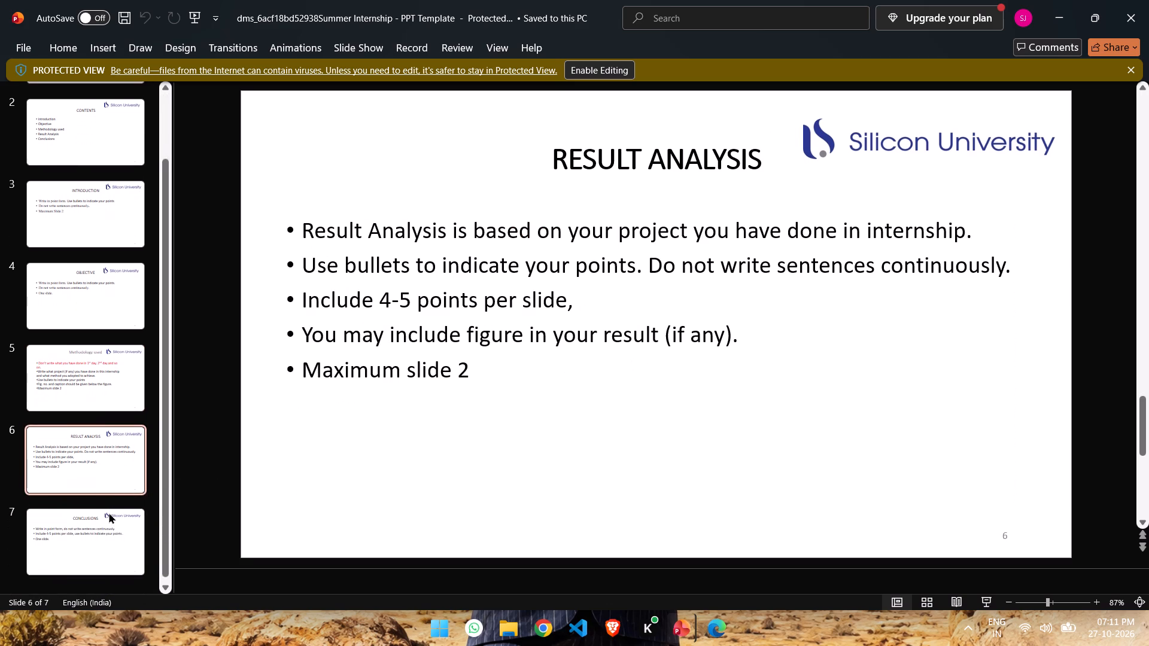
pyautogui.scroll(-2, 109, 513)
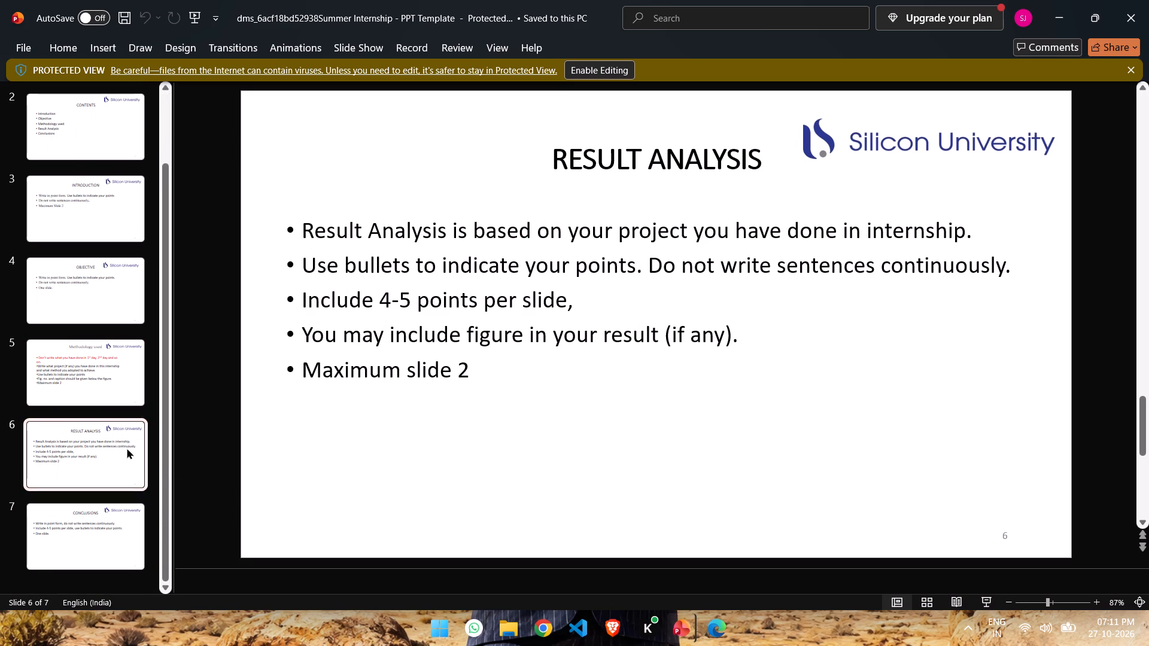
pyautogui.click(98, 525)
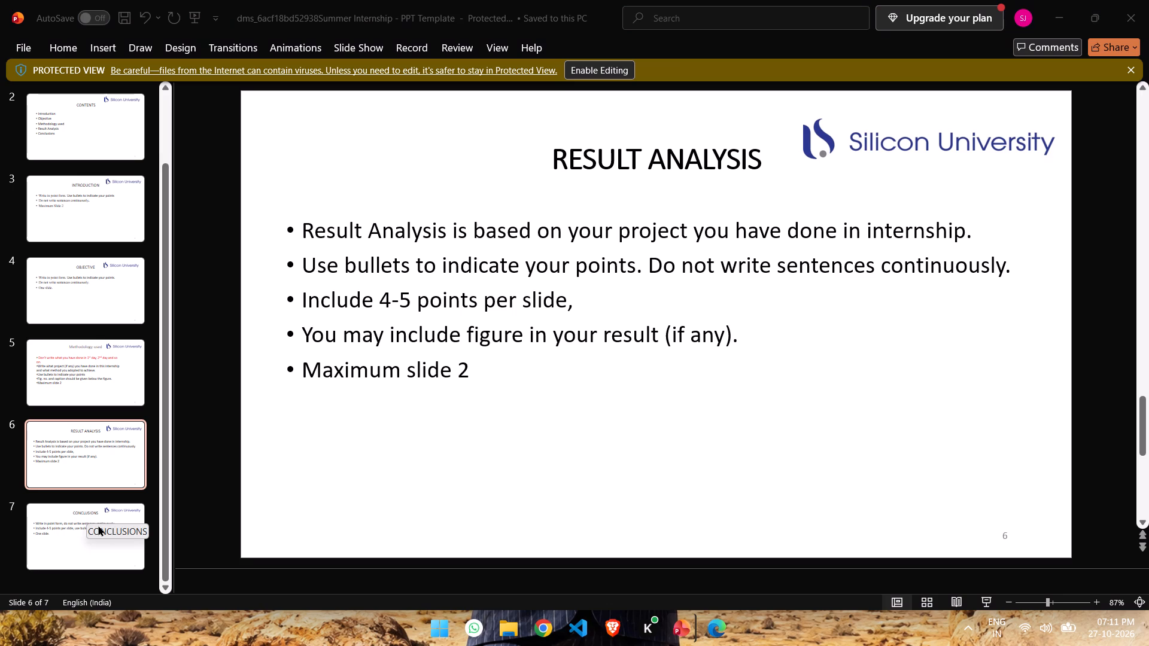
pyautogui.click(69, 515)
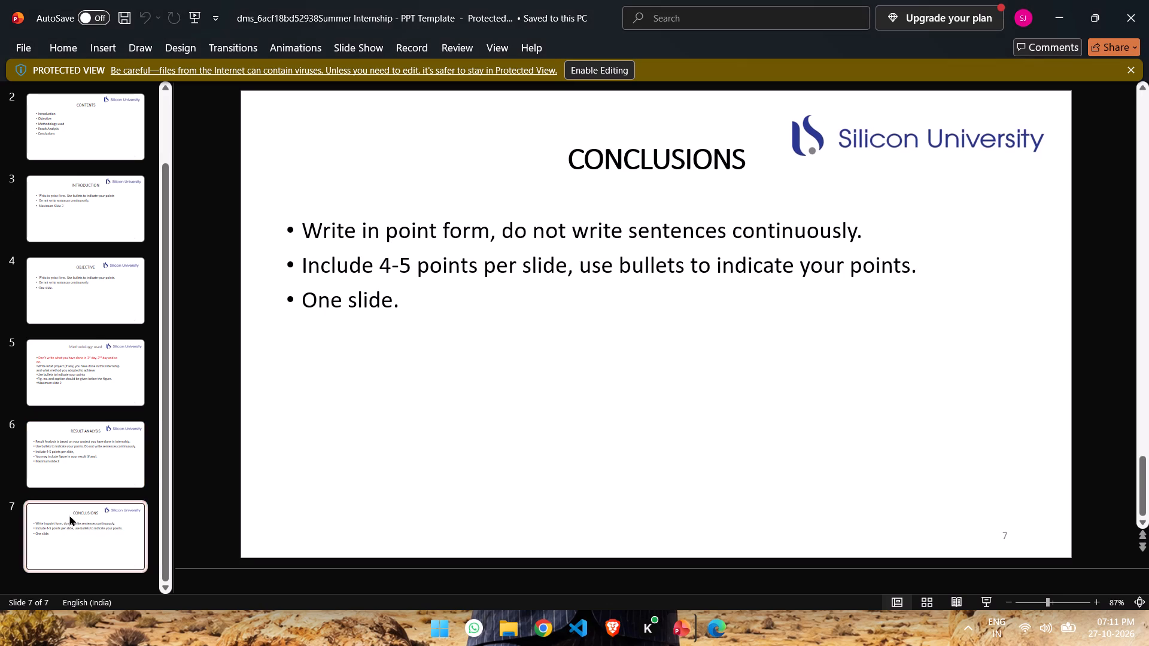
pyautogui.scroll(-1, 69, 515)
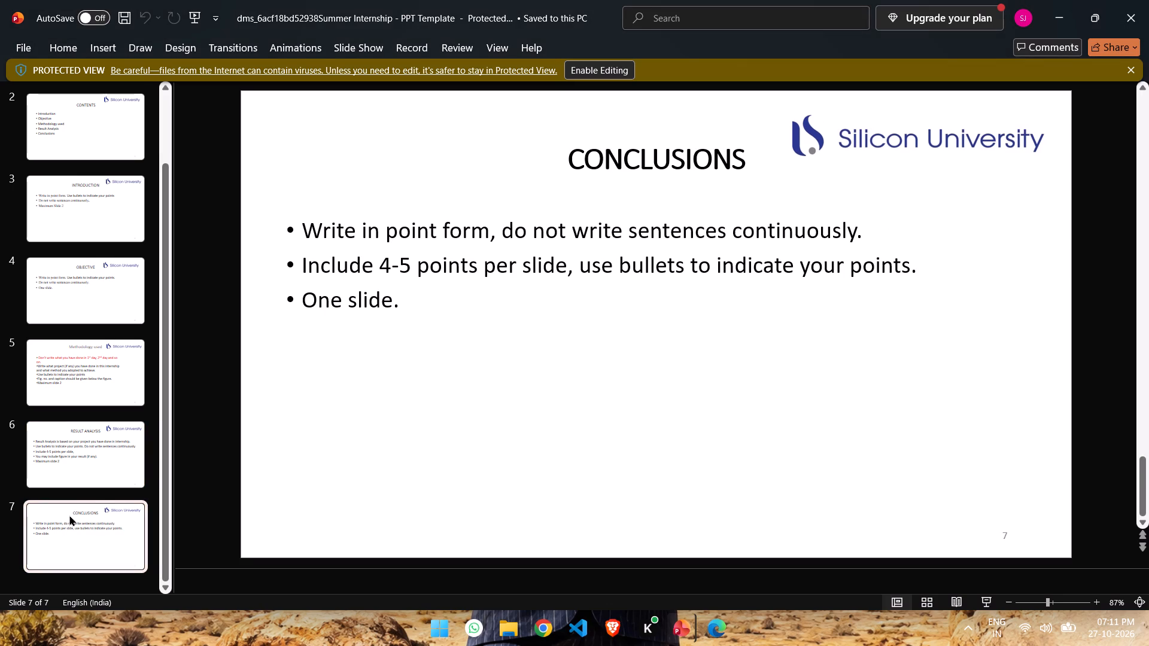
pyautogui.scroll(-2, 69, 515)
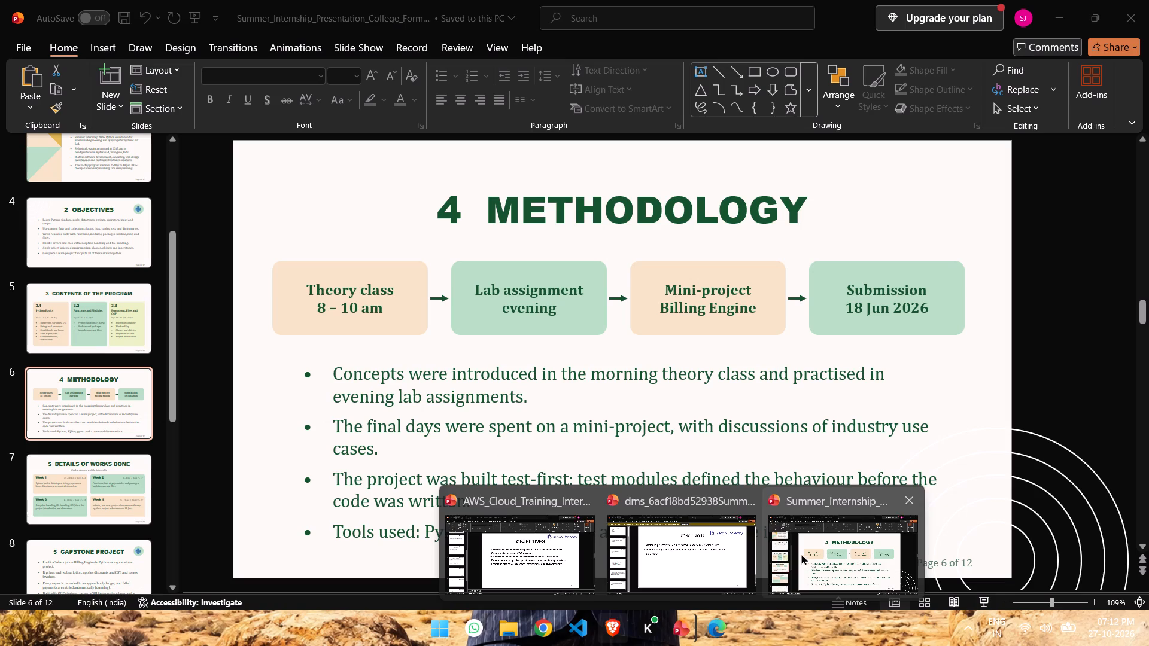
# Switch to the Summer_Internship_Presentation sample deck and examine its slides from Table of Contents through Details of Works Done.
pyautogui.click(808, 560)
pyautogui.scroll(8, 60, 331)
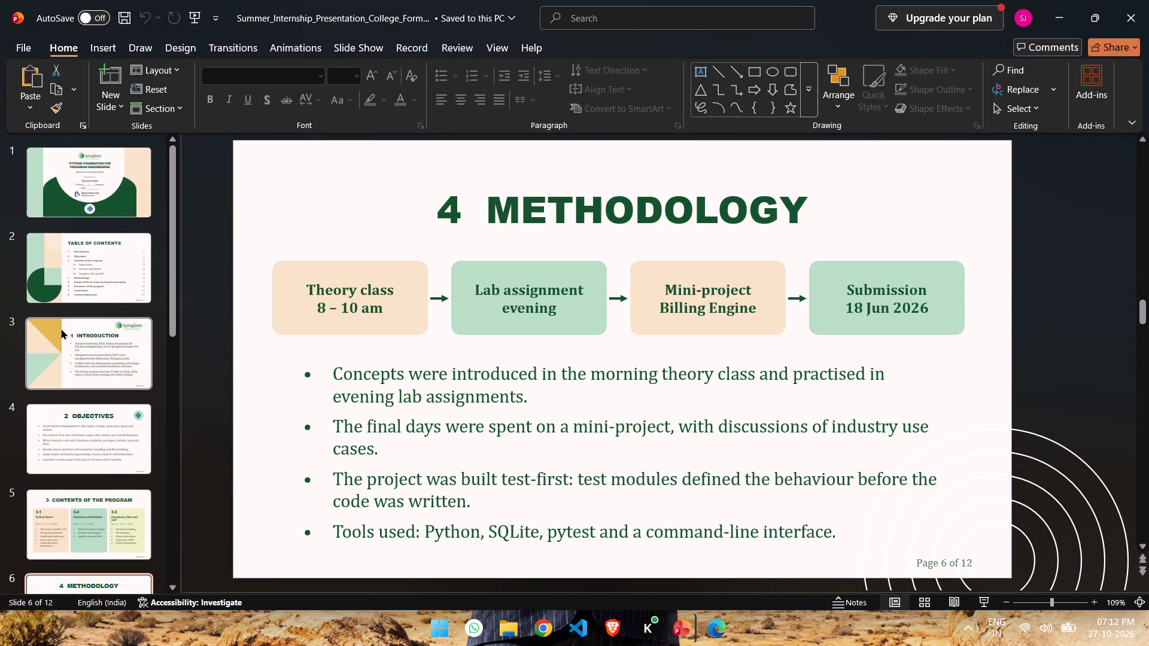
pyautogui.scroll(1, 61, 328)
pyautogui.click(61, 294)
pyautogui.click(68, 356)
pyautogui.click(72, 407)
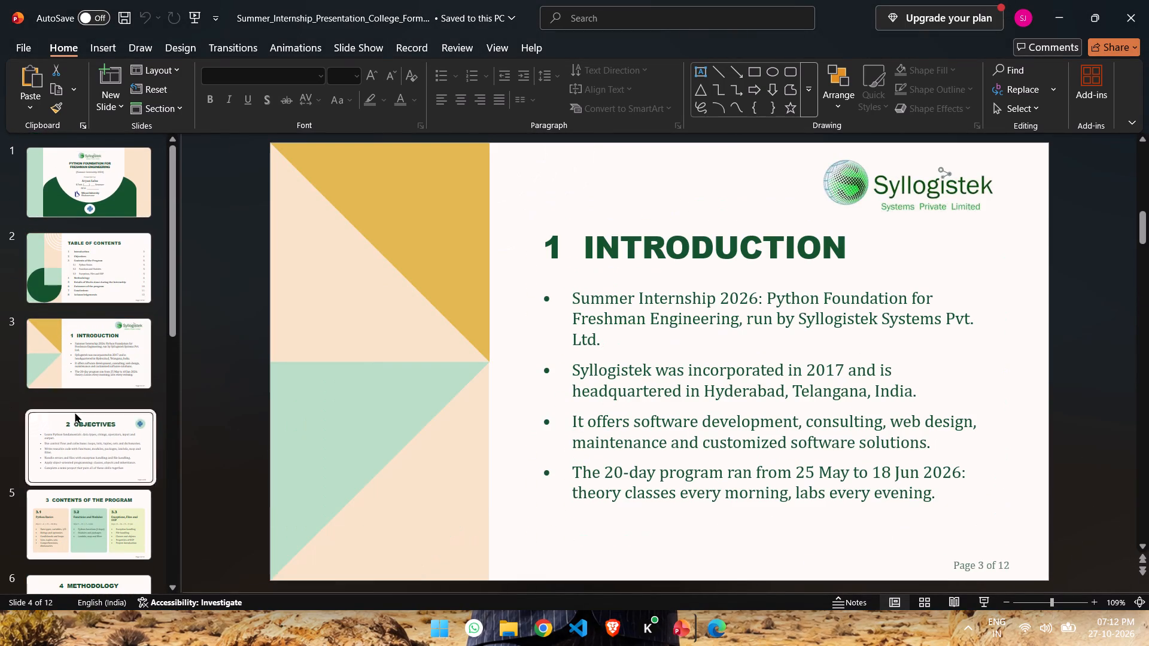
pyautogui.click(87, 533)
pyautogui.scroll(-4, 87, 533)
pyautogui.click(74, 444)
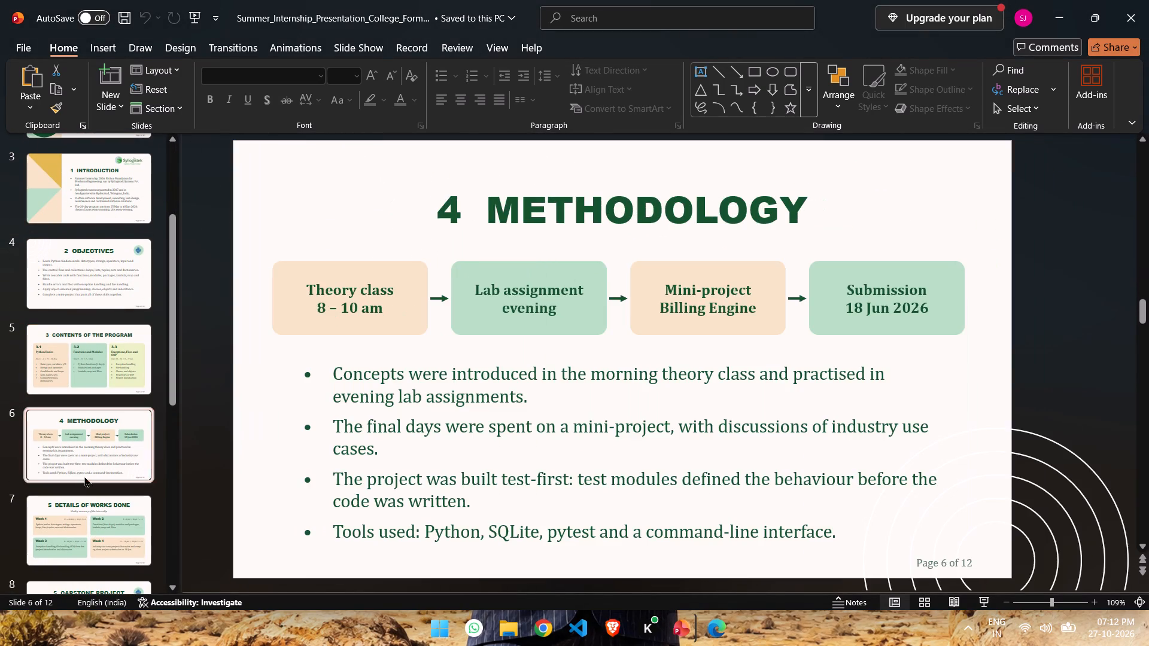
pyautogui.click(84, 497)
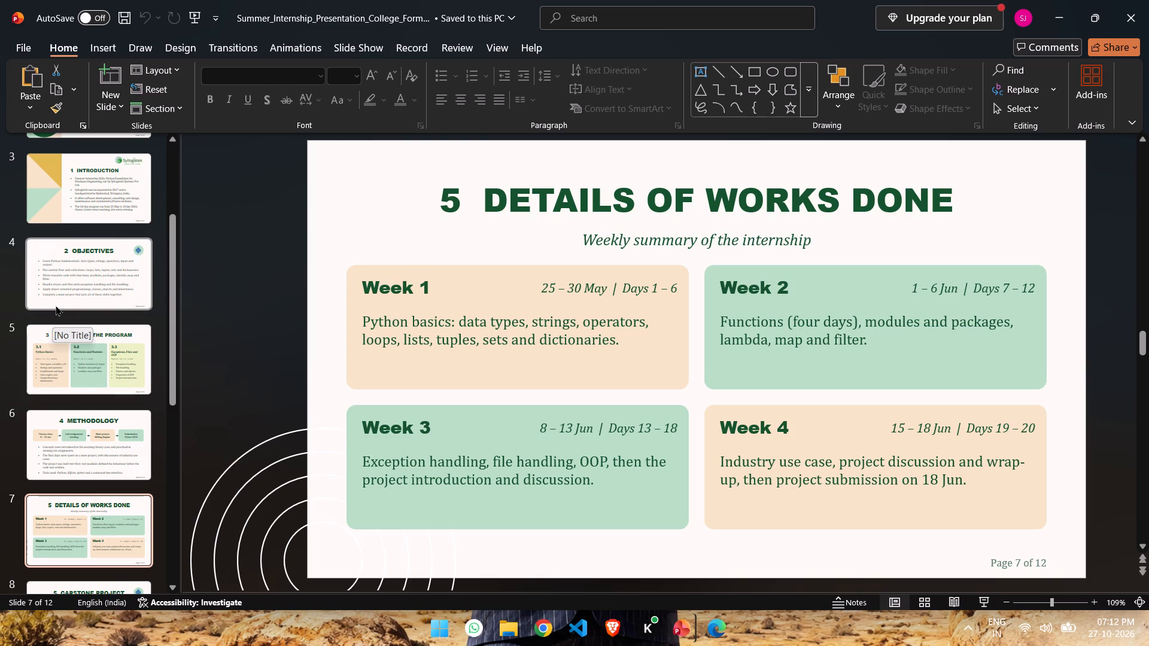
# Examine the sample deck's title, Table of Contents, Introduction and Objectives slides, including the Introduction slide's decorative shapes.
pyautogui.scroll(3, 56, 305)
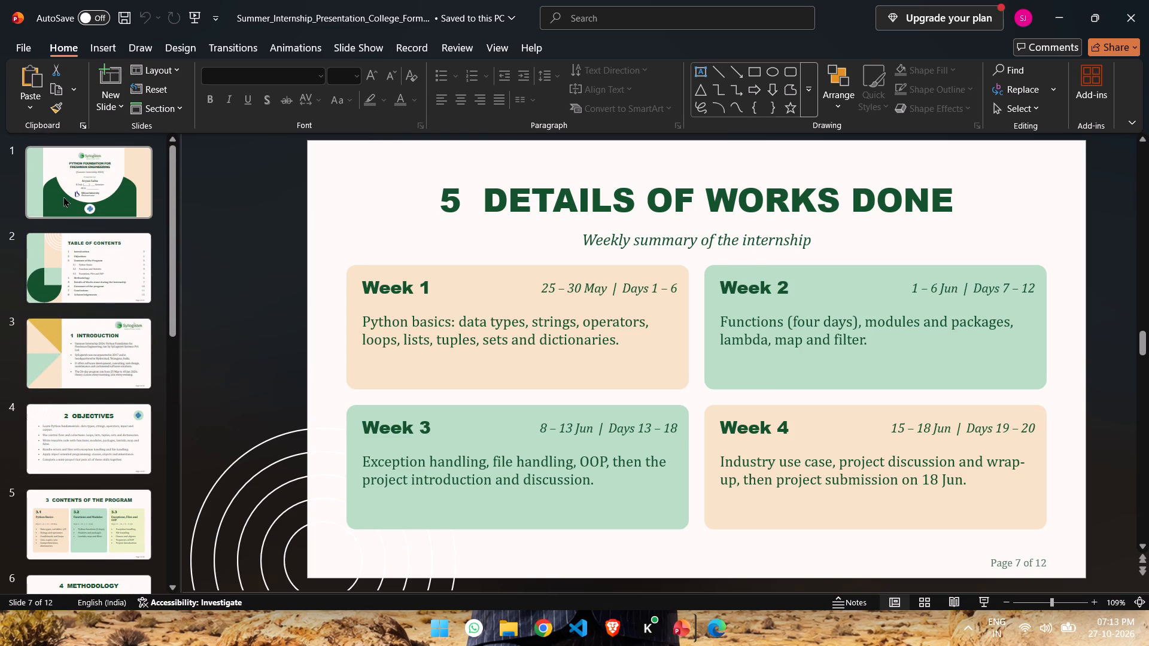
pyautogui.click(63, 196)
pyautogui.click(55, 273)
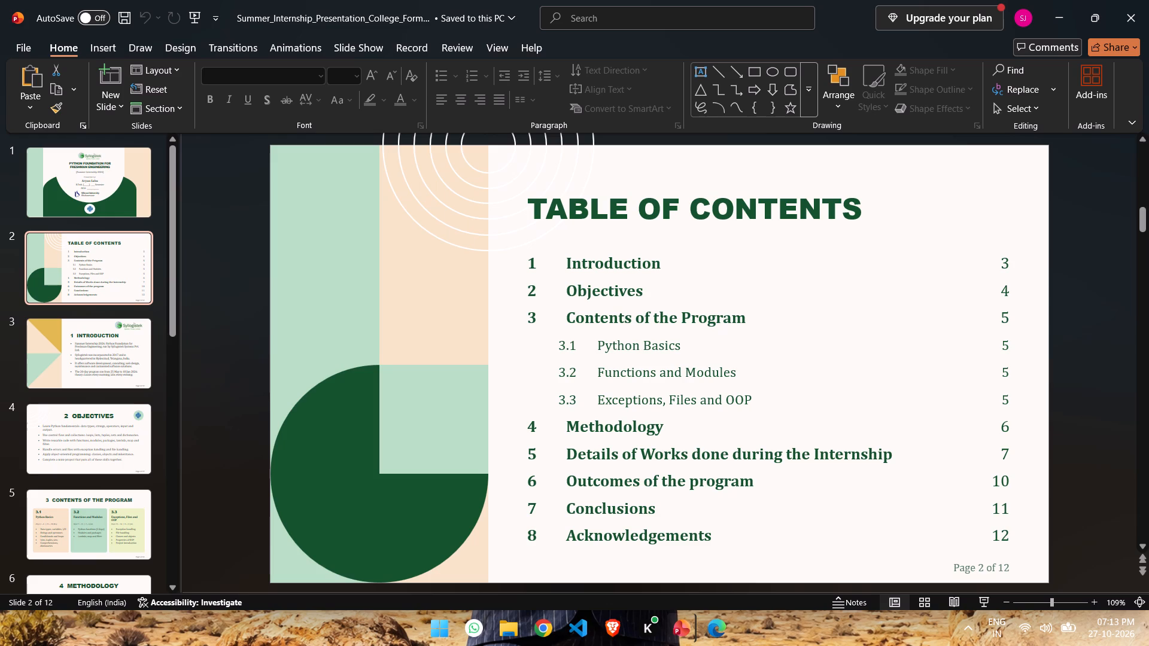
pyautogui.click(99, 336)
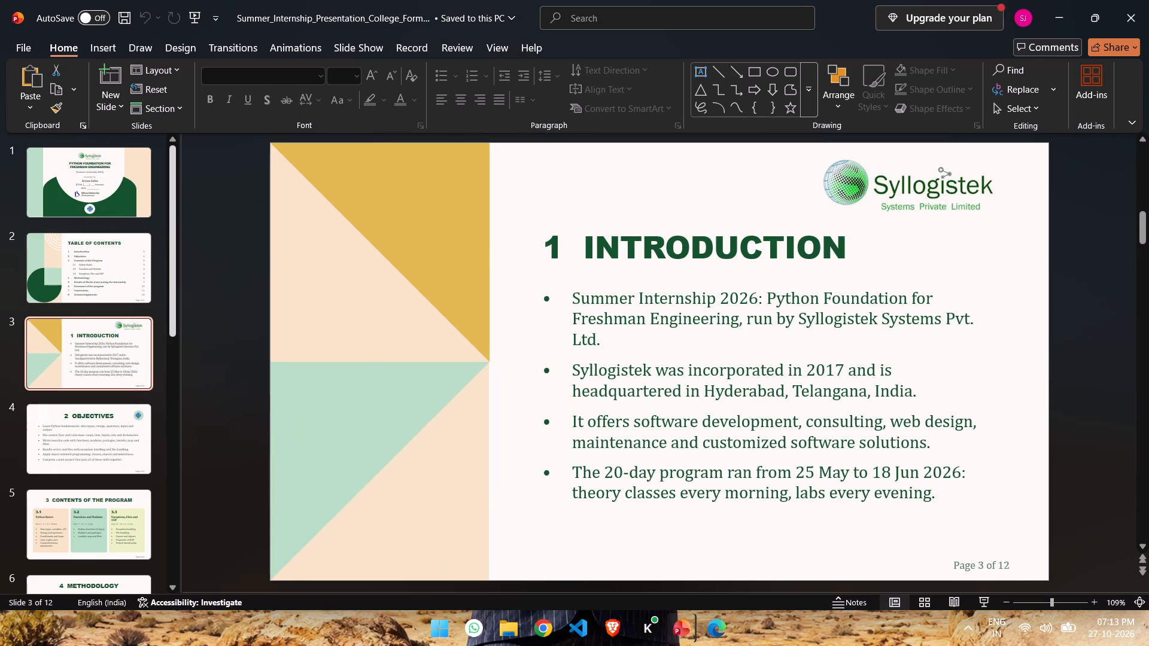
pyautogui.click(418, 284)
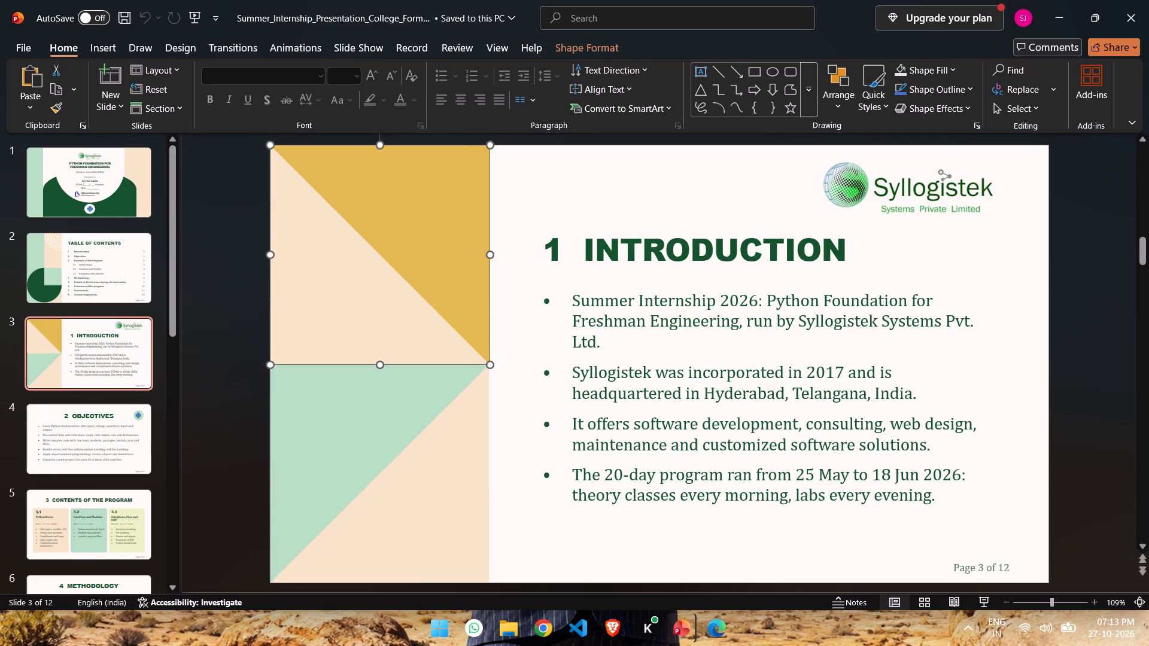
pyautogui.click(382, 444)
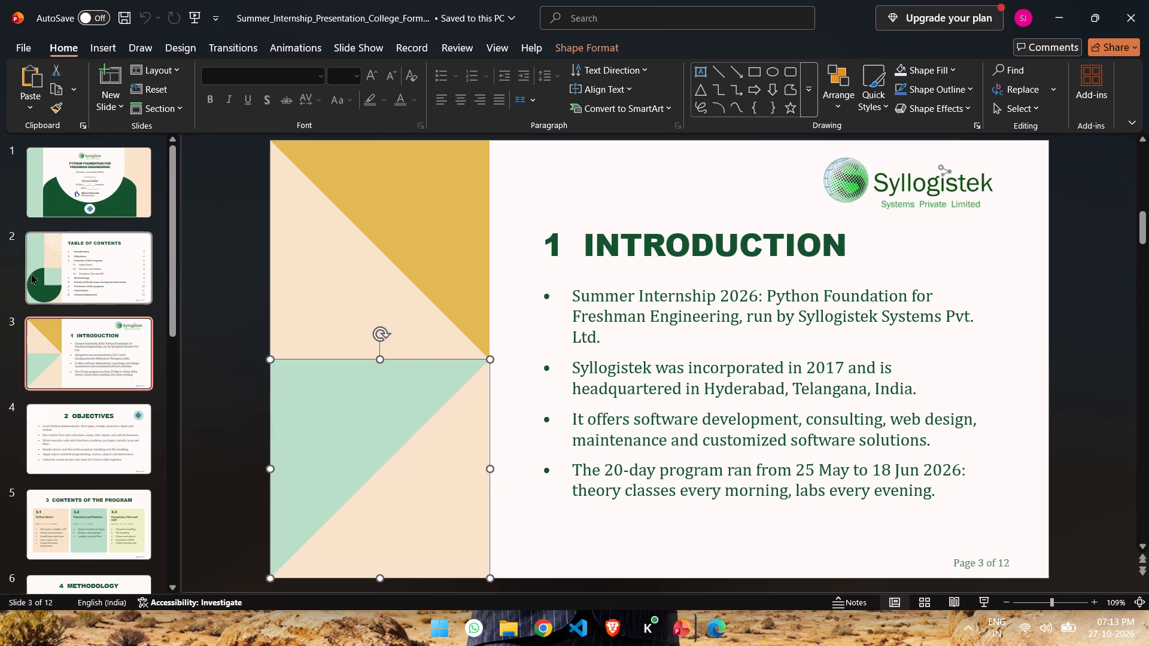
pyautogui.scroll(3, 33, 269)
pyautogui.click(95, 141)
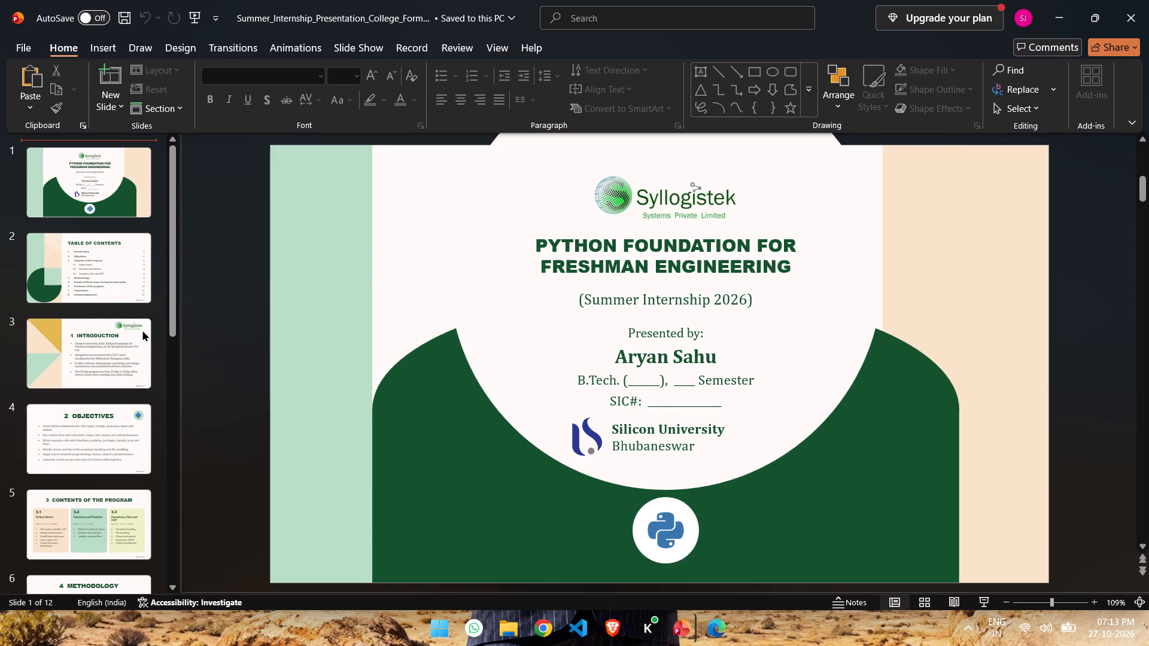
pyautogui.click(97, 337)
pyautogui.click(85, 498)
pyautogui.click(82, 465)
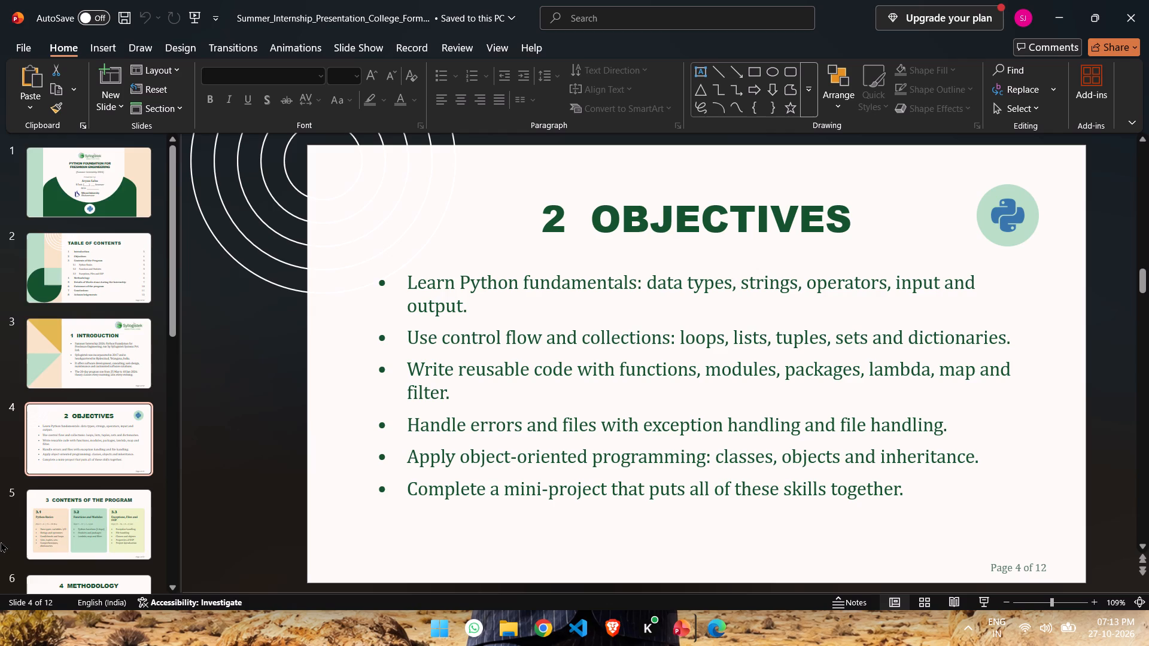
# Review the sample deck's closing slides, from Outcomes of the Program through Conclusions to Acknowledgements.
pyautogui.scroll(-13, 1, 541)
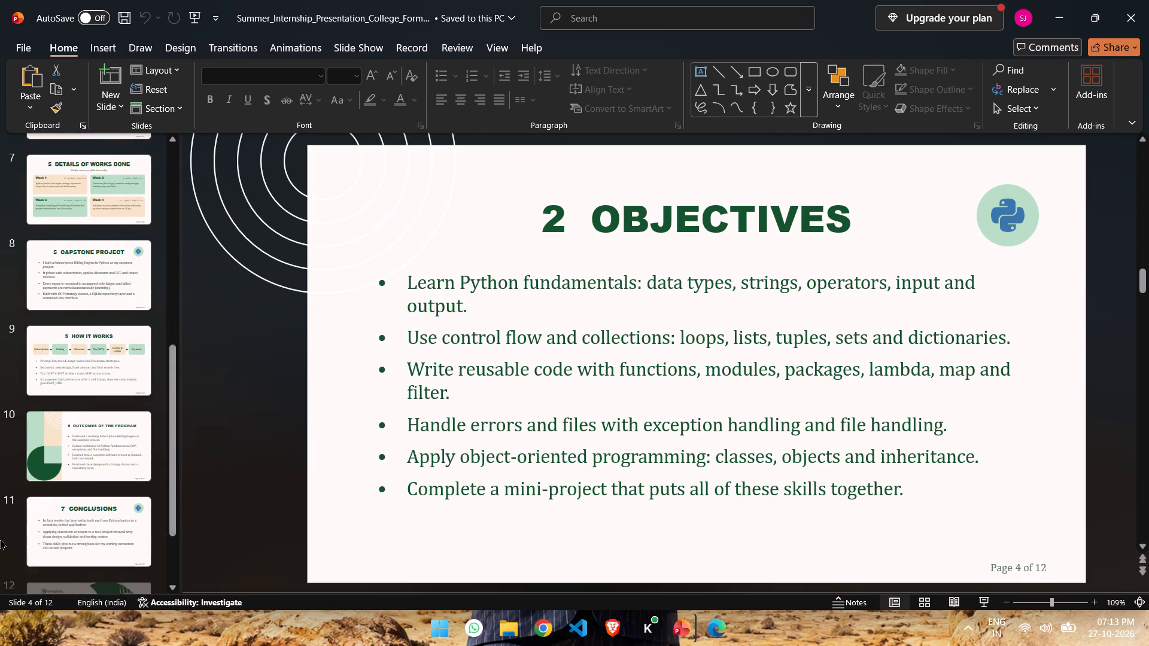
pyautogui.scroll(-5, 0, 539)
pyautogui.click(81, 357)
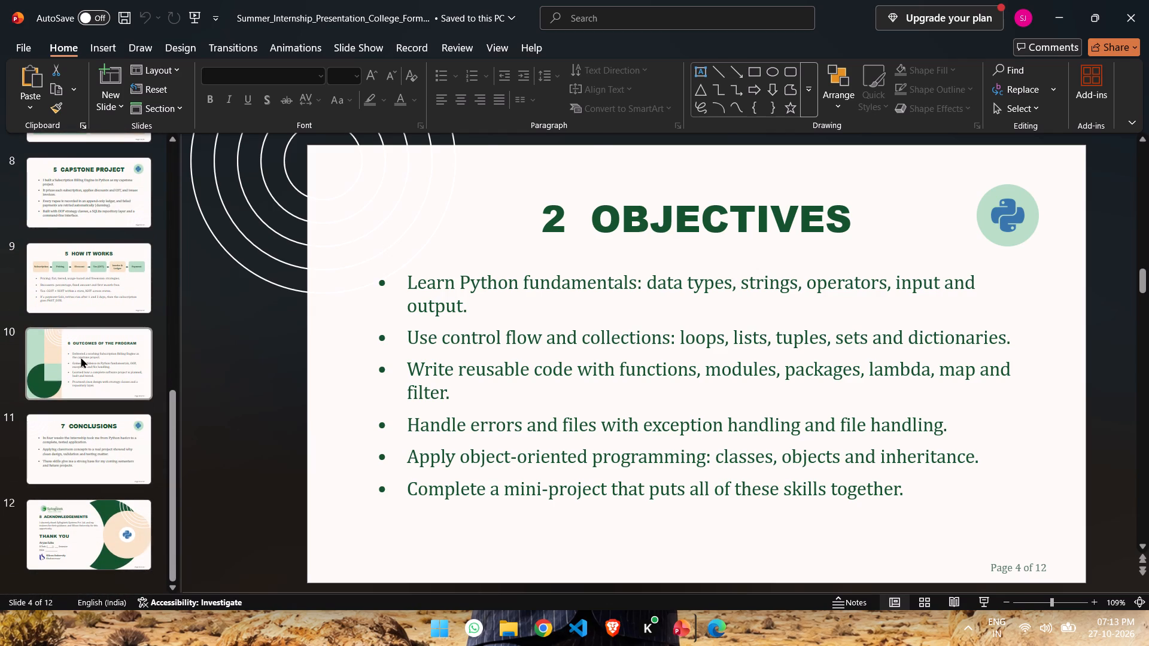
pyautogui.click(67, 415)
pyautogui.click(93, 522)
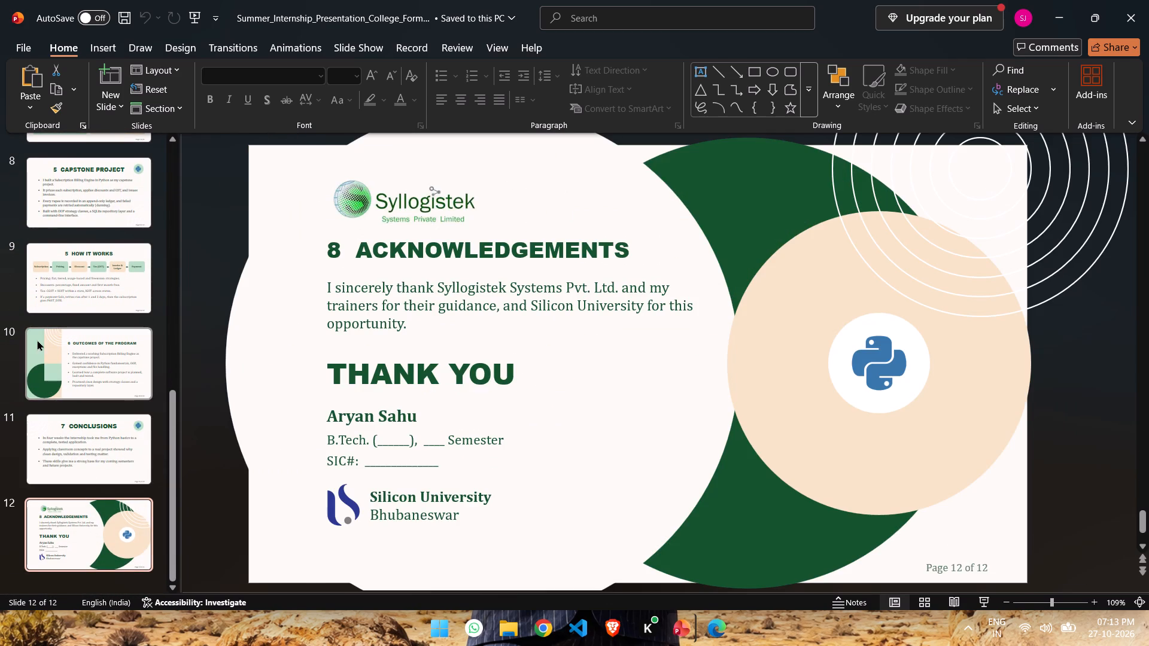
# Compare the content and layout of the Conclusions and Outcomes of the Program slides in the sample deck.
pyautogui.click(79, 459)
pyautogui.click(76, 379)
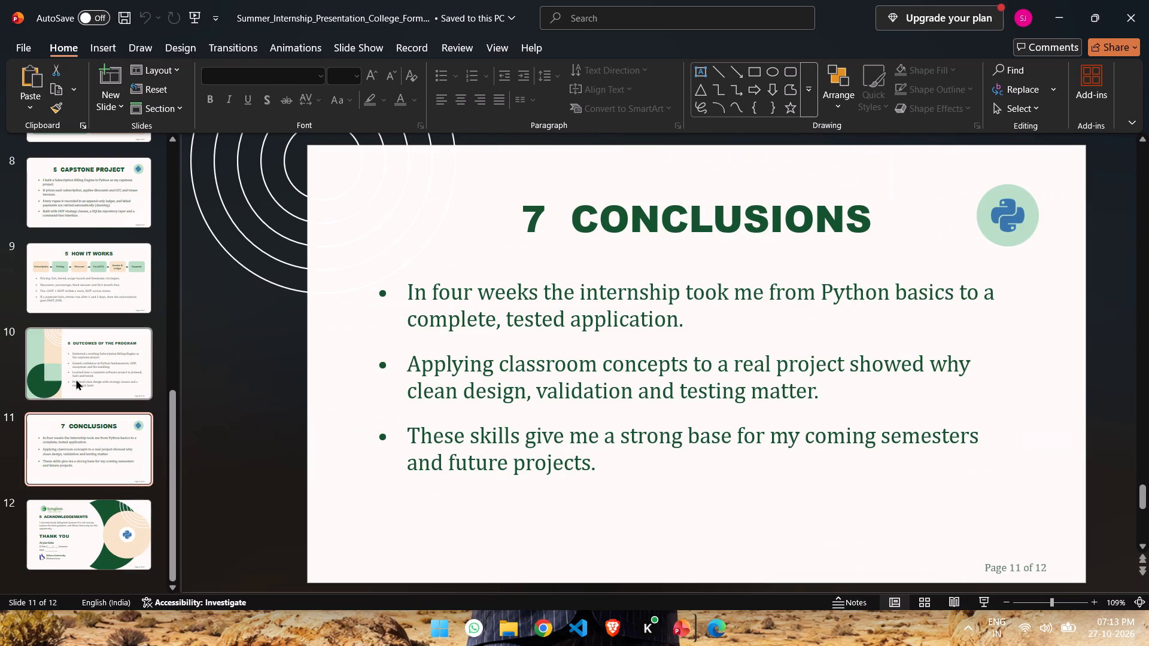
pyautogui.click(95, 439)
pyautogui.click(89, 352)
pyautogui.click(95, 434)
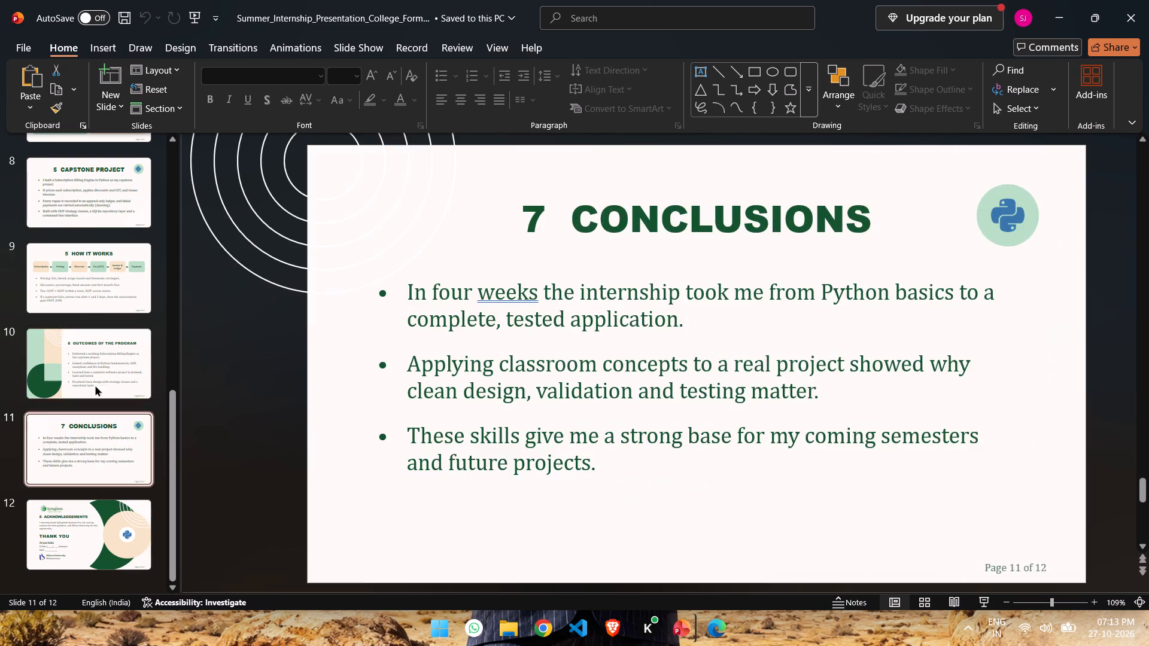
pyautogui.click(90, 349)
pyautogui.click(118, 447)
pyautogui.click(120, 353)
pyautogui.click(114, 416)
pyautogui.click(98, 337)
pyautogui.click(84, 439)
pyautogui.click(62, 330)
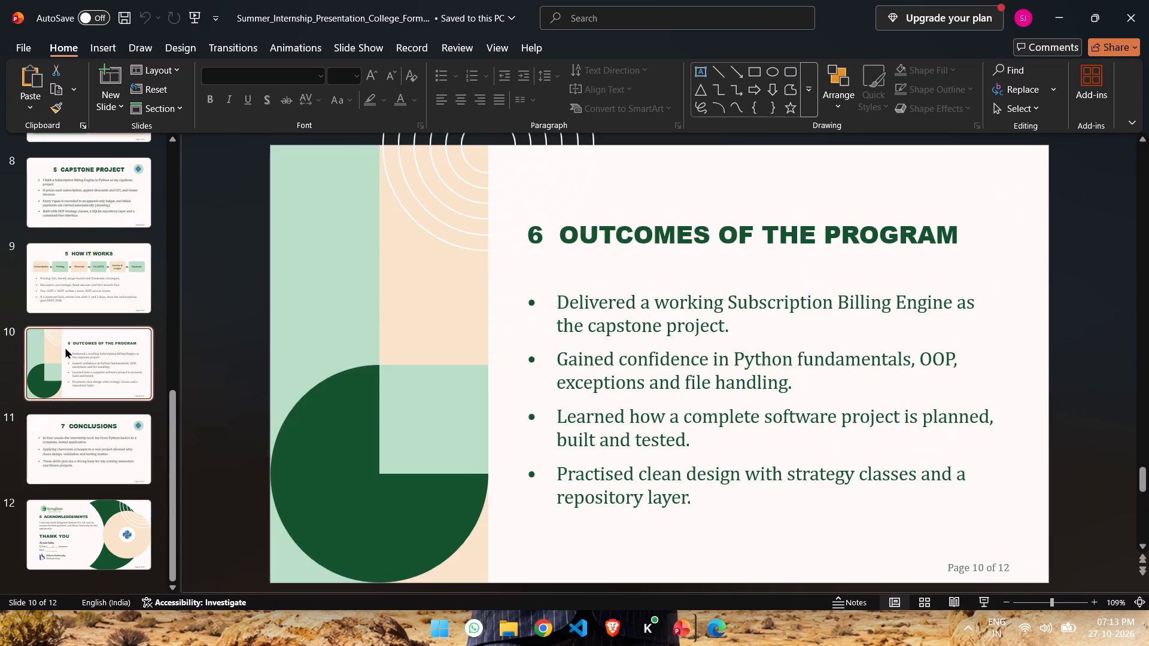
# Switch from the sample deck to the AWS_Cloud_Training_Internship deck and show the first Methodology Used slide.
pyautogui.click(67, 323)
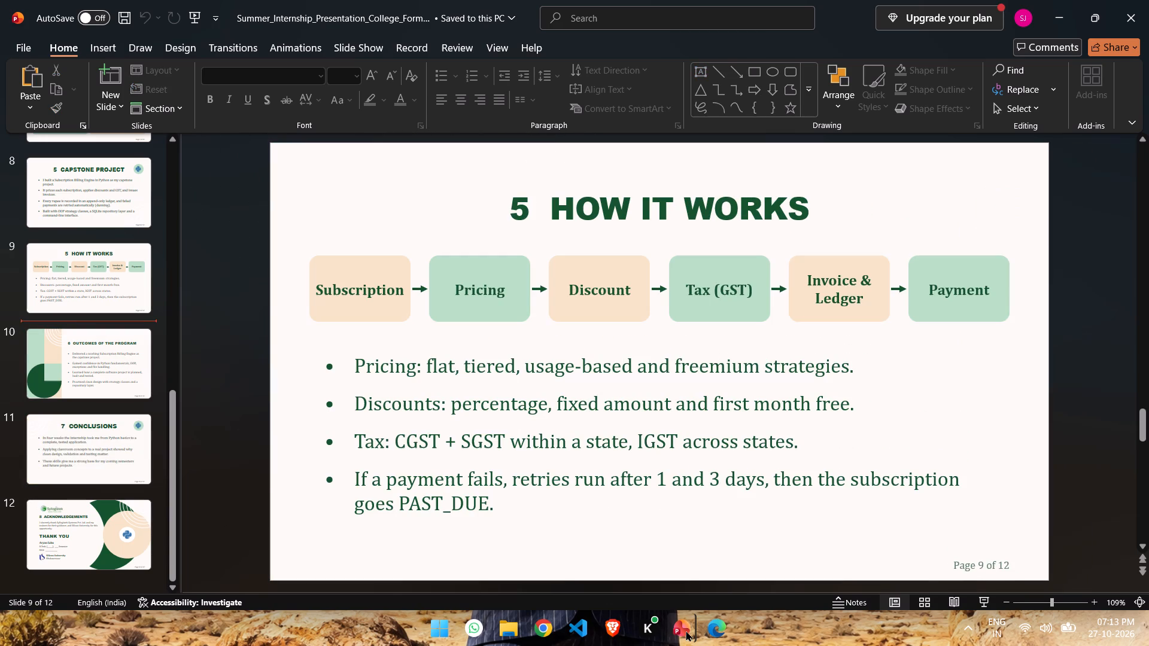
pyautogui.click(507, 543)
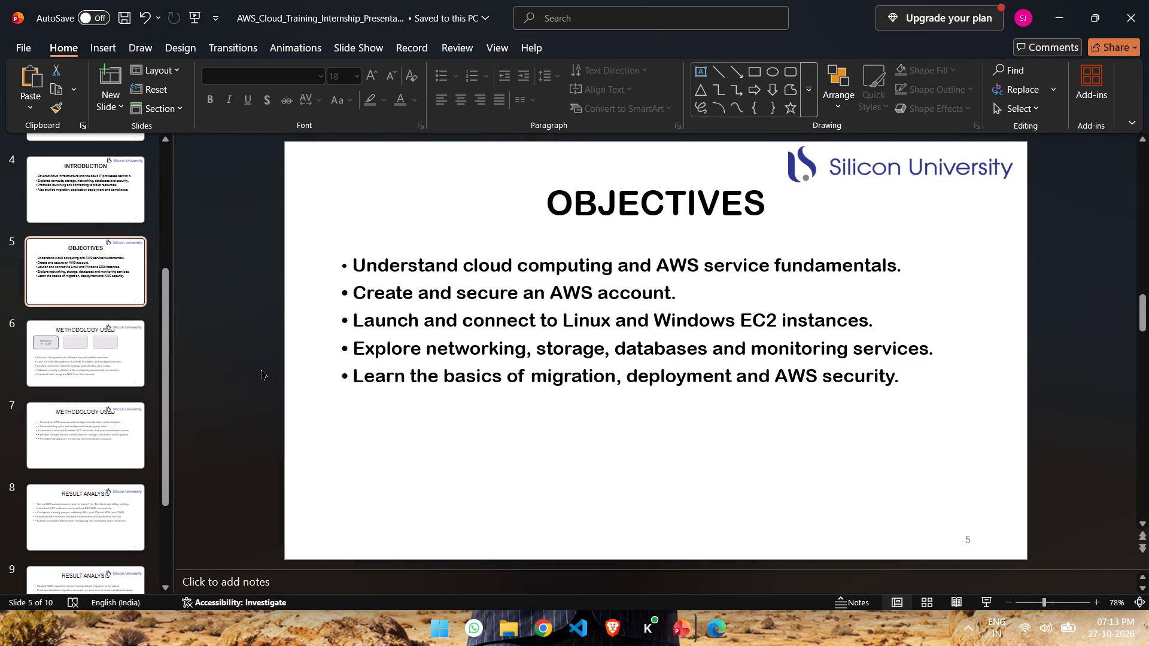
pyautogui.click(91, 367)
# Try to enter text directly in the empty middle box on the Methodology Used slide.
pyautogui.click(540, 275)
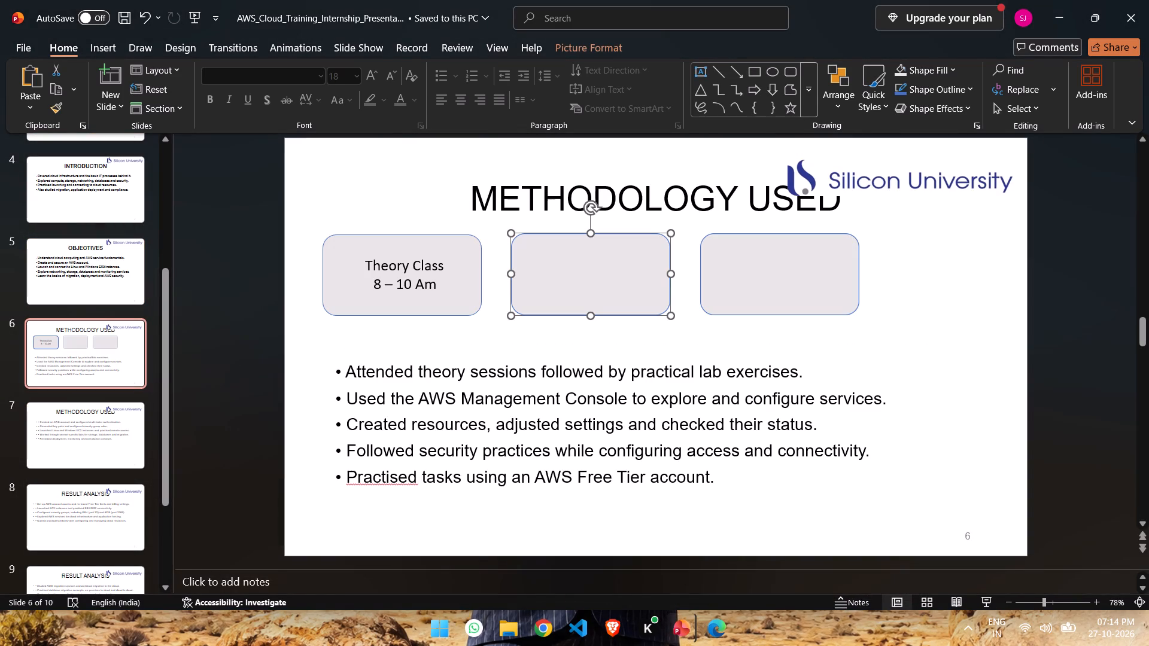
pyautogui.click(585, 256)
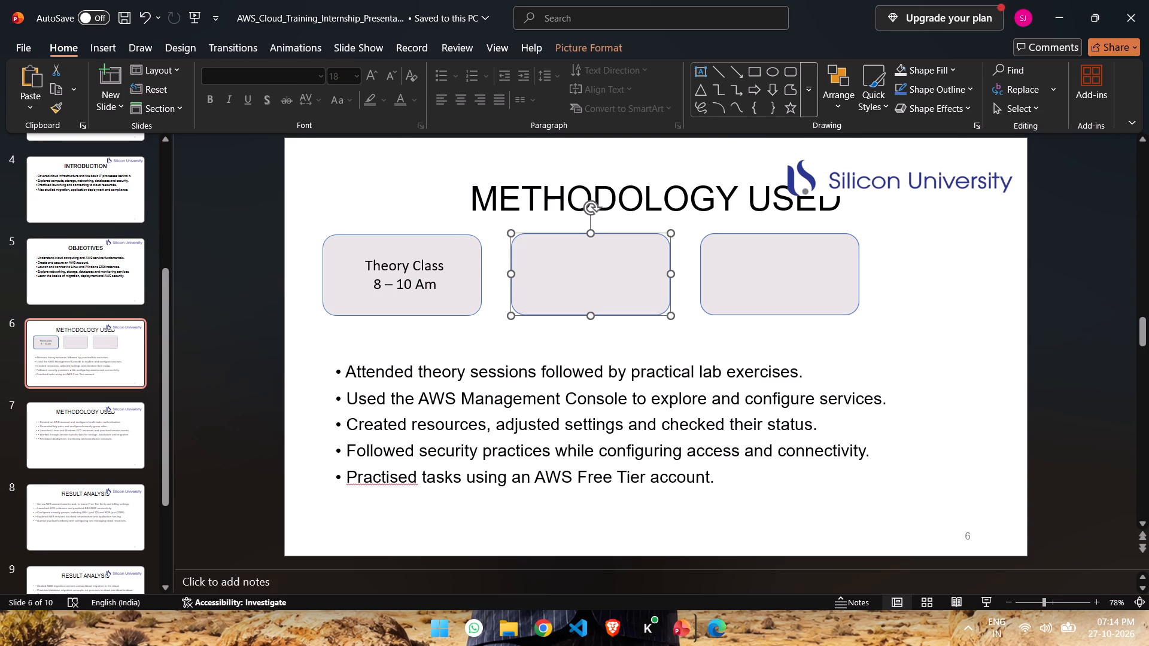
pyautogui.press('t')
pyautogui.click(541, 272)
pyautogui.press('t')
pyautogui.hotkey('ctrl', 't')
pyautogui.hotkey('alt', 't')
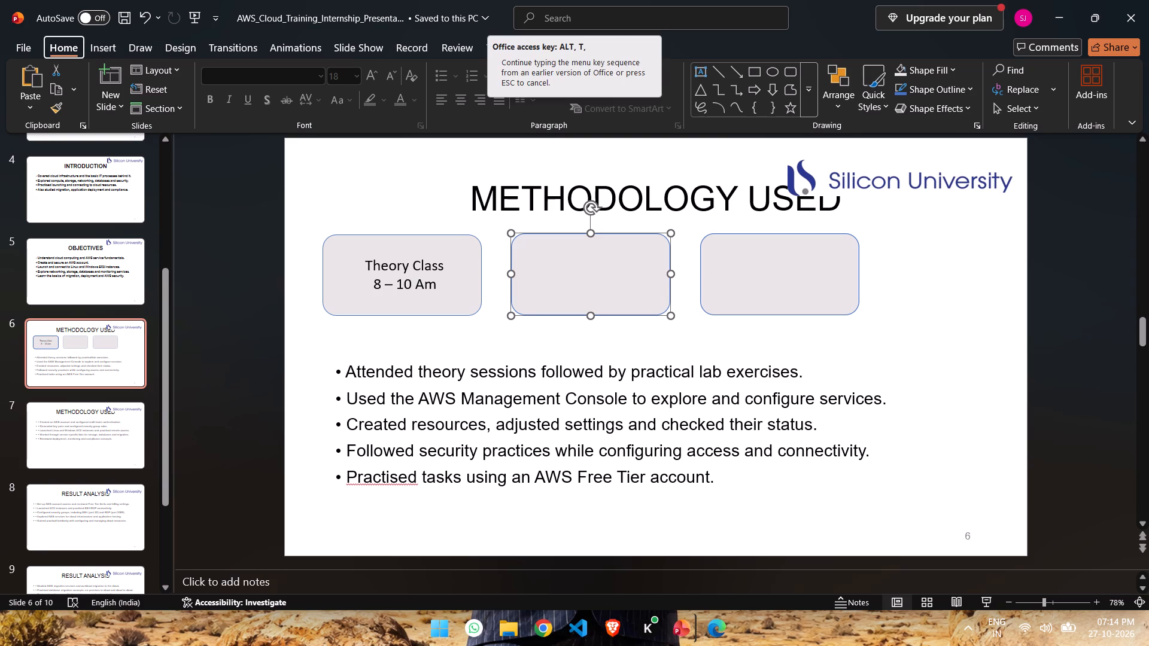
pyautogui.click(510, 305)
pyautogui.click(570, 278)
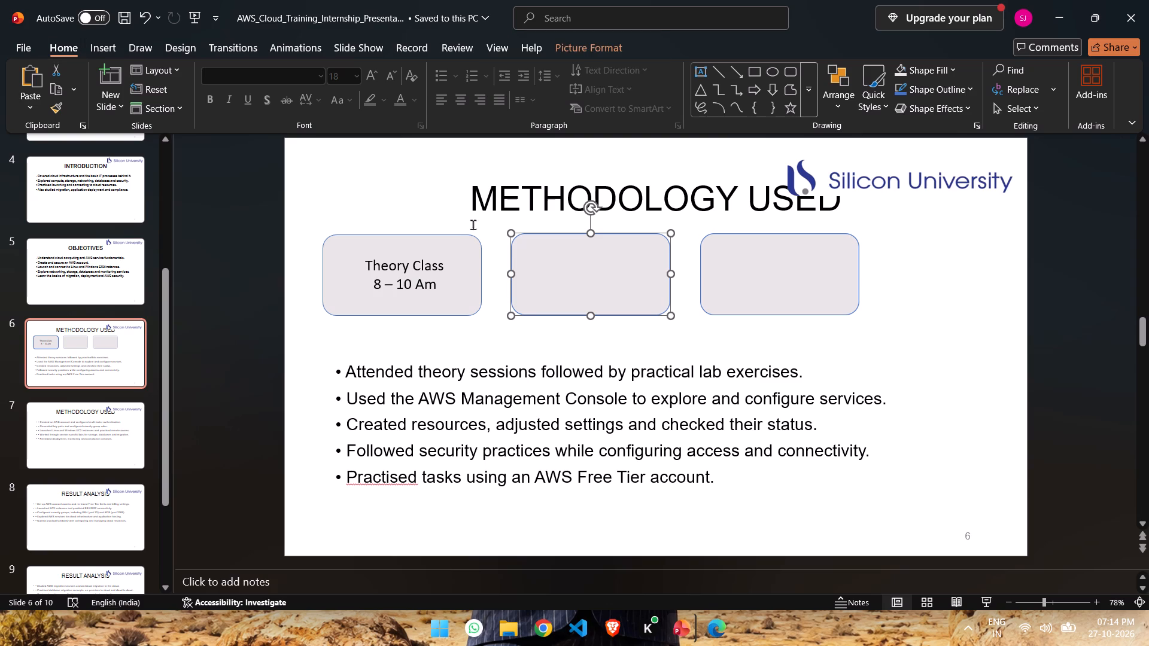
# Insert a text box inside the empty middle box and widen it to span most of the box.
pyautogui.click(110, 50)
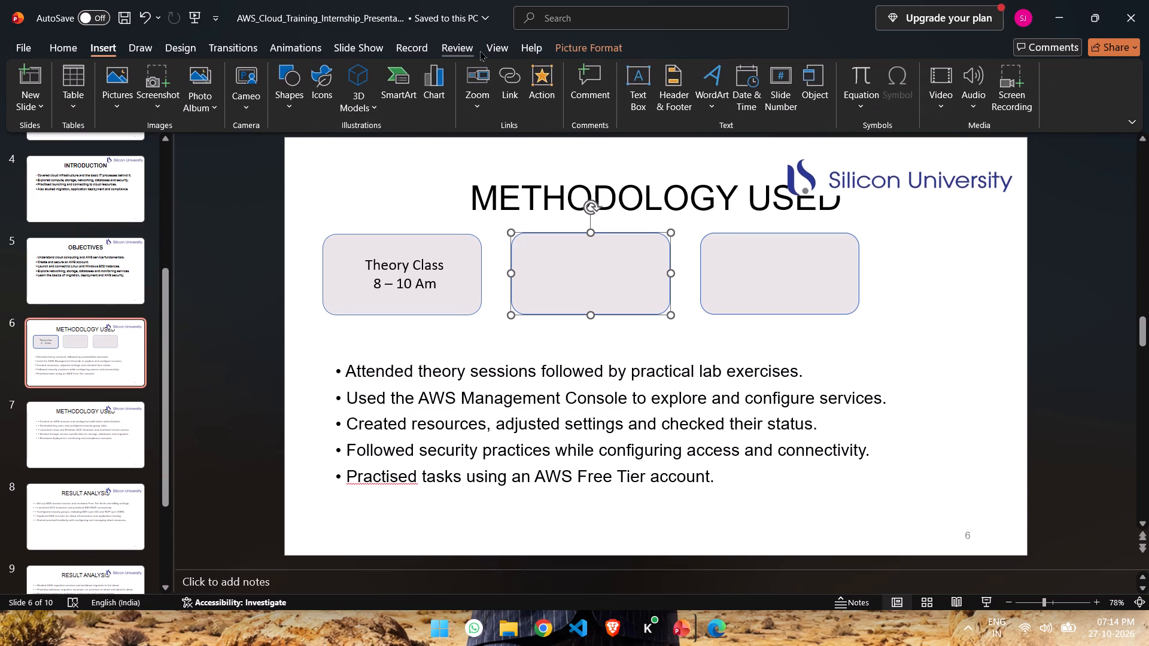
pyautogui.click(639, 74)
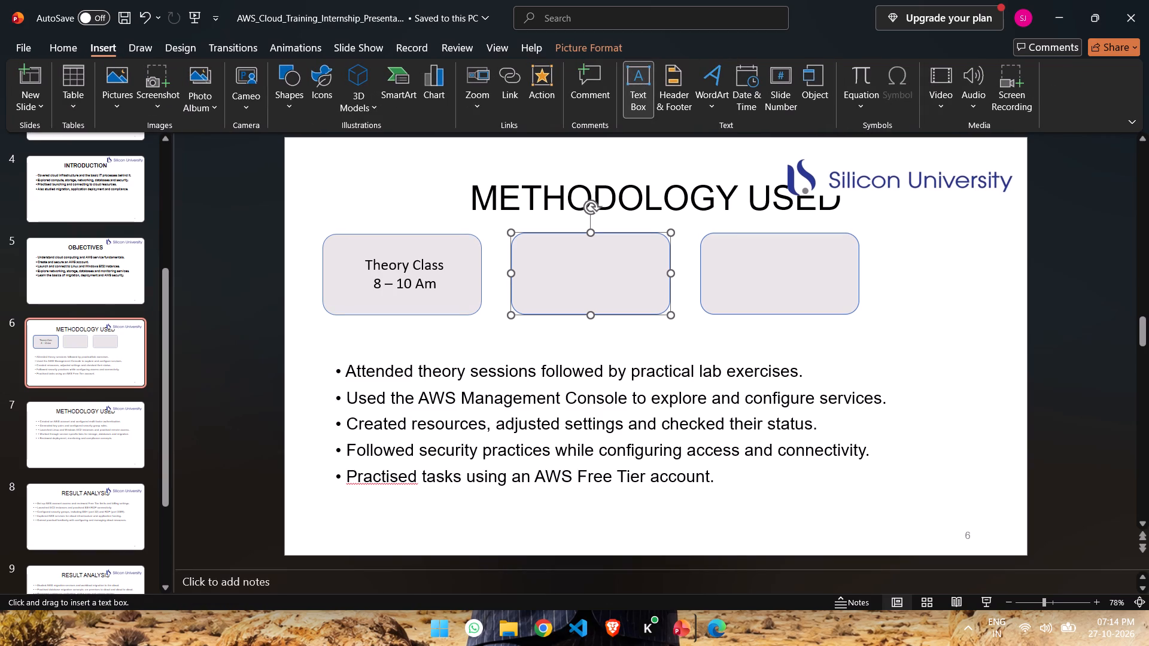
pyautogui.rightClick(101, 51)
pyautogui.click(205, 237)
pyautogui.click(551, 267)
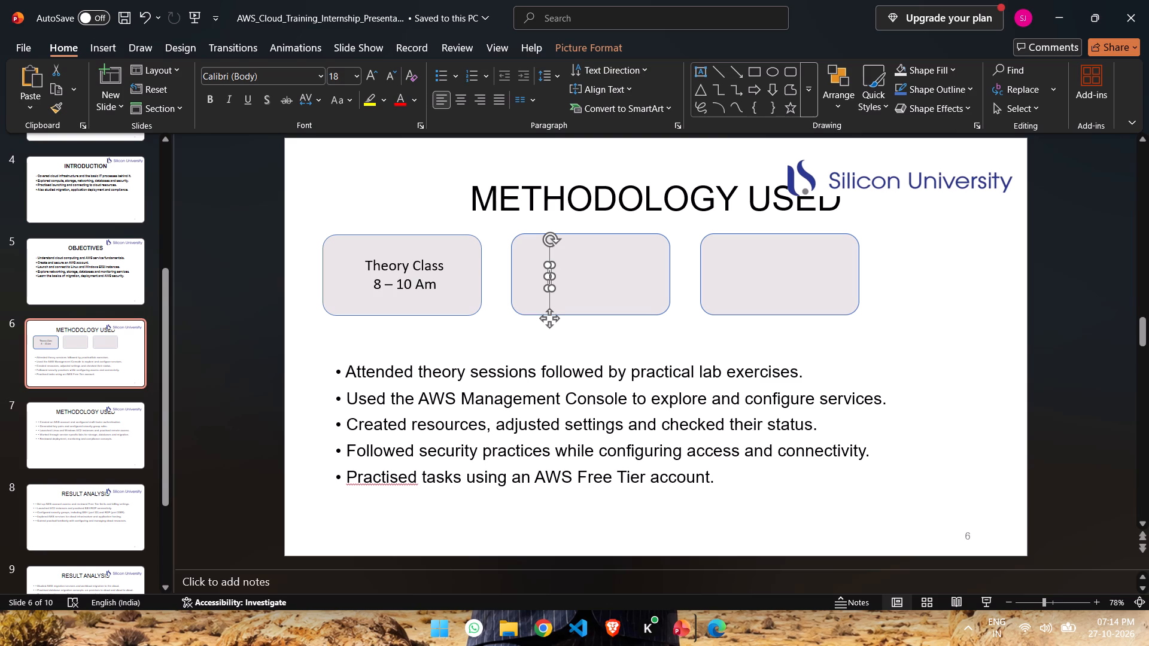
pyautogui.moveTo(554, 276); pyautogui.dragTo(652, 281)
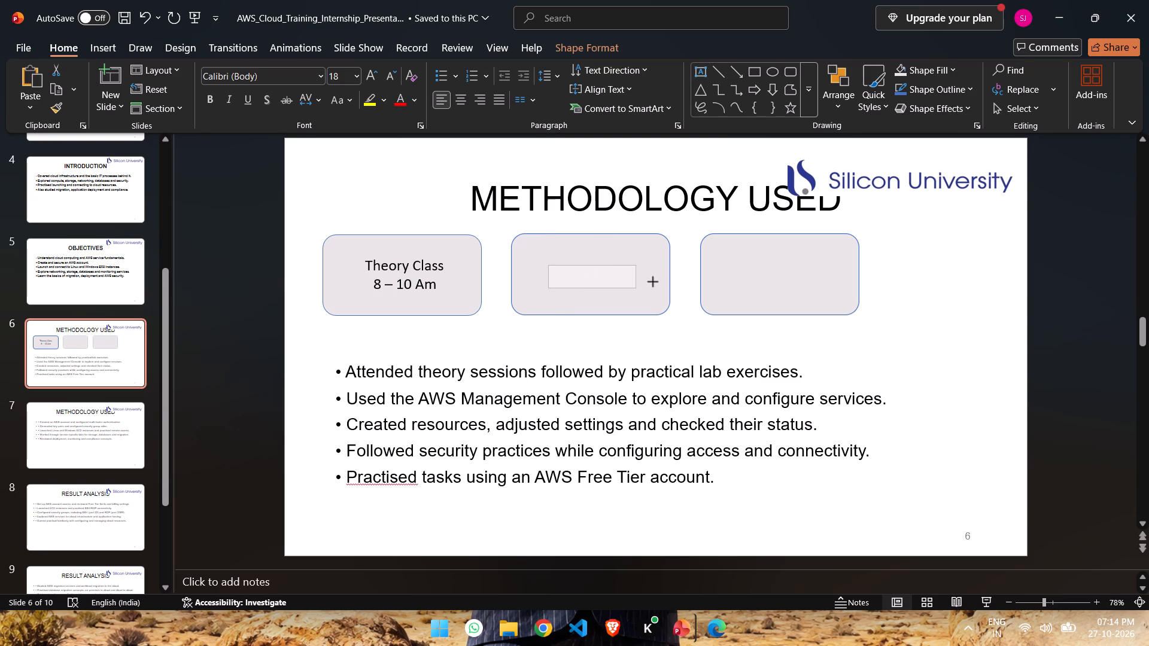
pyautogui.moveTo(652, 281); pyautogui.dragTo(653, 281)
# Enter "Lab and Assignment" in the new text box of the middle flow box.
pyautogui.doubleClick(566, 276)
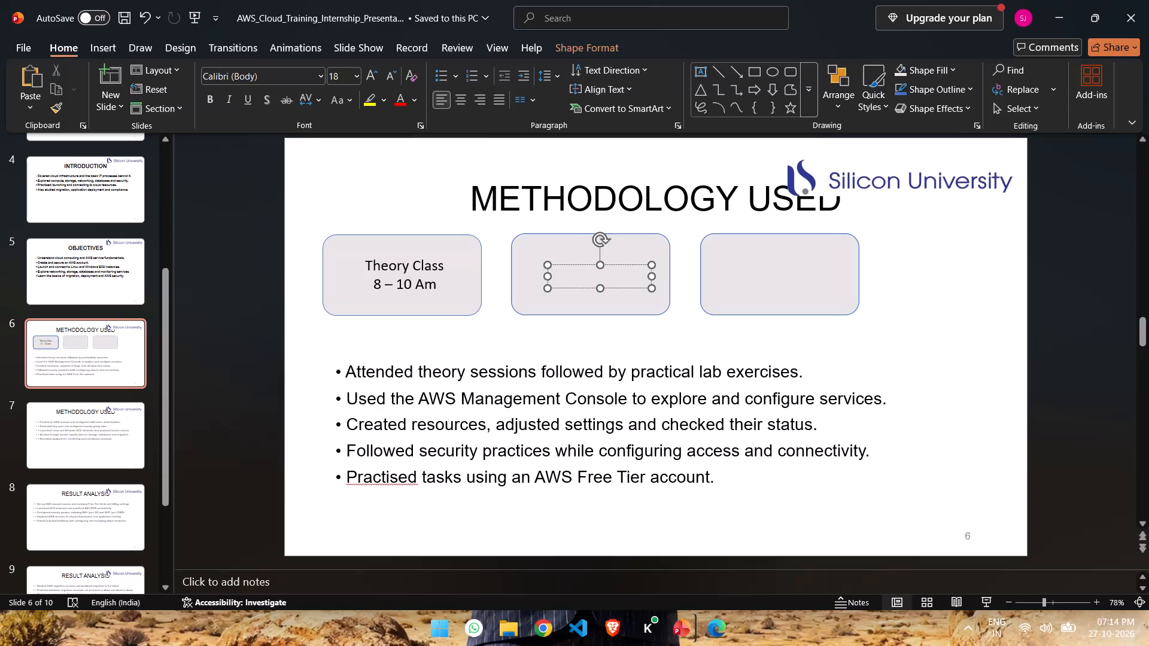
pyautogui.press('End')
pyautogui.hotkey('shift', 'a')
pyautogui.press('b')
pyautogui.press('BackSpace')
pyautogui.press('BackSpace')
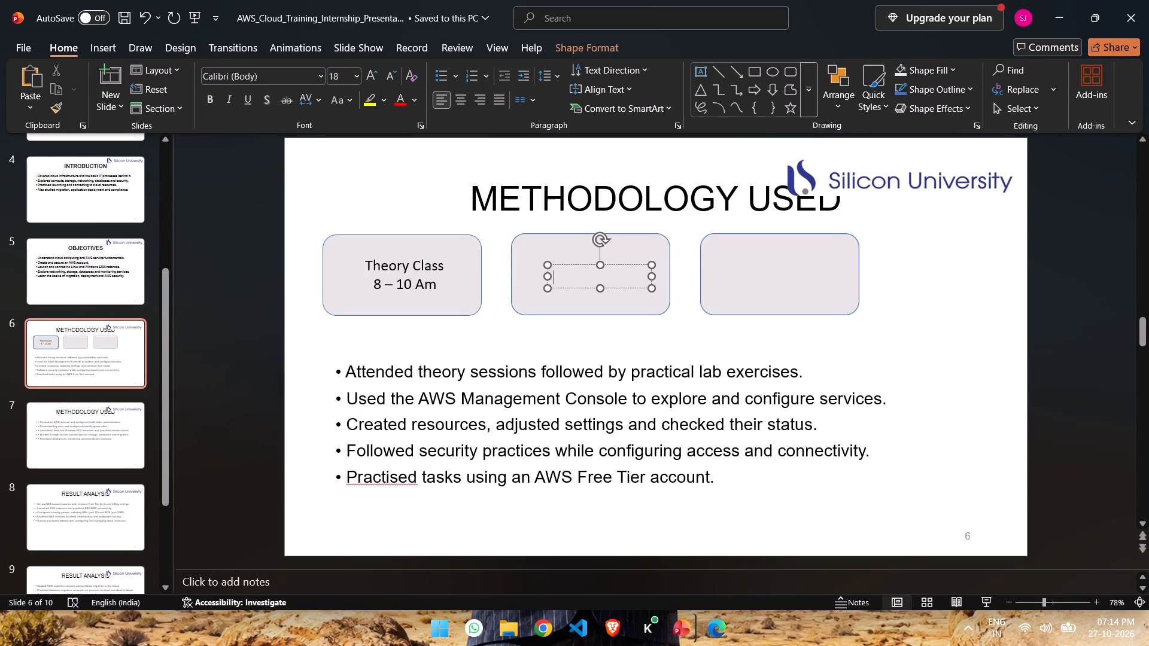
pyautogui.hotkey('shift', 'a')
pyautogui.press('BackSpace')
pyautogui.write('Lab')
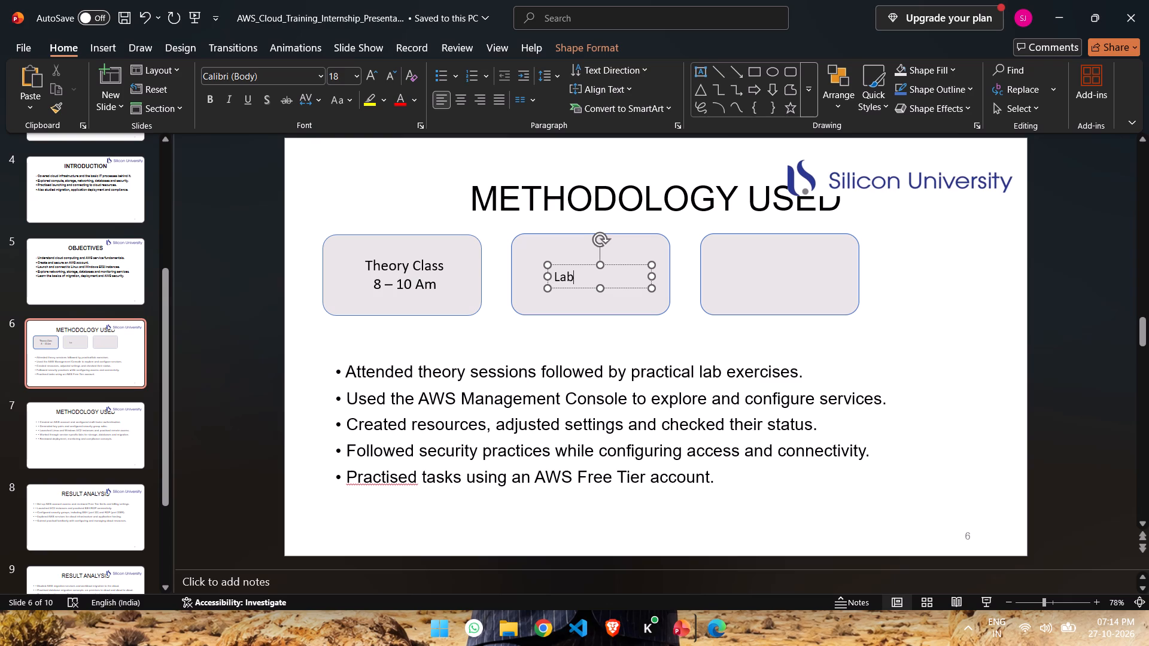
pyautogui.press('space')
pyautogui.write('and')
pyautogui.press('space')
pyautogui.hotkey('shift', 'a')
pyautogui.press('s')
pyautogui.press('s')
pyautogui.press('t')
pyautogui.press('BackSpace')
pyautogui.write('ignment')
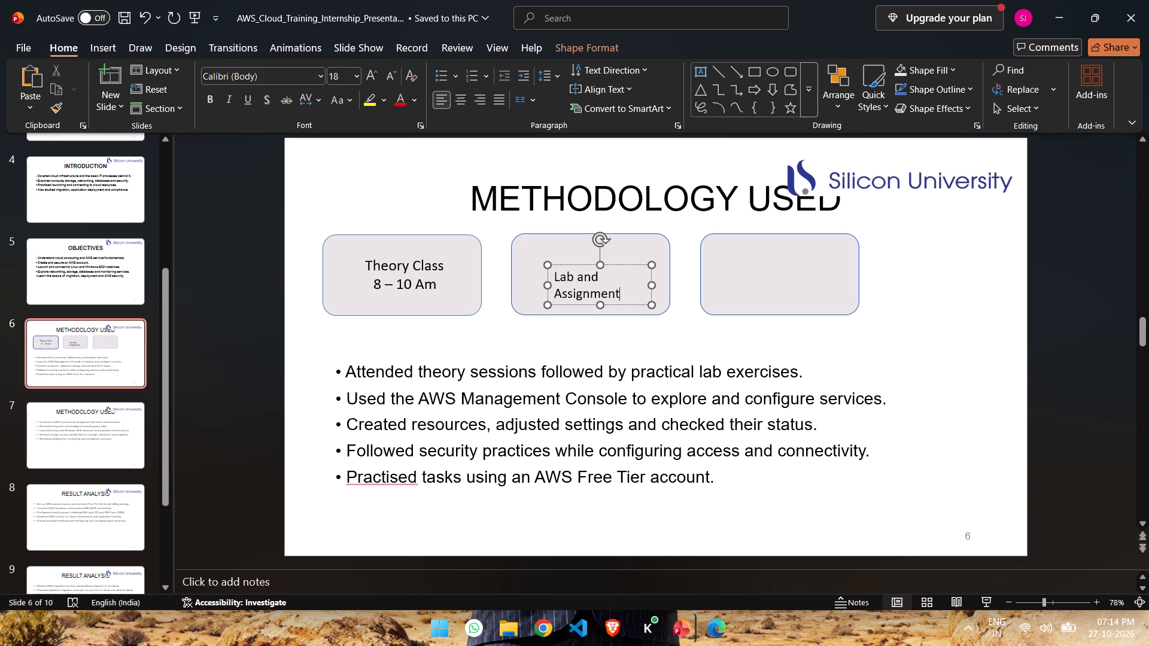
# Change "Lab" to uppercase "LAB" in the middle box's label.
pyautogui.press('Up')
pyautogui.press('Left')
pyautogui.press('Left')
pyautogui.press('Left')
pyautogui.press('Left')
pyautogui.press('Left')
pyautogui.press('Left')
pyautogui.press('BackSpace')
pyautogui.press('Right')
pyautogui.press('BackSpace')
pyautogui.write('AB')
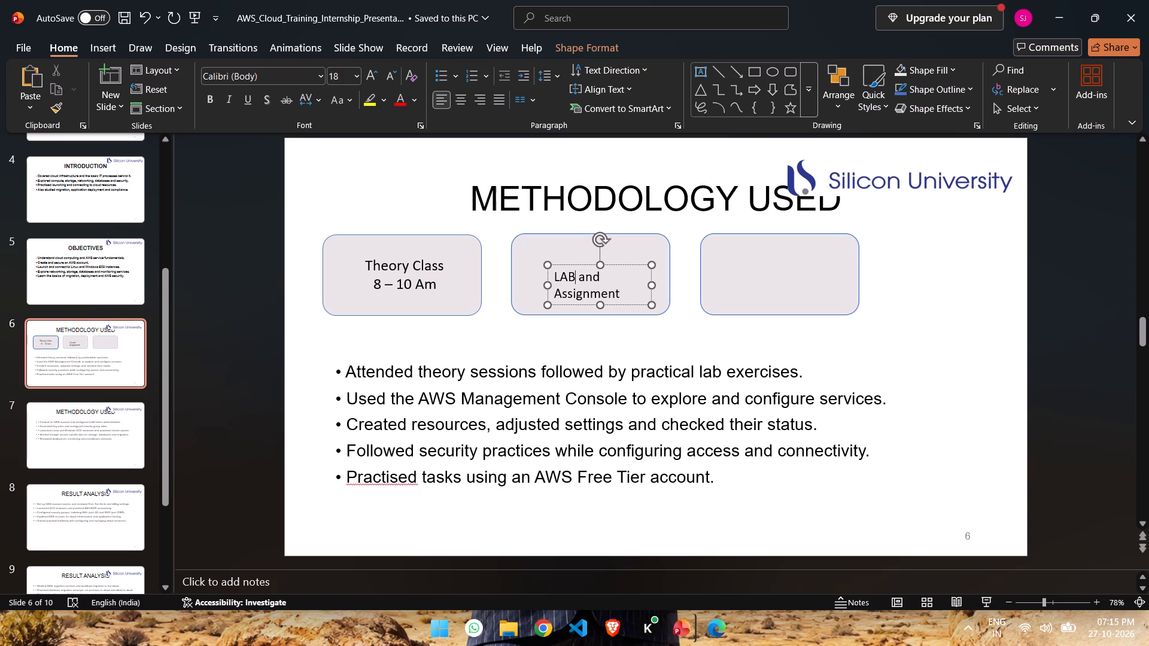
pyautogui.press('Down')
pyautogui.press('Right')
pyautogui.press('Right')
pyautogui.press('Right')
pyautogui.press('Right')
pyautogui.press('Right')
pyautogui.press('Right')
pyautogui.press('Right')
# Move the "LAB and Assignment" text box slightly upward so it lines up with the Theory Class label beside it.
pyautogui.moveTo(577, 267); pyautogui.dragTo(569, 253)
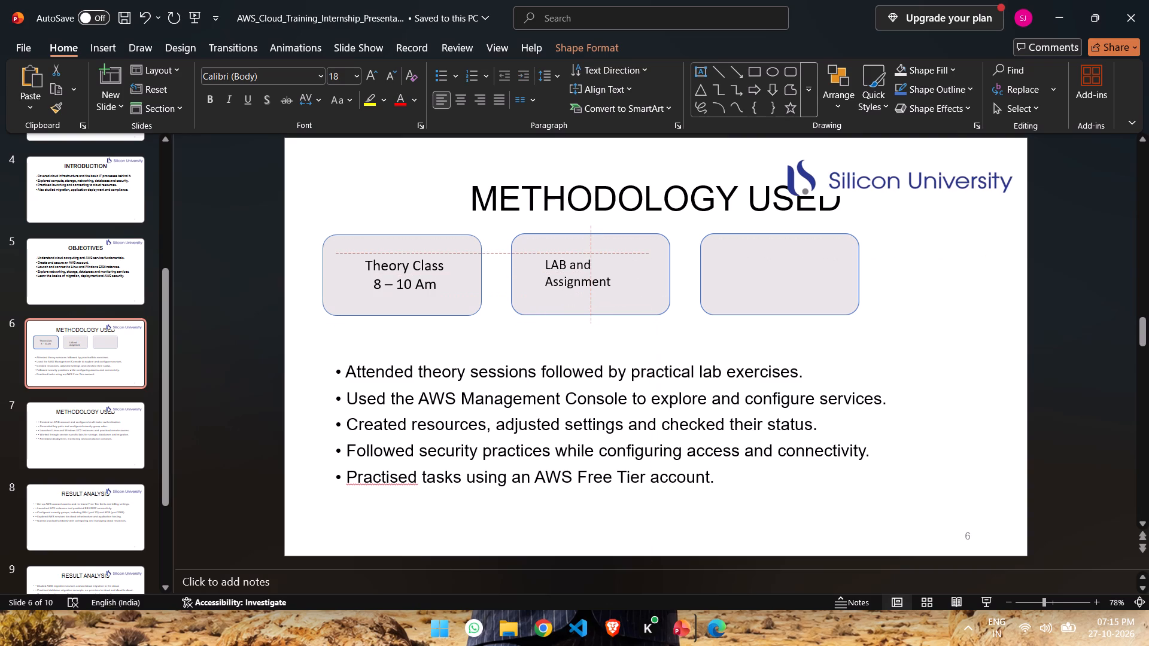
pyautogui.moveTo(569, 253); pyautogui.dragTo(578, 252)
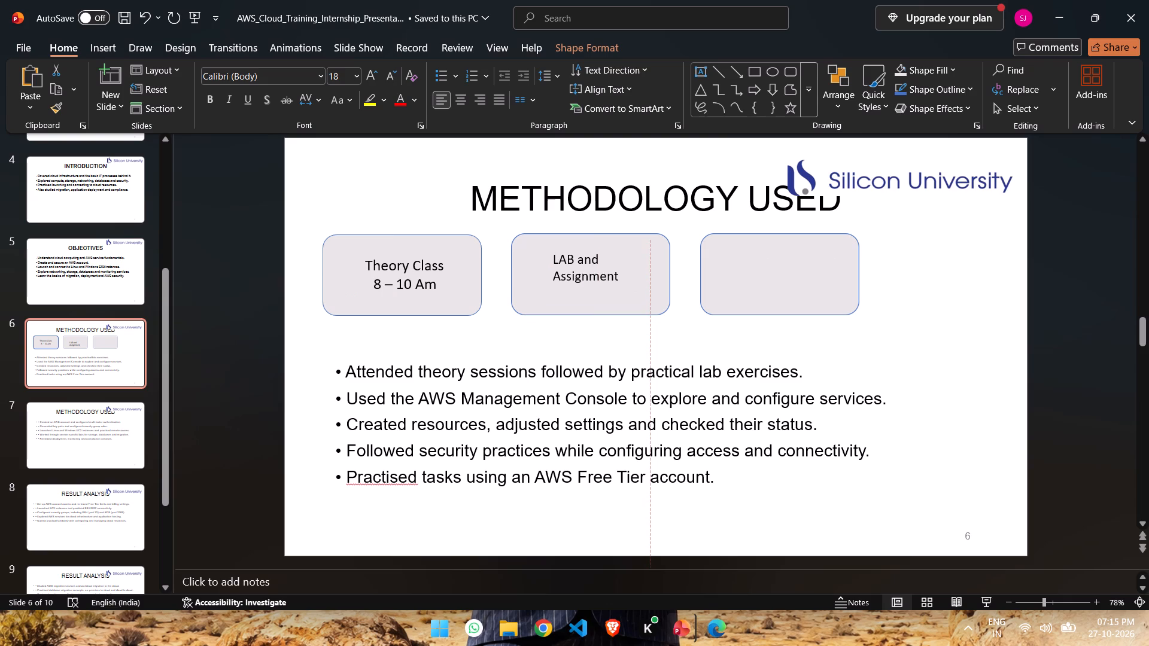
pyautogui.moveTo(578, 252); pyautogui.dragTo(581, 254)
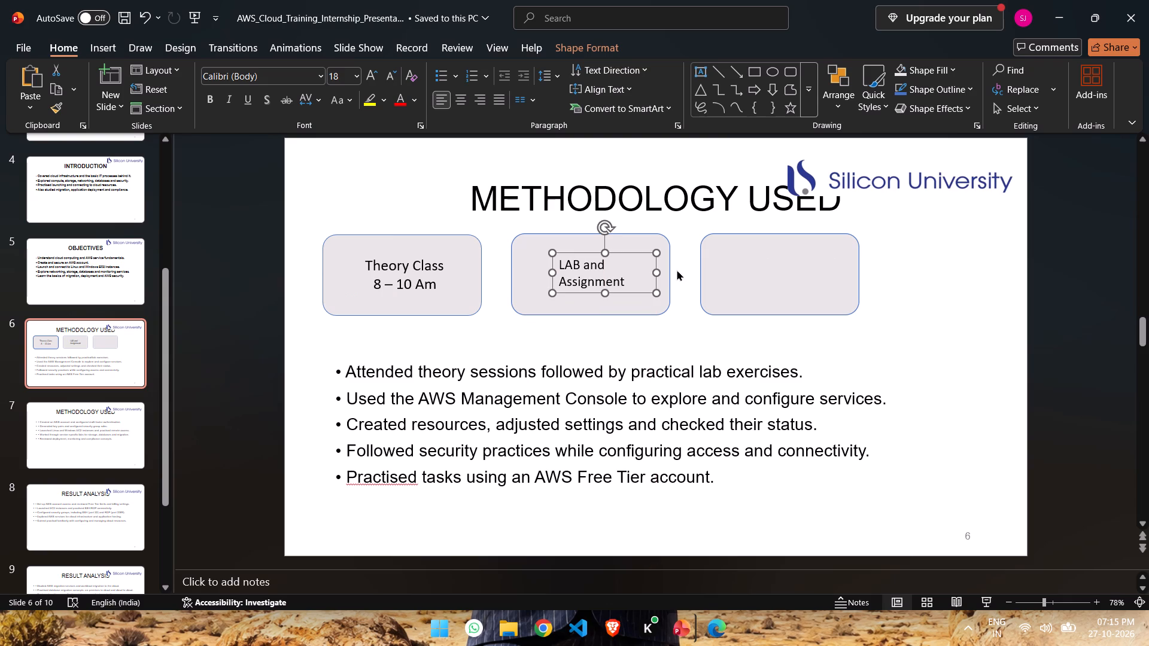
# Insert a text box inside the empty third flow box, spanning most of the box's width.
pyautogui.click(722, 264)
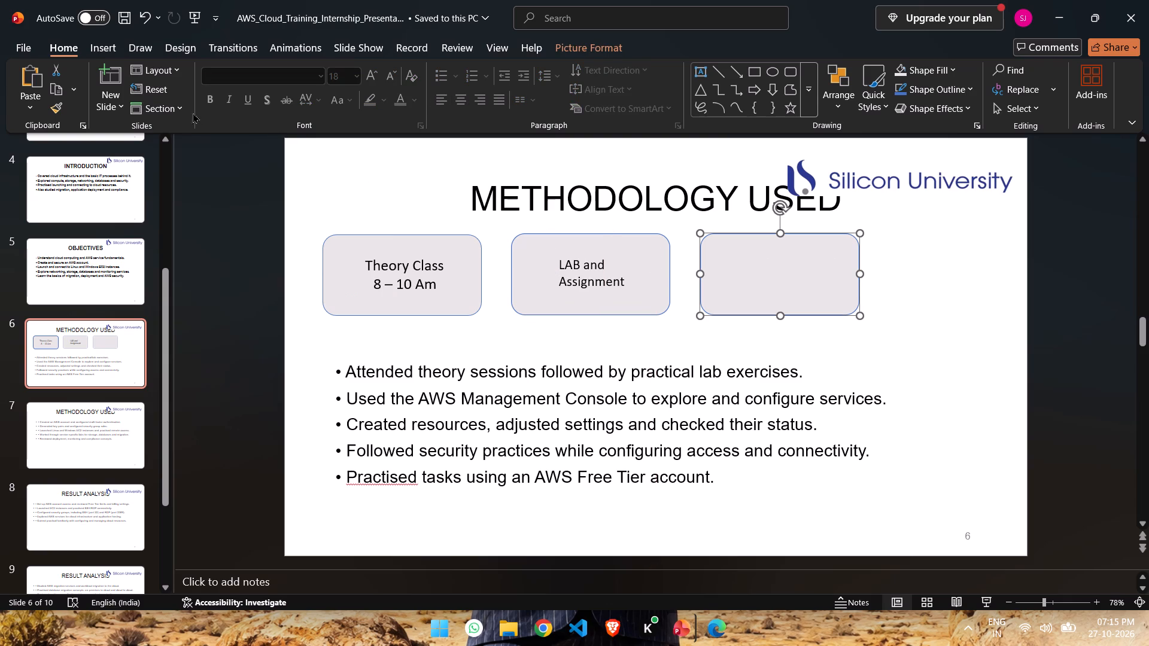
pyautogui.click(113, 40)
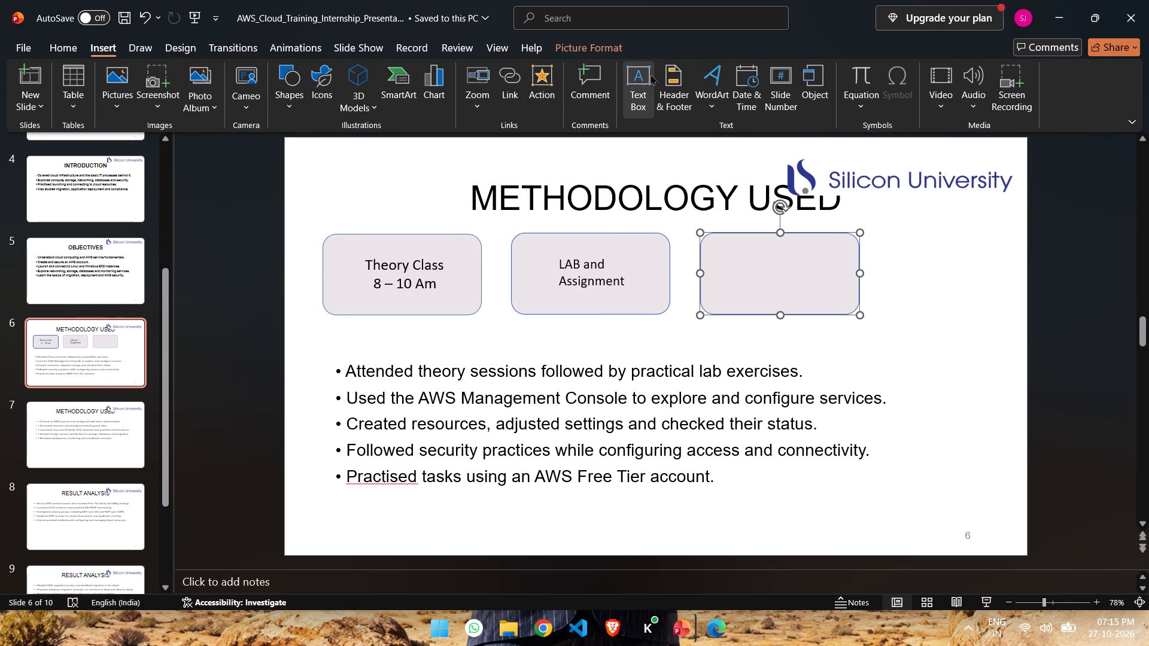
pyautogui.click(643, 78)
pyautogui.moveTo(727, 260); pyautogui.dragTo(772, 276)
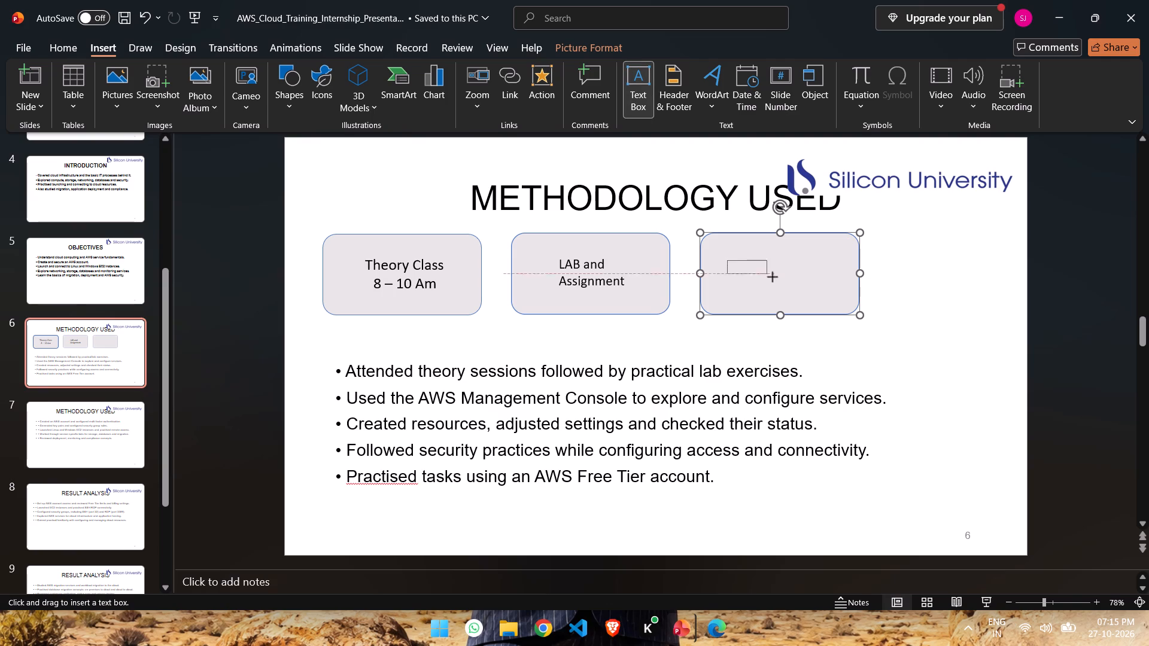
pyautogui.moveTo(772, 276); pyautogui.dragTo(837, 286)
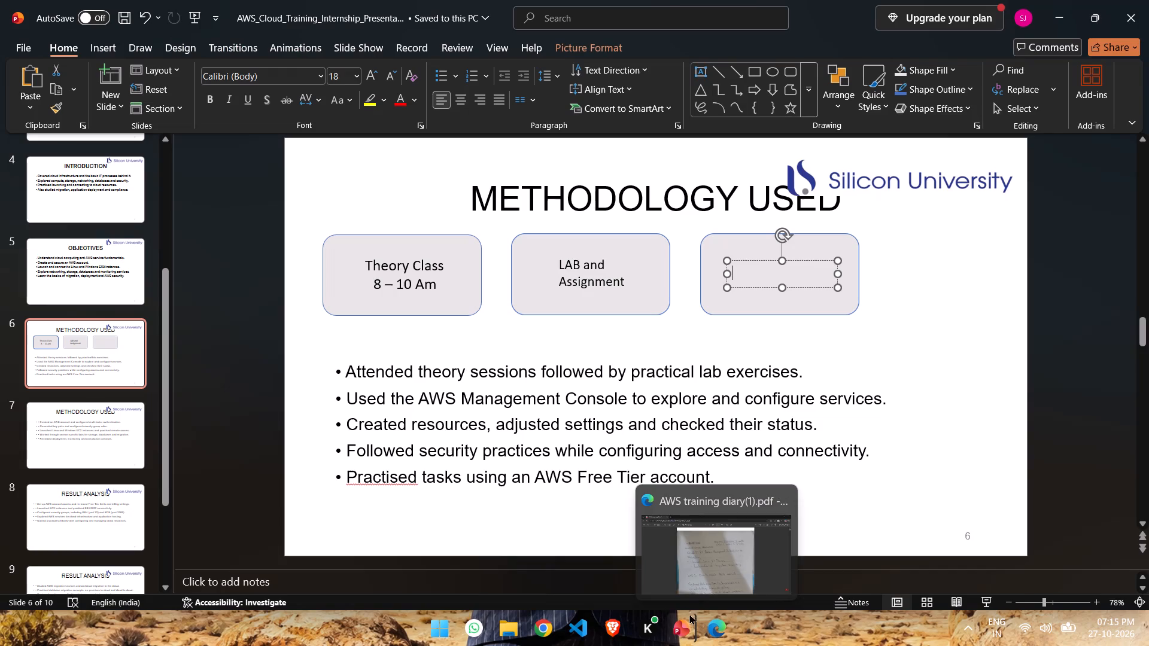
# Consult the sample deck's Methodology slide, and widen and shift the "LAB and Assignment" text box so its label fits on one line.
pyautogui.click(821, 566)
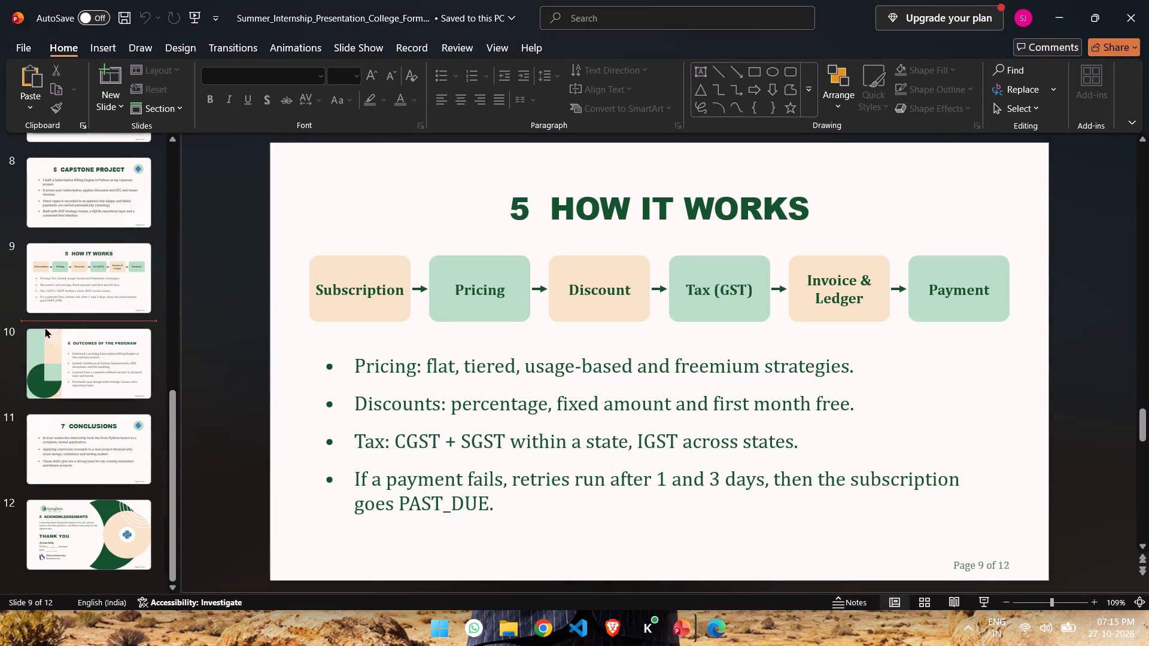
pyautogui.scroll(8, 62, 343)
pyautogui.click(62, 343)
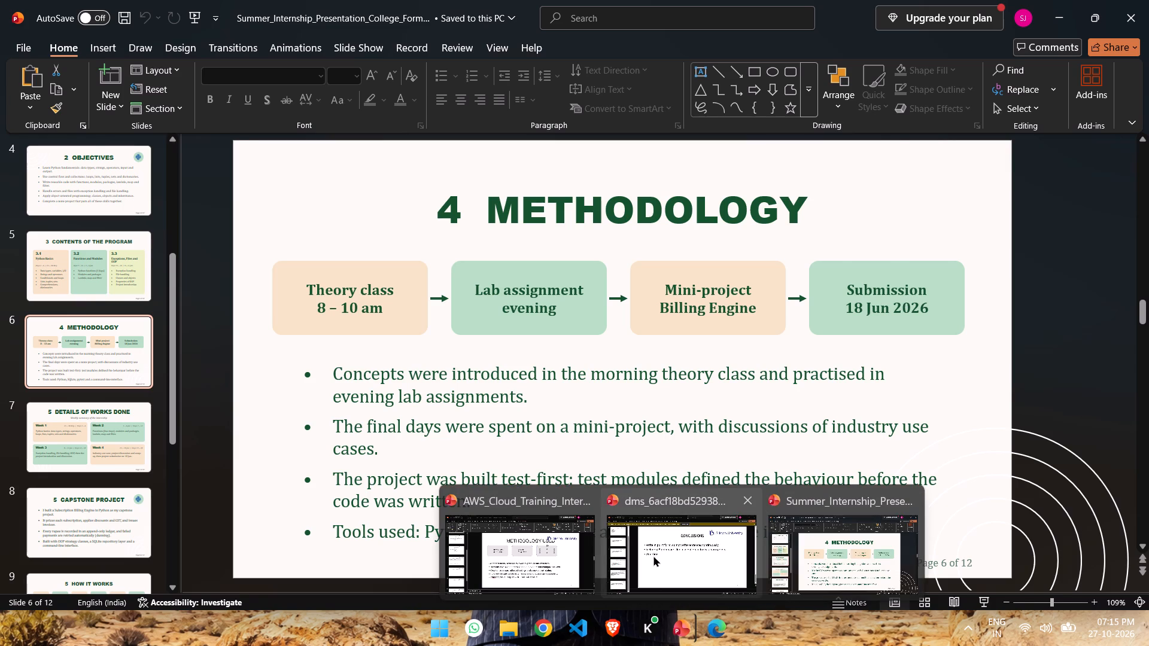
pyautogui.click(558, 549)
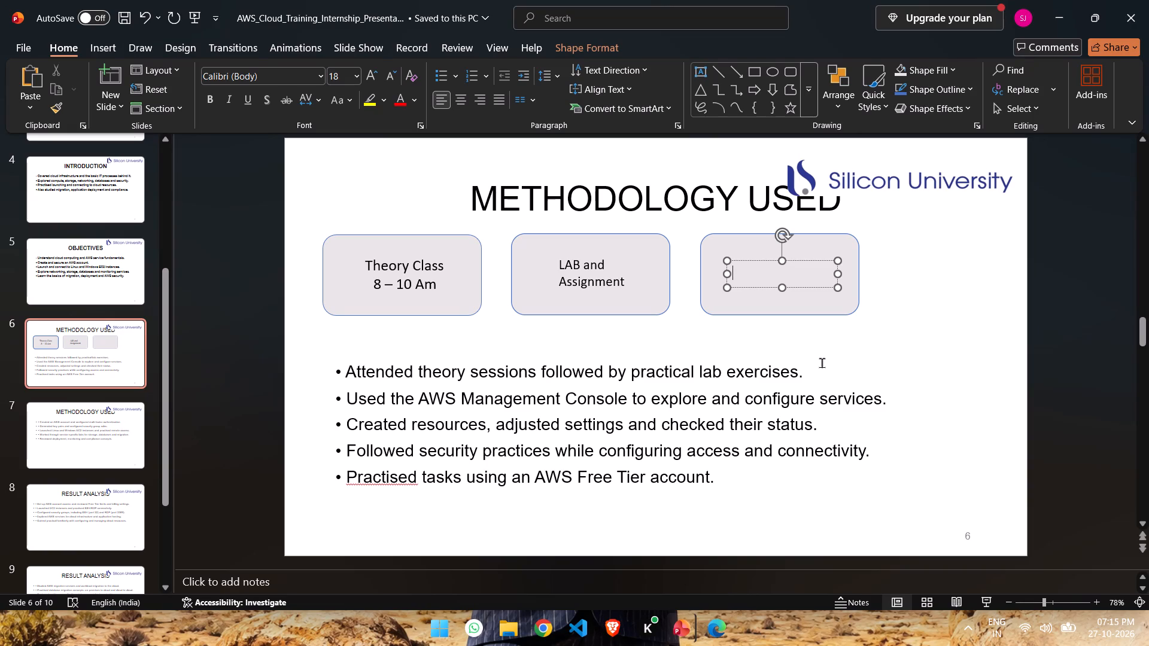
pyautogui.press('Left')
pyautogui.click(639, 273)
pyautogui.click(628, 279)
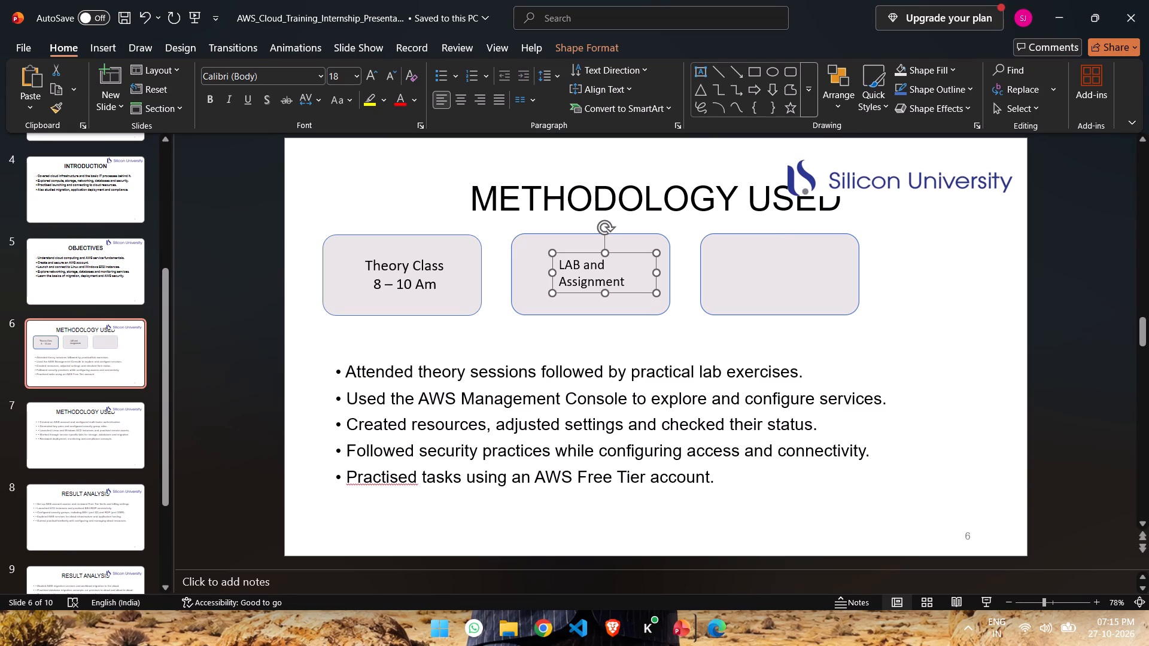
pyautogui.doubleClick(639, 278)
pyautogui.moveTo(658, 275); pyautogui.dragTo(677, 272)
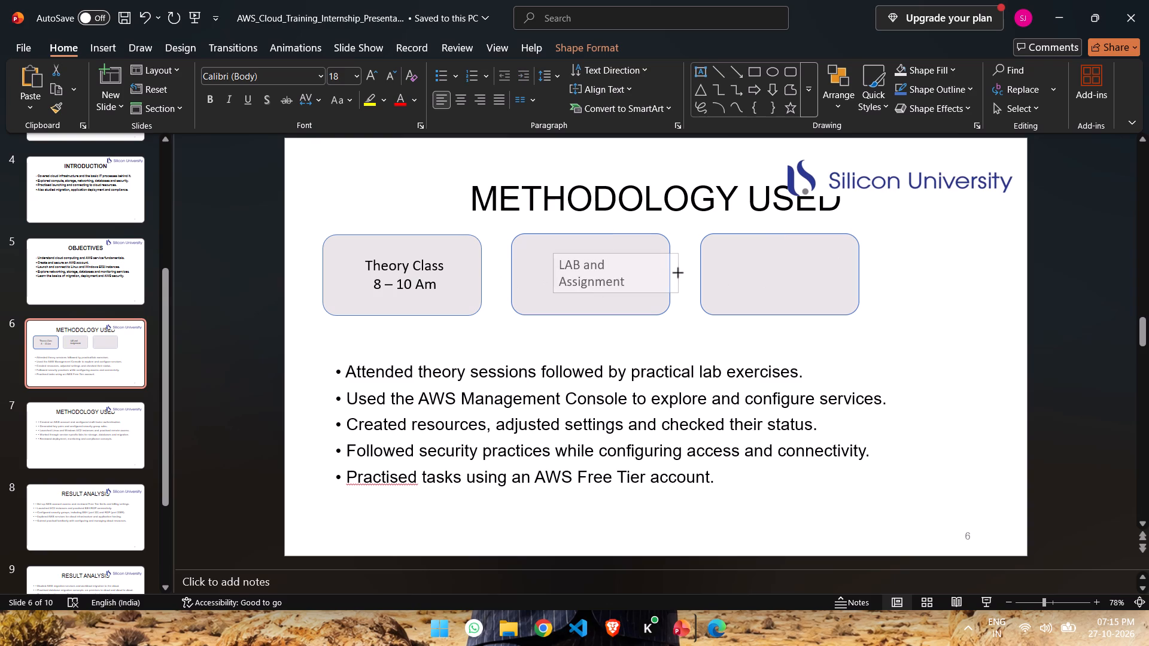
pyautogui.moveTo(677, 272); pyautogui.dragTo(691, 271)
pyautogui.moveTo(583, 253); pyautogui.dragTo(559, 255)
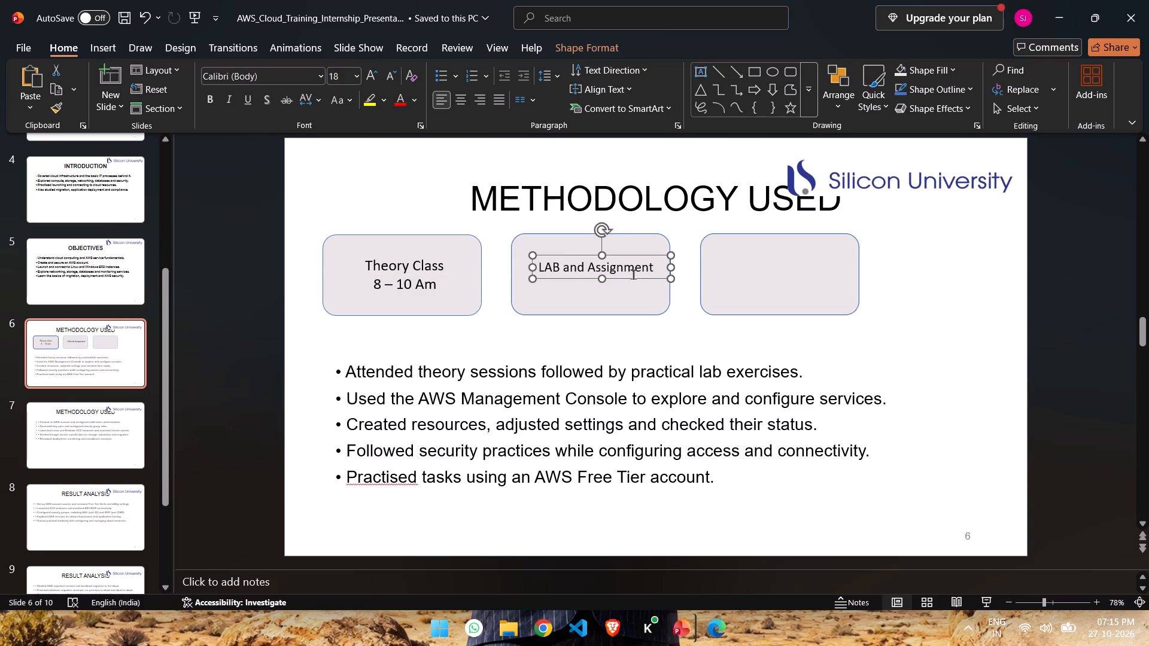
# Add a second, space-indented line reading "1 - 2 Pm" beneath "LAB and Assignment" in the middle flow box.
pyautogui.click(651, 267)
pyautogui.click(659, 267)
pyautogui.doubleClick(651, 266)
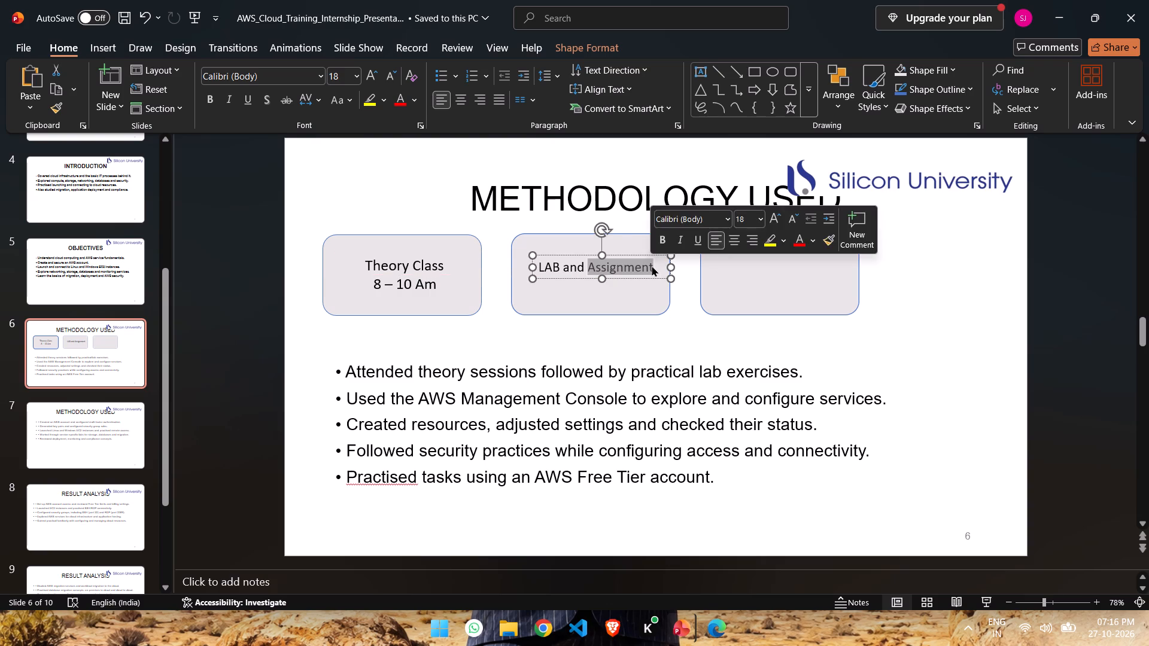
pyautogui.click(653, 266)
pyautogui.press('Return')
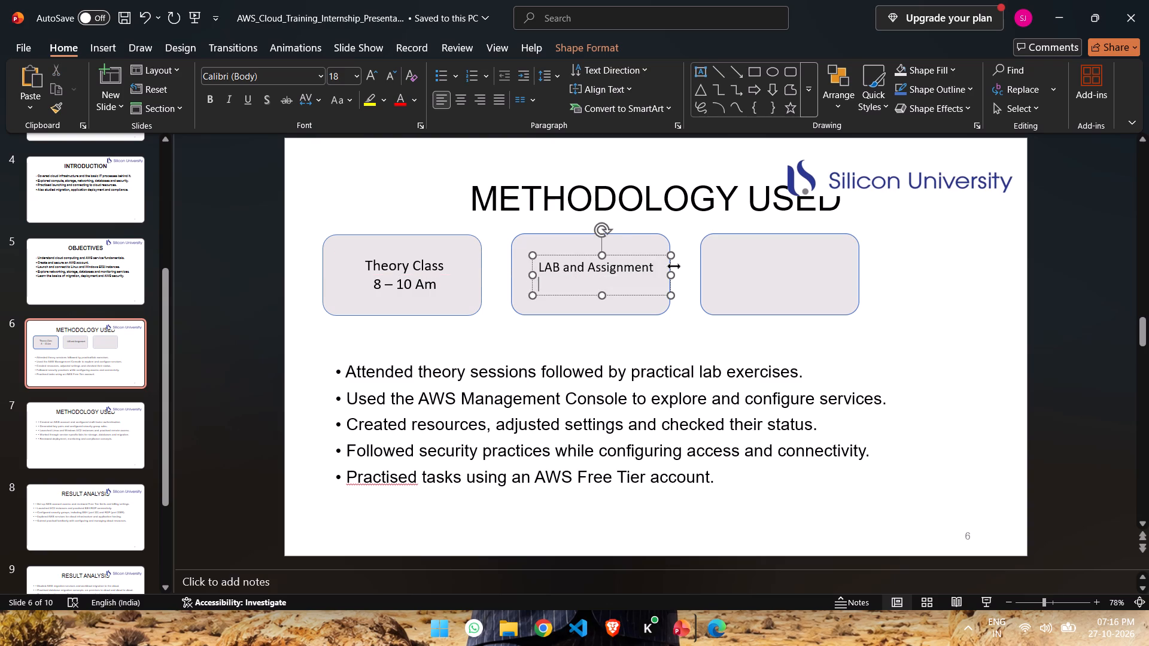
pyautogui.press('space')
pyautogui.press('space')
pyautogui.press('space')
pyautogui.press('space')
pyautogui.press('space')
pyautogui.press('space')
pyautogui.write('1-')
pyautogui.press('BackSpace')
pyautogui.press('space')
pyautogui.write('0')
pyautogui.press('space')
pyautogui.press('BackSpace')
pyautogui.press('BackSpace')
pyautogui.write('-')
pyautogui.press('space')
pyautogui.press('2')
pyautogui.press('space')
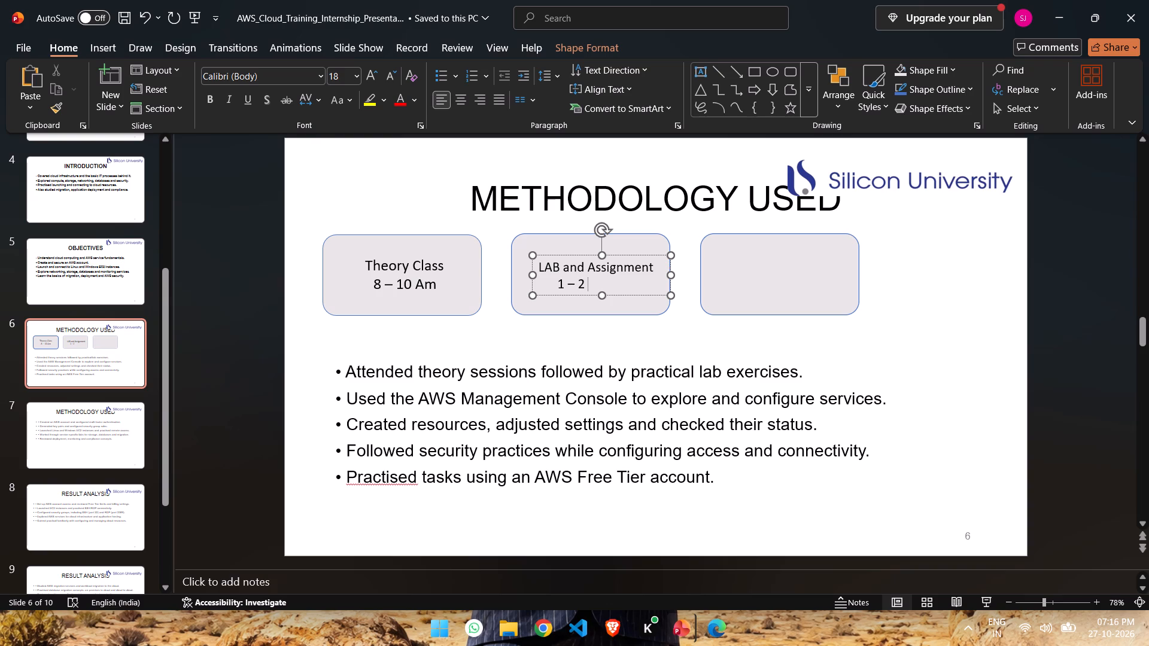
pyautogui.hotkey('shift', 'p')
pyautogui.press('m')
# Indent the "1 – 2 Pm" line by three more spaces so it sits roughly centred under "LAB and Assignment".
pyautogui.press('Left')
pyautogui.press('Left')
pyautogui.press('Left')
pyautogui.press('Left')
pyautogui.press('Left')
pyautogui.press('Left')
pyautogui.press('Left')
pyautogui.press('Left')
pyautogui.press('space')
pyautogui.press('space')
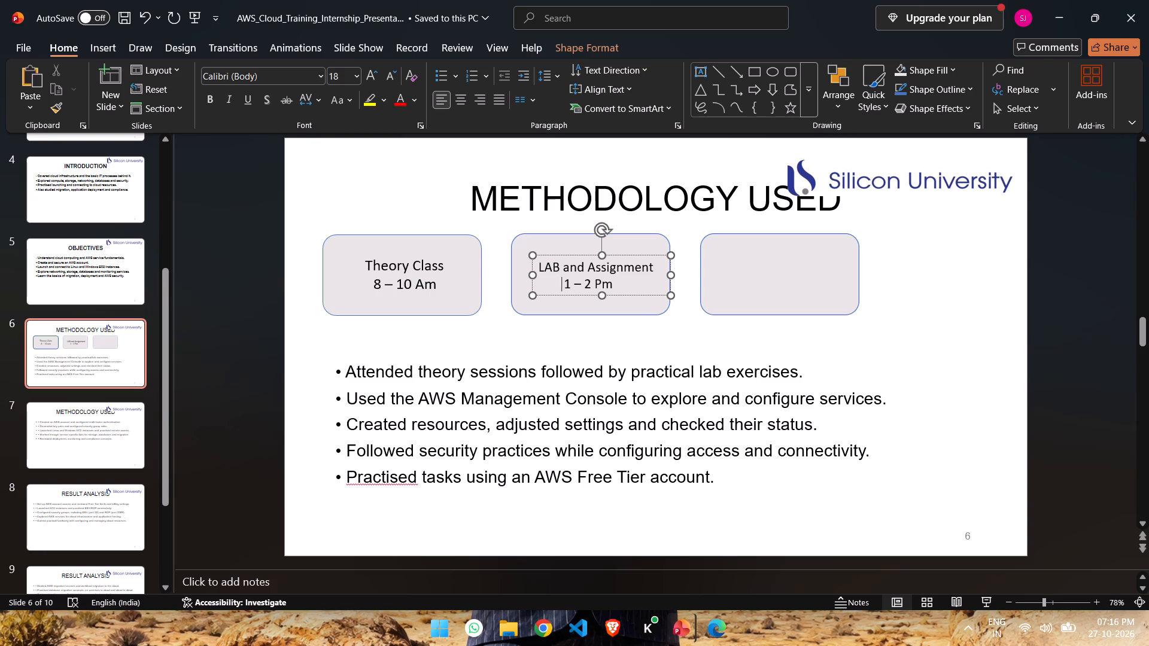
pyautogui.press('space')
pyautogui.press('space')
pyautogui.press('BackSpace')
# Enter "Project Submission" in the third flow box's text box and widen it so the label fits on one line.
pyautogui.click(737, 261)
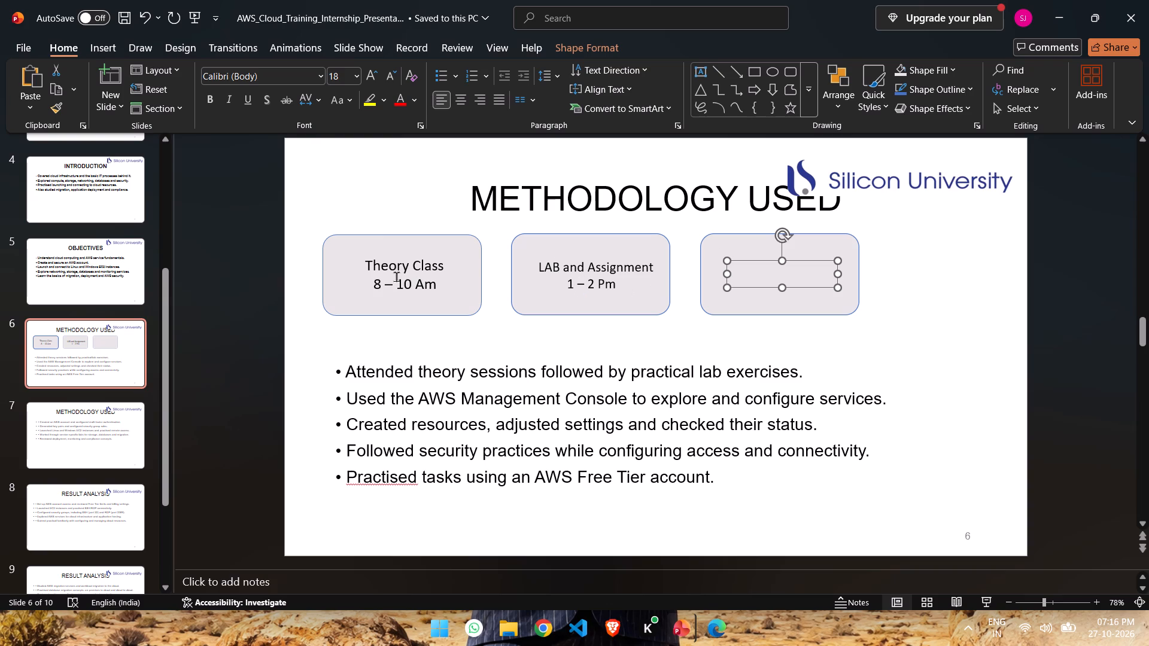
pyautogui.doubleClick(761, 275)
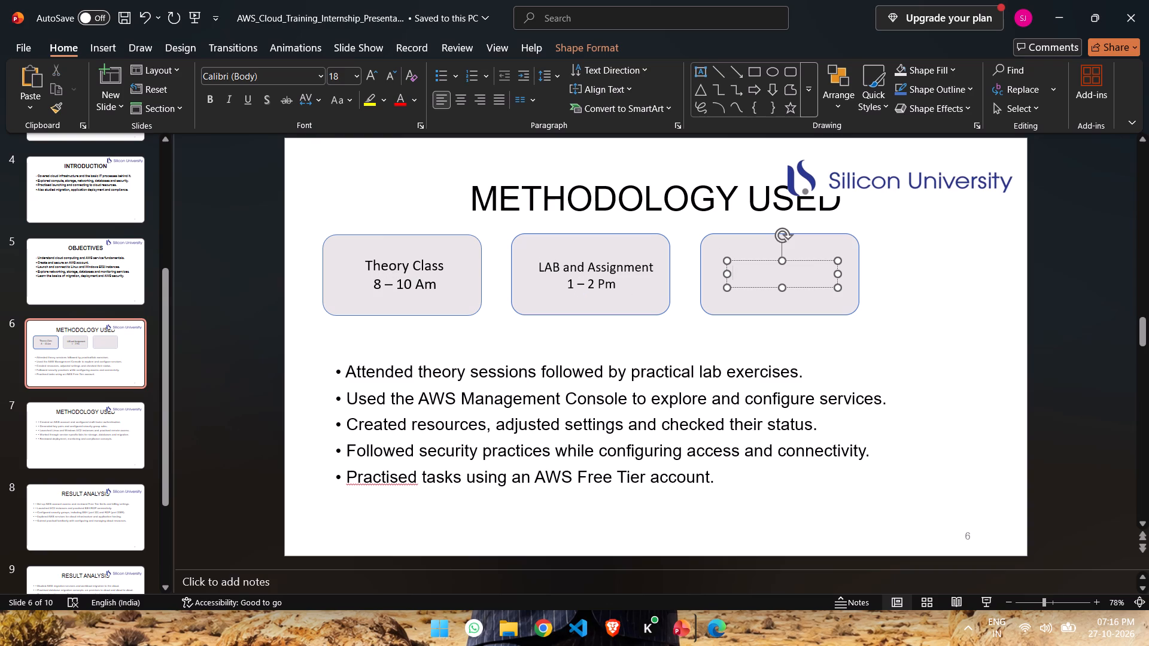
pyautogui.write('Submi')
pyautogui.press('BackSpace')
pyautogui.press('BackSpace')
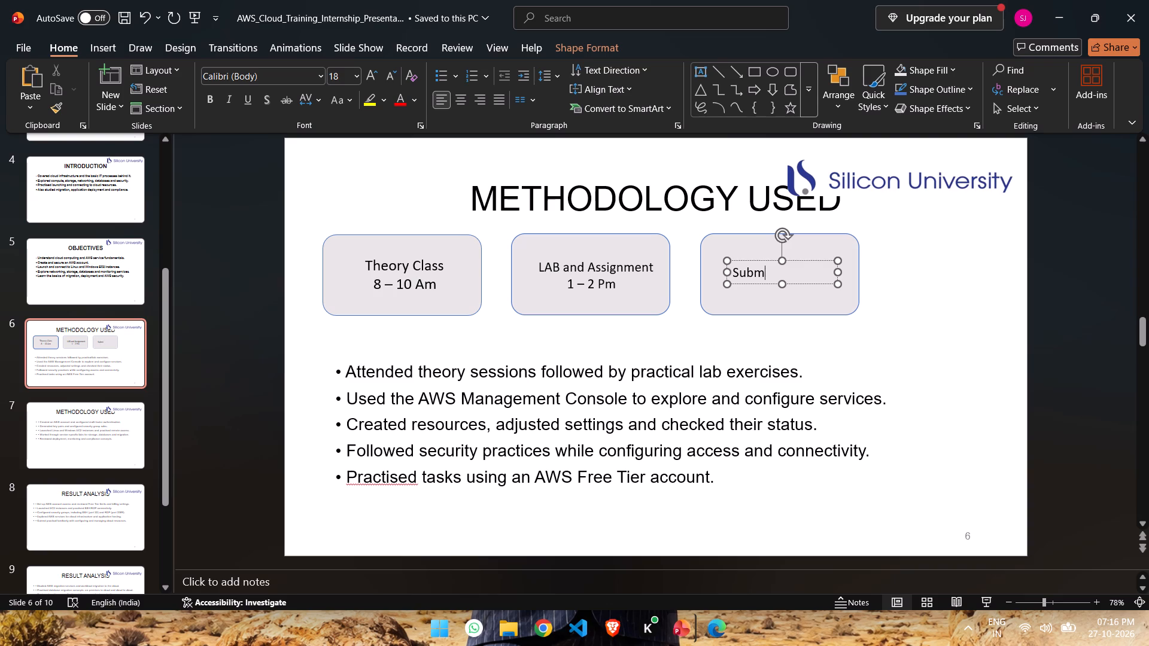
pyautogui.press('BackSpace')
pyautogui.press('BackSpace')
pyautogui.press('BackSpace')
pyautogui.write('Projrct')
pyautogui.press('space')
pyautogui.press('BackSpace')
pyautogui.press('BackSpace')
pyautogui.press('BackSpace')
pyautogui.press('BackSpace')
pyautogui.press('r')
pyautogui.press('BackSpace')
pyautogui.write('ect')
pyautogui.press('space')
pyautogui.write('Submissin')
pyautogui.press('BackSpace')
pyautogui.press('BackSpace')
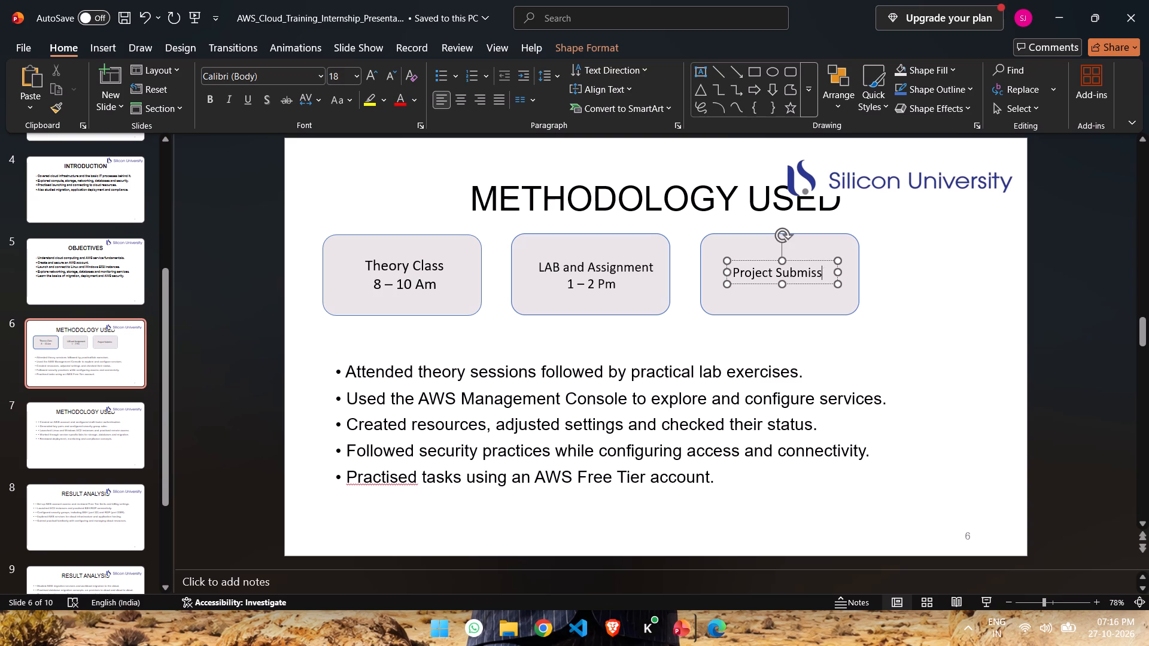
pyautogui.write('ion')
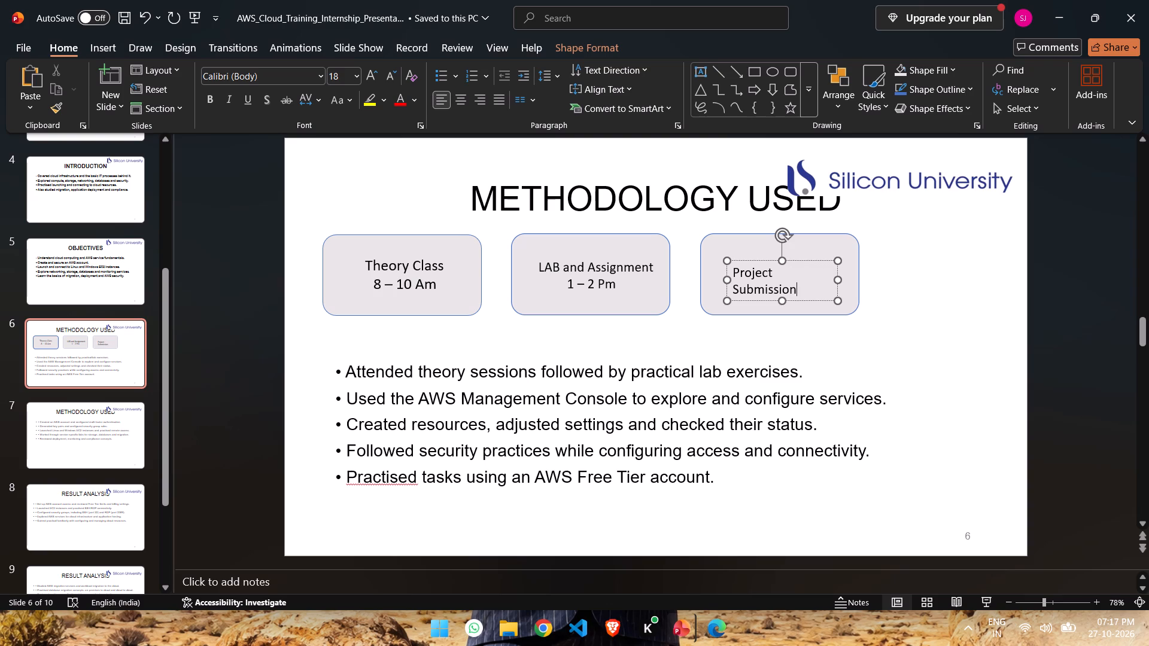
pyautogui.moveTo(838, 278); pyautogui.dragTo(859, 278)
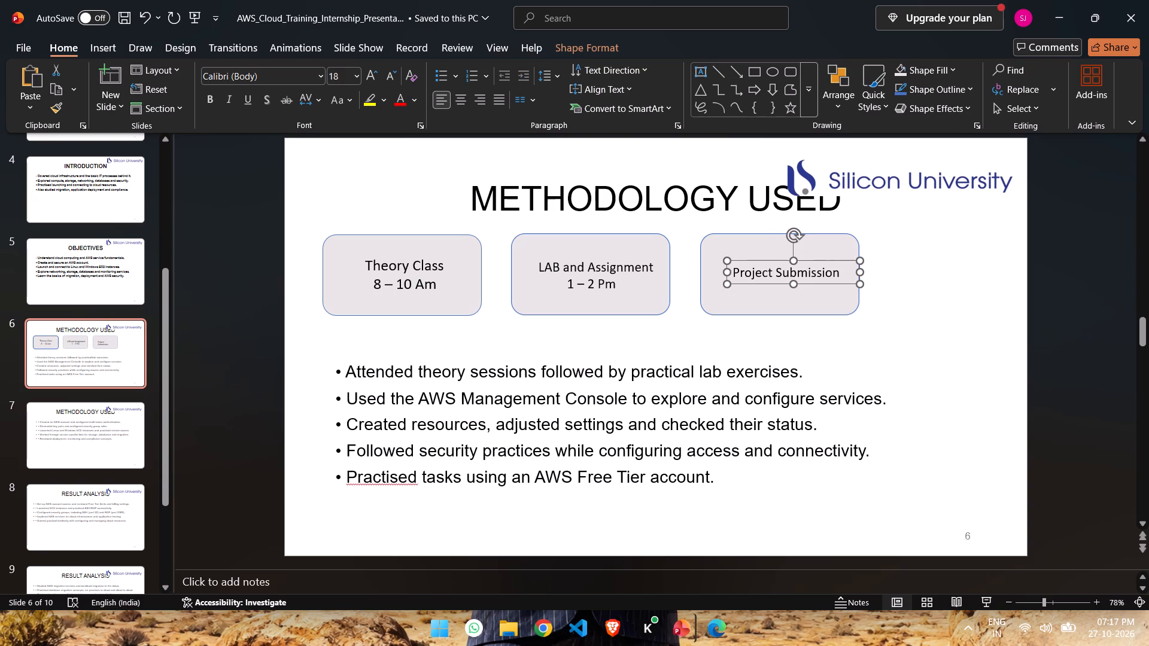
# Reposition the "Project Submission" text box so it is roughly centred across the third flow box.
pyautogui.moveTo(810, 261); pyautogui.dragTo(797, 255)
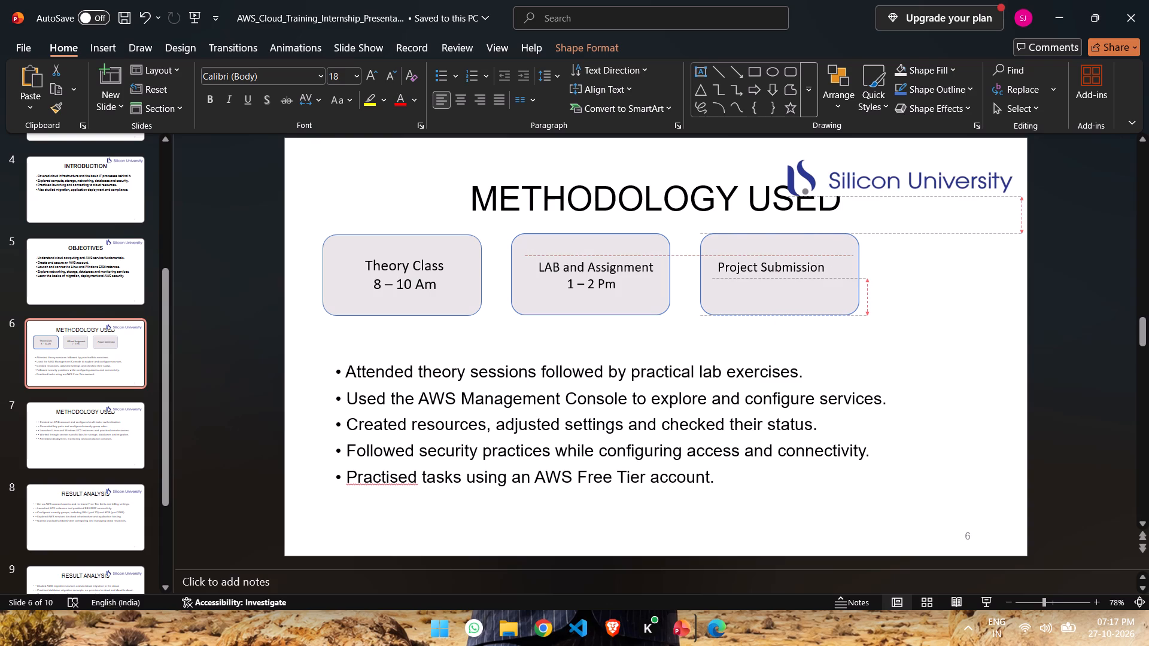
pyautogui.moveTo(797, 255); pyautogui.dragTo(799, 255)
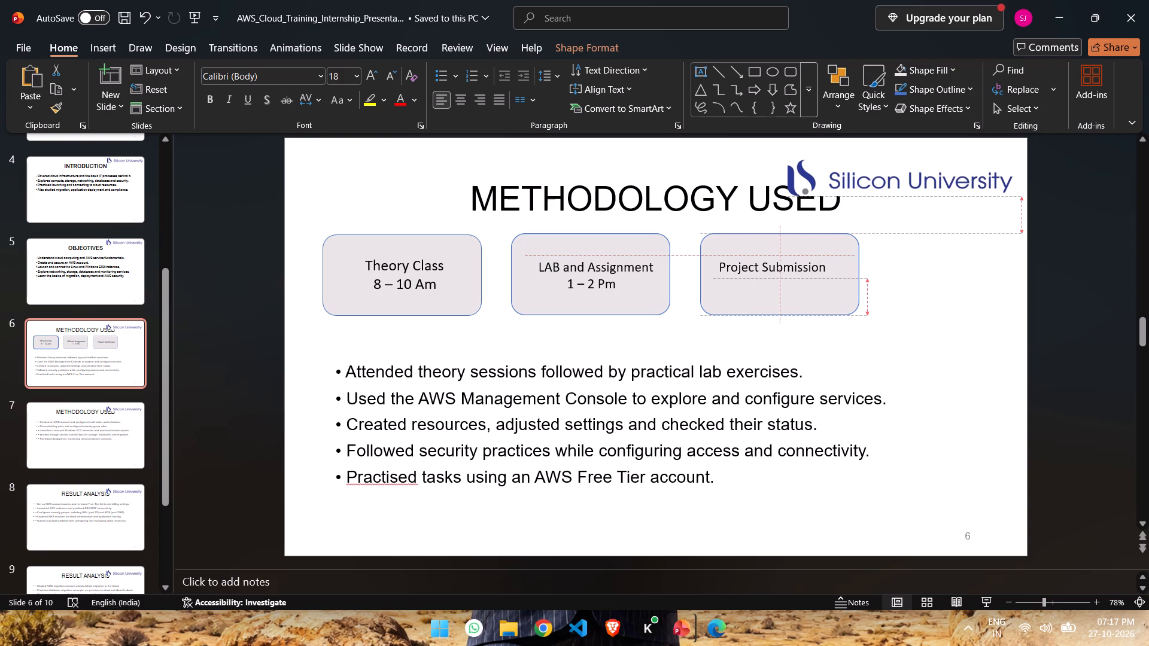
pyautogui.moveTo(799, 255); pyautogui.dragTo(798, 258)
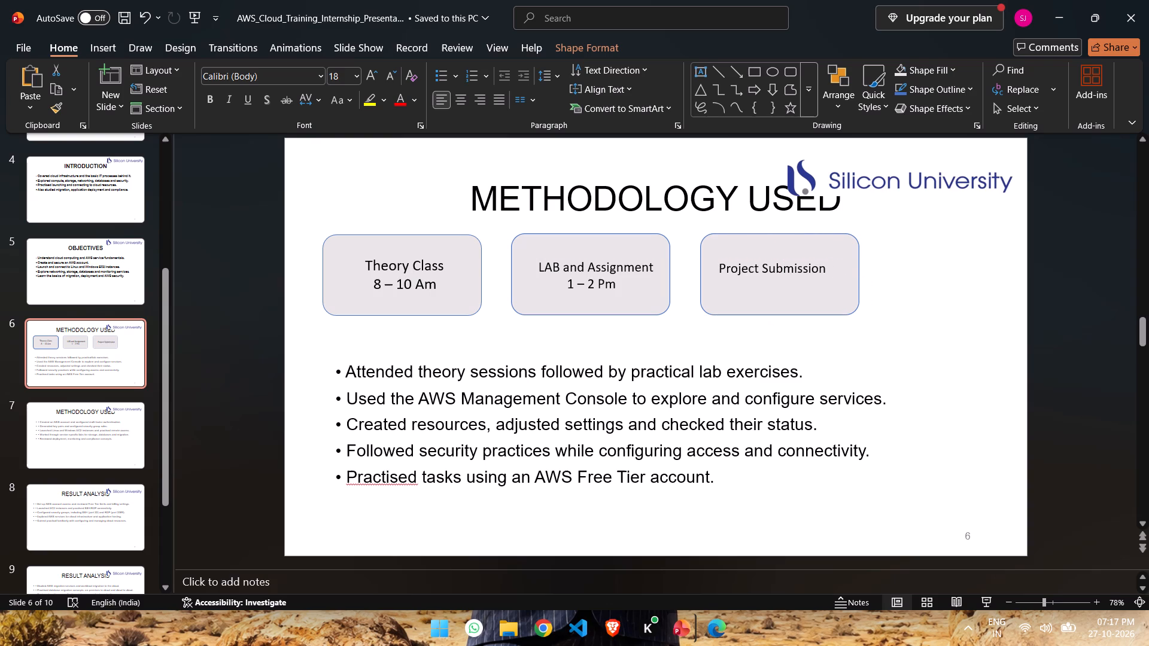
pyautogui.moveTo(798, 258); pyautogui.dragTo(798, 258)
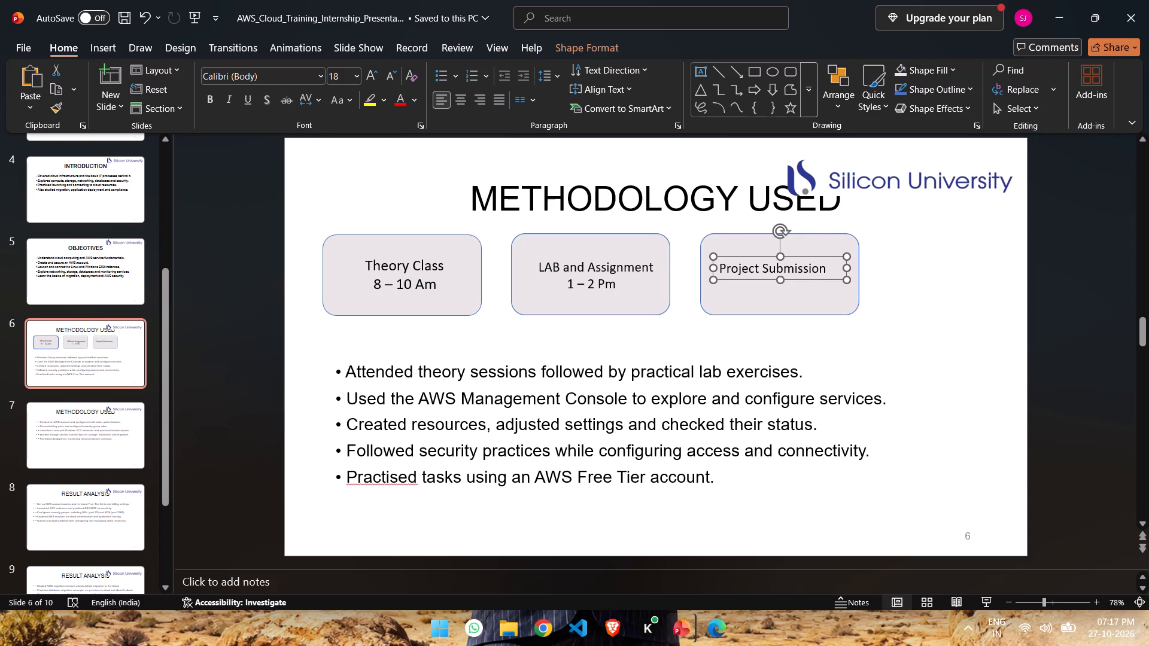
pyautogui.click(816, 255)
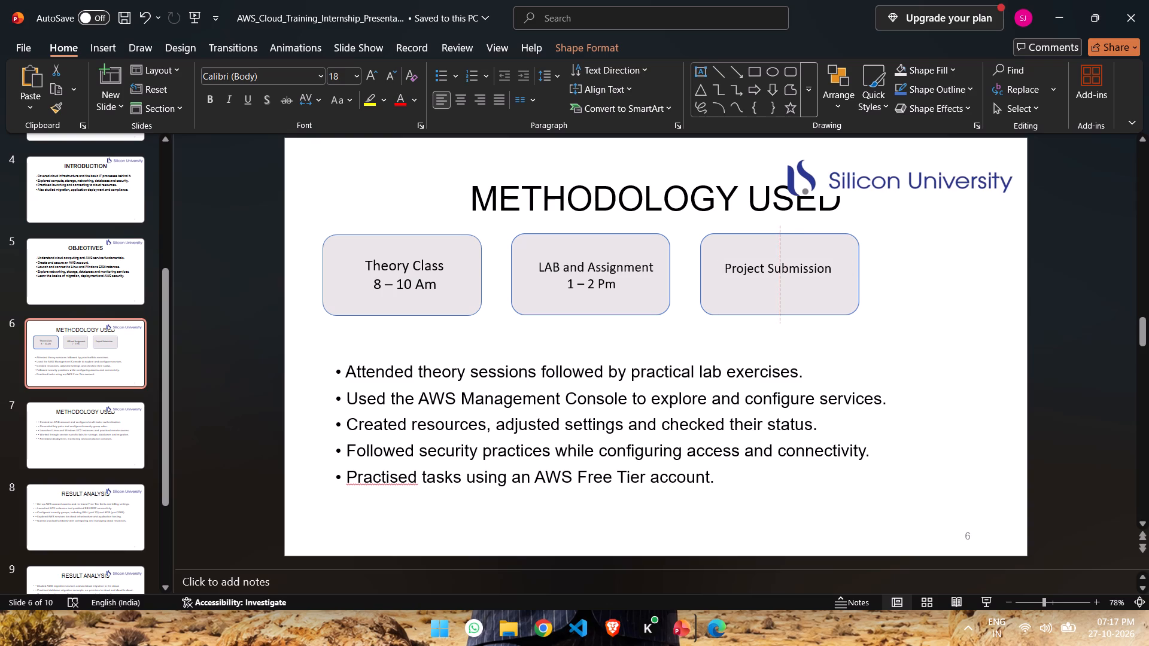
pyautogui.click(834, 261)
pyautogui.click(840, 267)
# Add a second line reading "17th July 2026", indented by five spaces, beneath "Project Submission" in the third flow box.
pyautogui.doubleClick(838, 270)
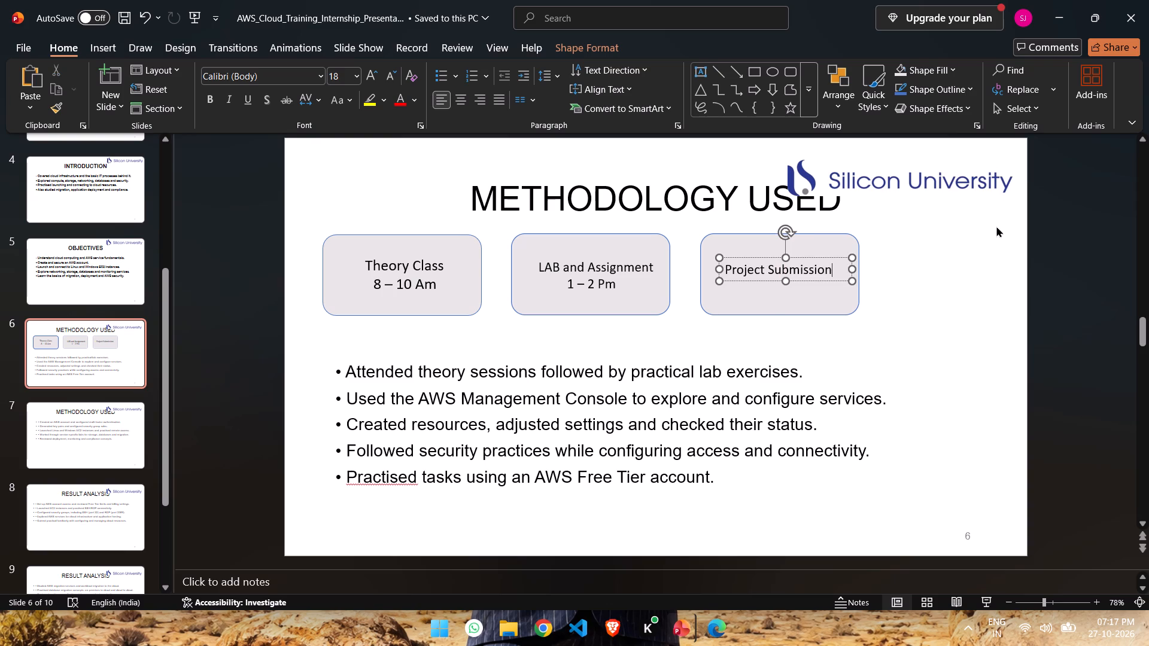
pyautogui.press('Return')
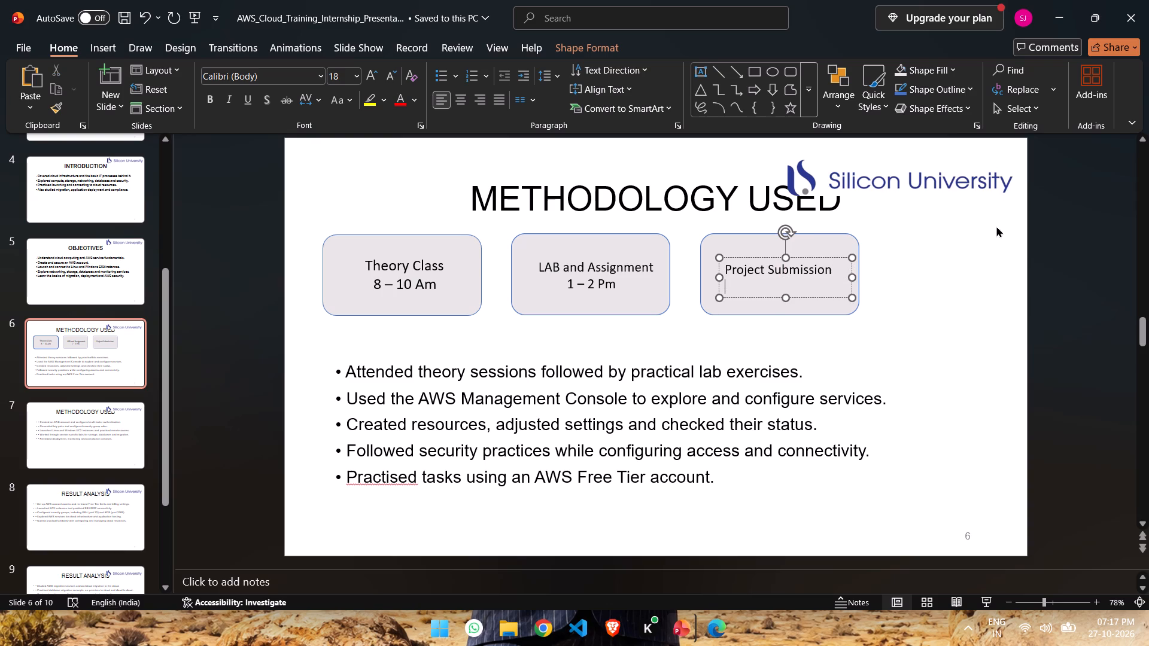
pyautogui.press('space')
pyautogui.press('space')
pyautogui.press('space')
pyautogui.press('space')
pyautogui.press('space')
pyautogui.write('17')
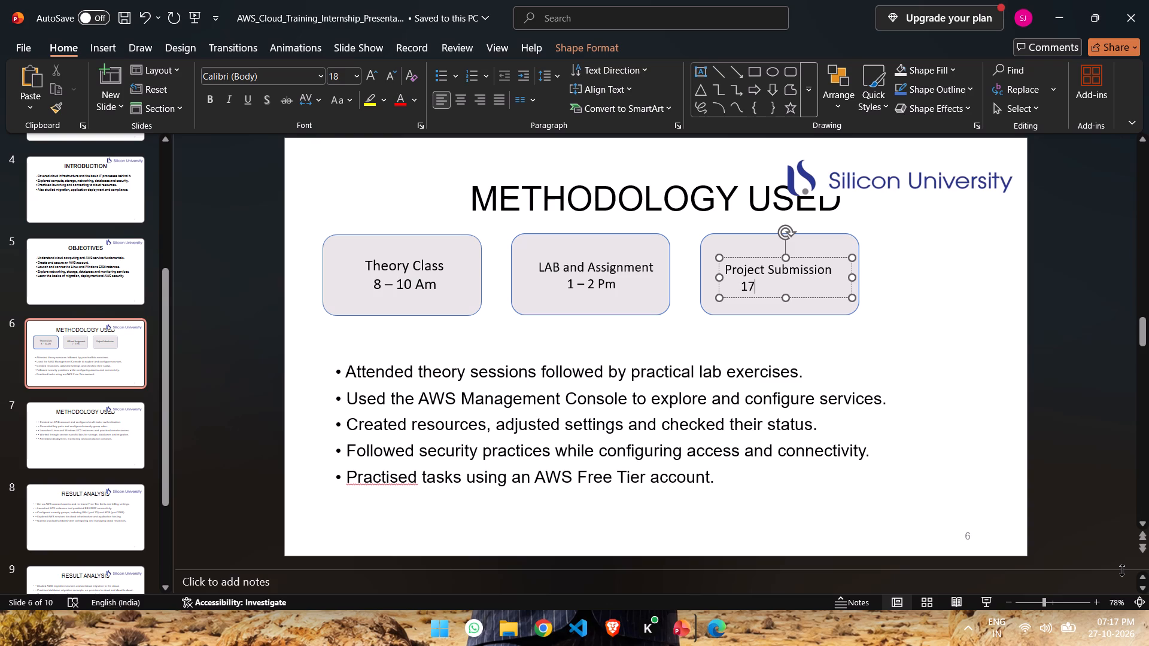
pyautogui.write('th')
pyautogui.press('space')
pyautogui.write('July')
pyautogui.press('space')
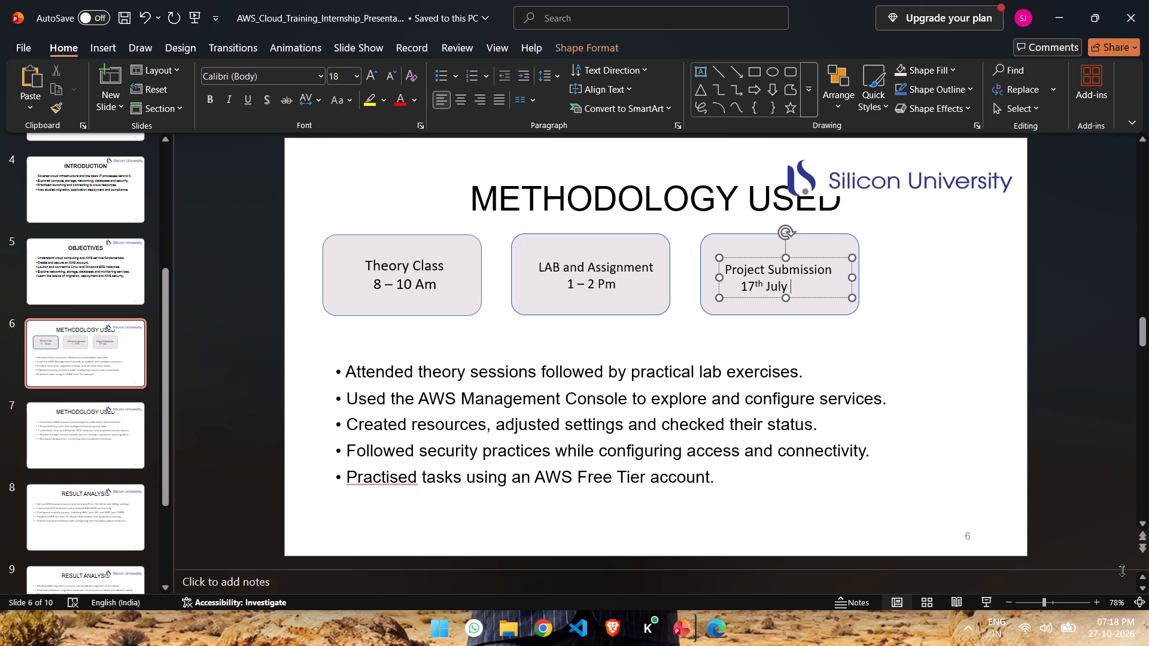
pyautogui.write('203')
pyautogui.press('BackSpace')
pyautogui.press('2')
pyautogui.press('6')
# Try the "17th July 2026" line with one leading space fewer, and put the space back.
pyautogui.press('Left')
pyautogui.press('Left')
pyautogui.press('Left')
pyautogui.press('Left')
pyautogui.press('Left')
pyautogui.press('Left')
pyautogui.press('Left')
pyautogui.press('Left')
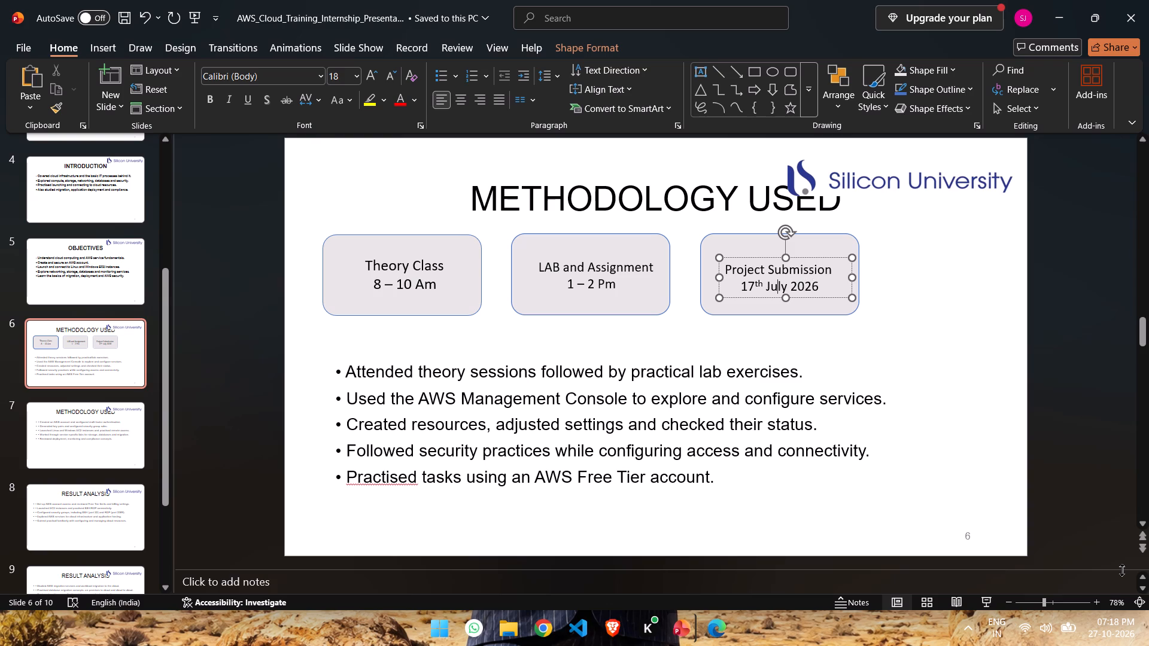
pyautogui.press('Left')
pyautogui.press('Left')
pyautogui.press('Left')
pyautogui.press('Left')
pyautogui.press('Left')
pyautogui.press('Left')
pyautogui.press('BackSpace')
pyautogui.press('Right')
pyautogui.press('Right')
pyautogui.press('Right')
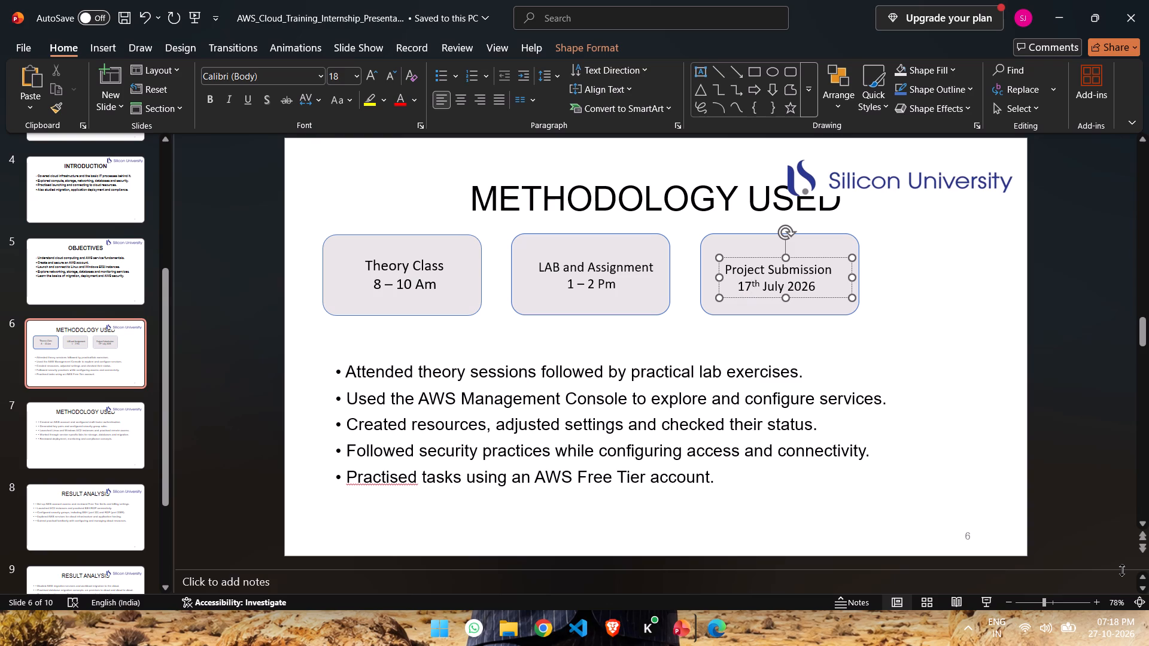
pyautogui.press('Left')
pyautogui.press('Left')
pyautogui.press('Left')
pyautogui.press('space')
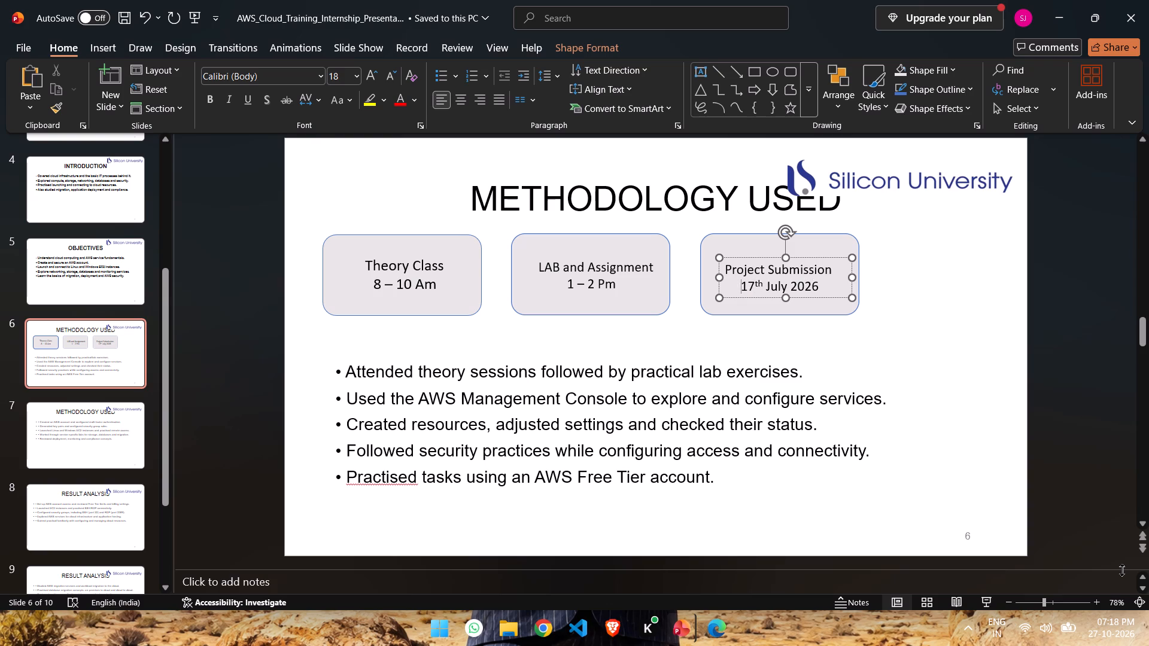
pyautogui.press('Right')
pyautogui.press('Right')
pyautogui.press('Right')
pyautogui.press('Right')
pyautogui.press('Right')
# Spread out the flow boxes by moving the third box toward the slide's right side and the middle box to about halfway between its neighbours.
pyautogui.click(804, 237)
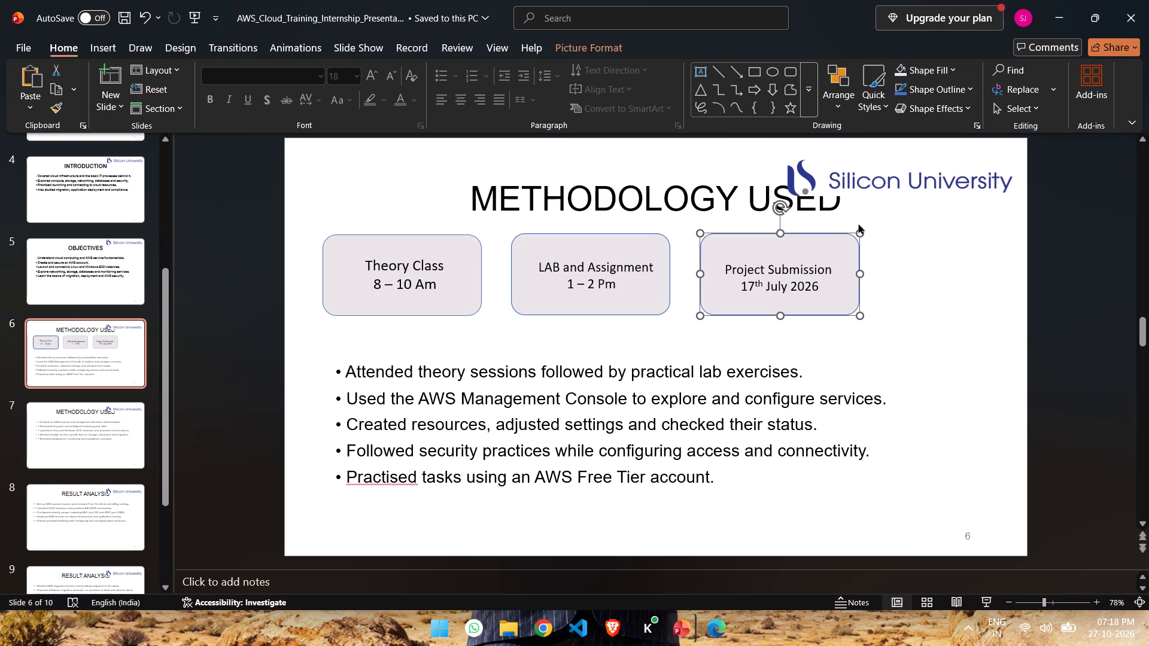
pyautogui.moveTo(810, 232); pyautogui.dragTo(884, 233)
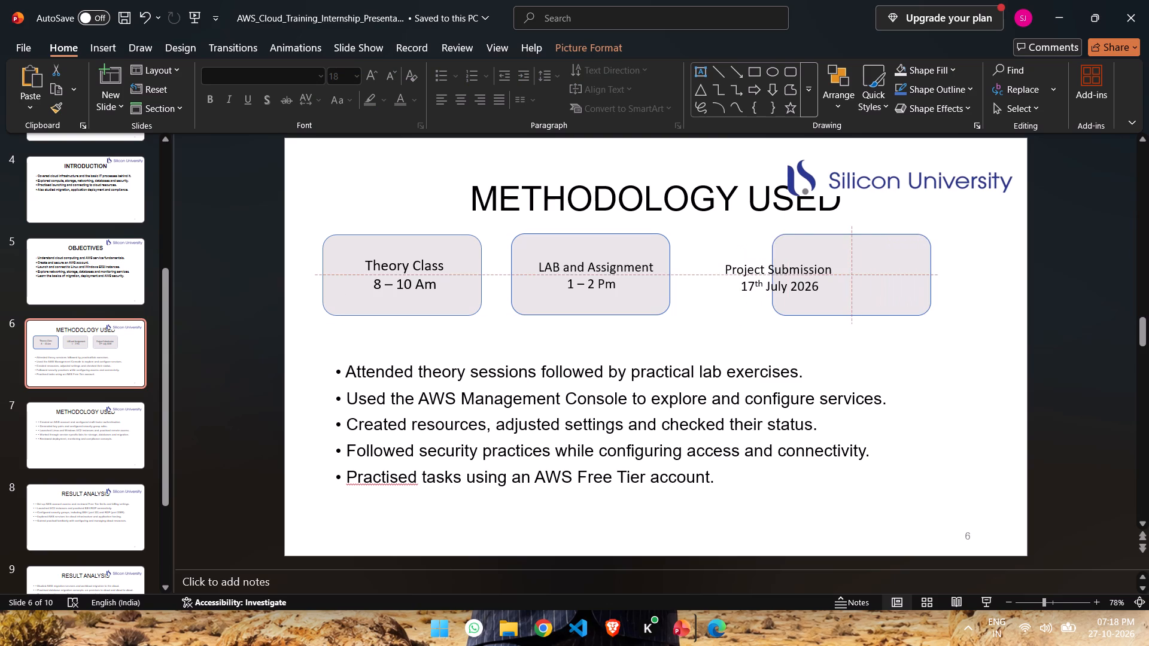
pyautogui.moveTo(884, 233); pyautogui.dragTo(923, 231)
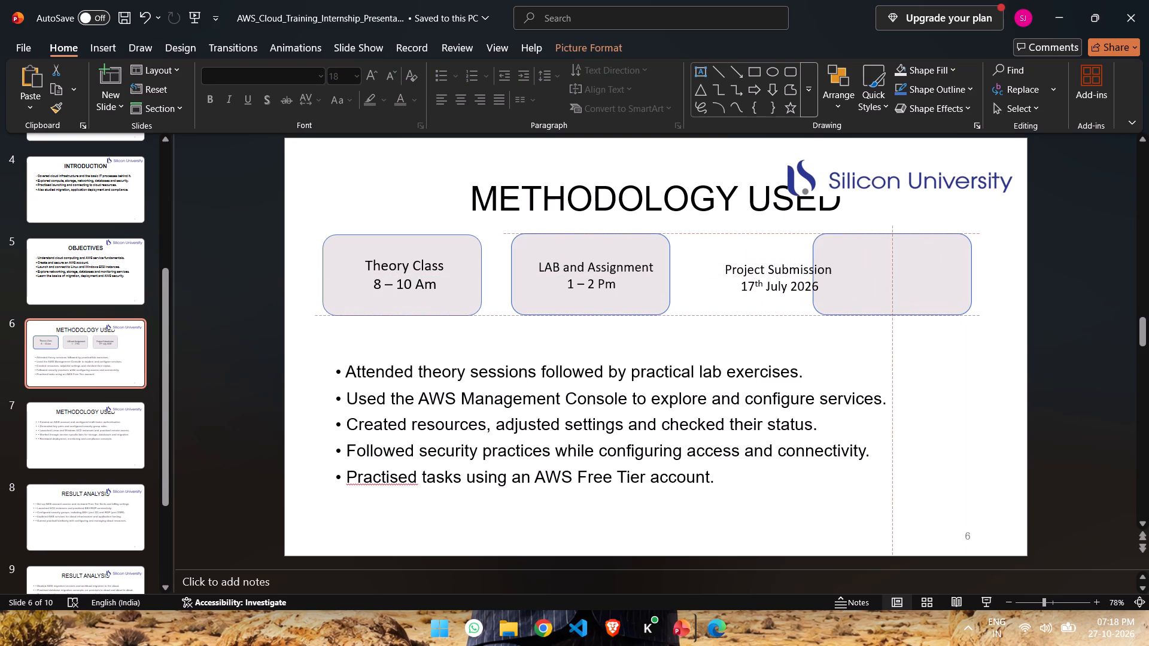
pyautogui.moveTo(923, 231); pyautogui.dragTo(924, 230)
pyautogui.moveTo(605, 234); pyautogui.dragTo(628, 240)
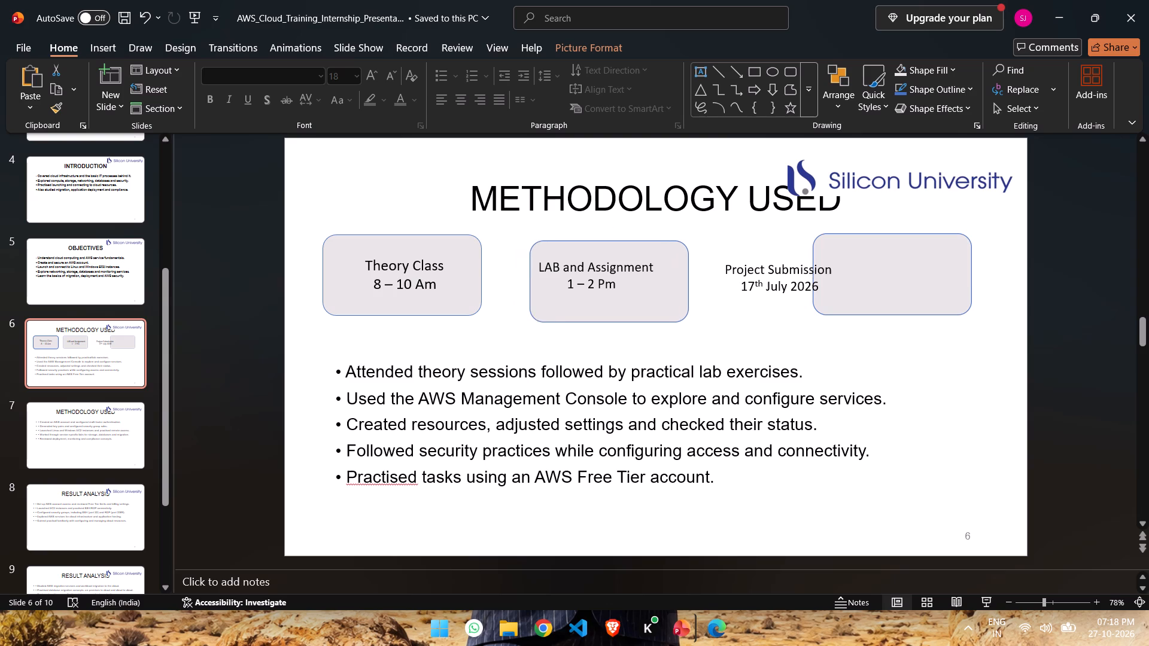
pyautogui.moveTo(628, 240); pyautogui.dragTo(668, 234)
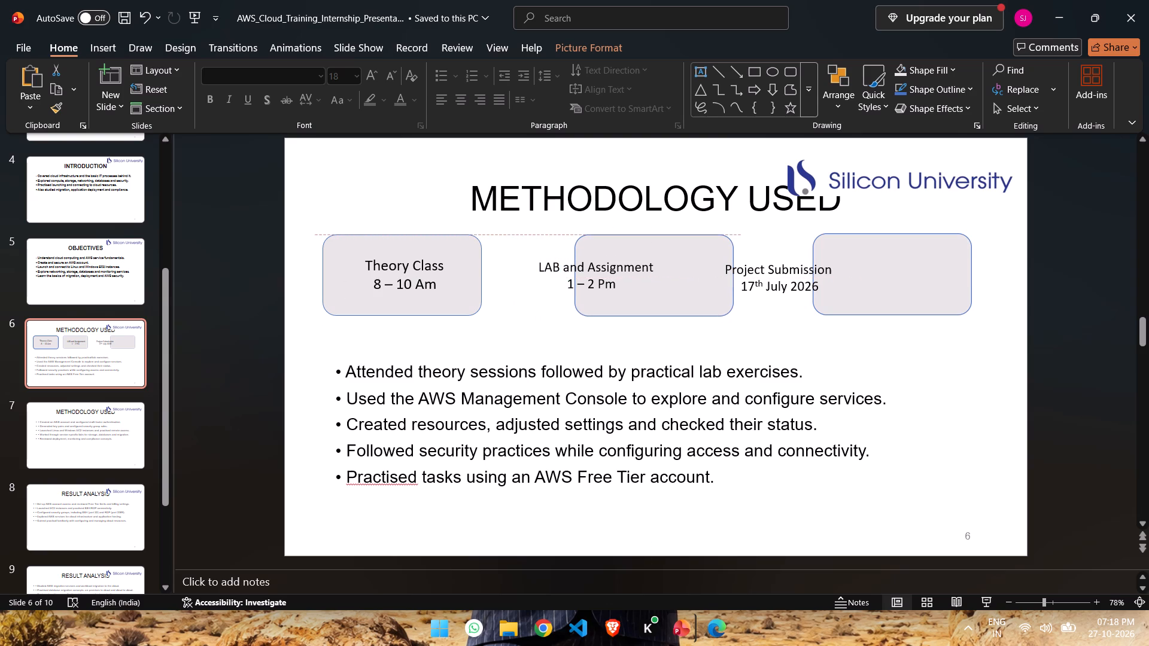
pyautogui.moveTo(668, 234); pyautogui.dragTo(668, 233)
# Move the "LAB and Assignment" and "Project Submission" text boxes back onto the shifted middle and third flow boxes, aligned at the same height.
pyautogui.click(607, 270)
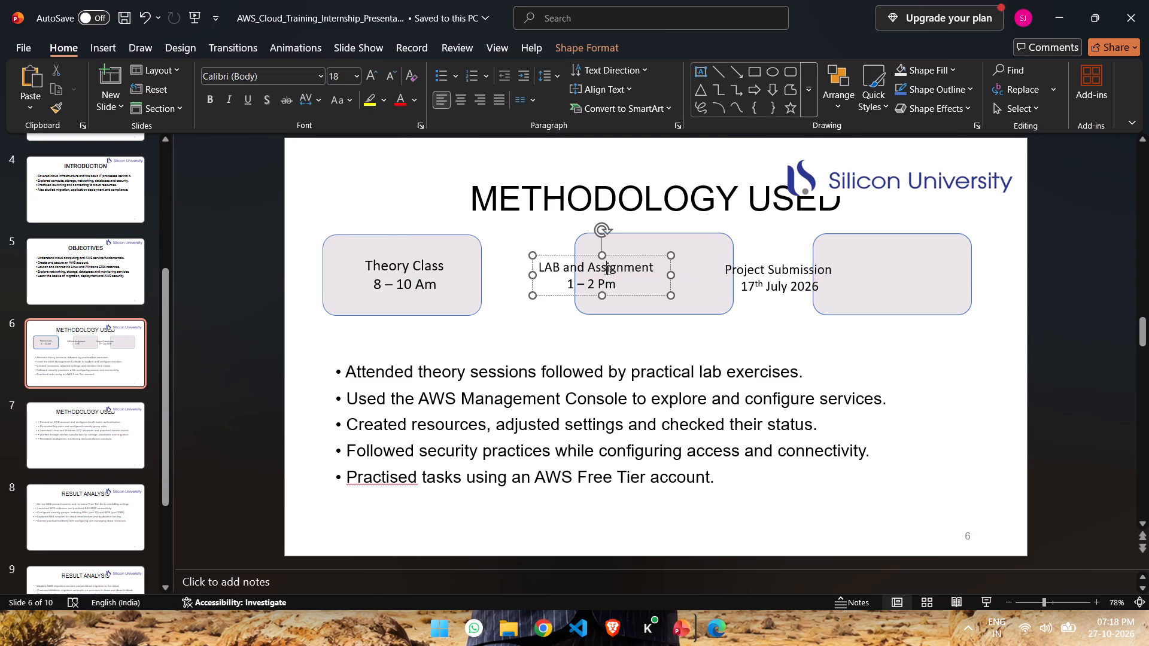
pyautogui.moveTo(615, 257); pyautogui.dragTo(671, 255)
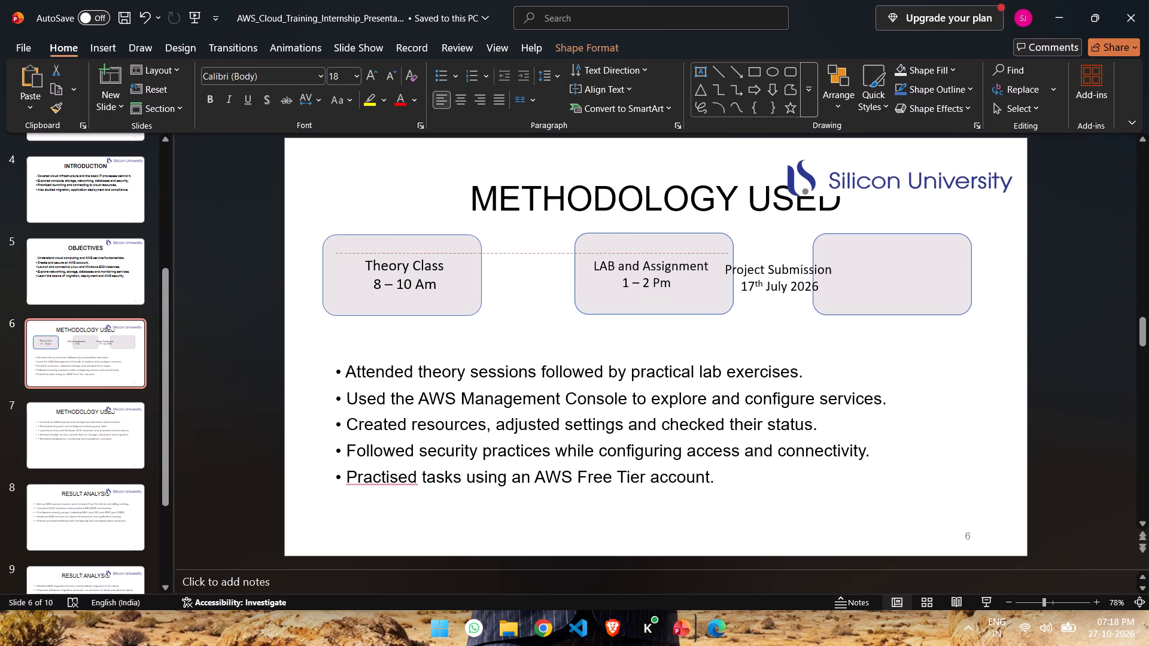
pyautogui.moveTo(671, 255); pyautogui.dragTo(672, 256)
pyautogui.click(767, 275)
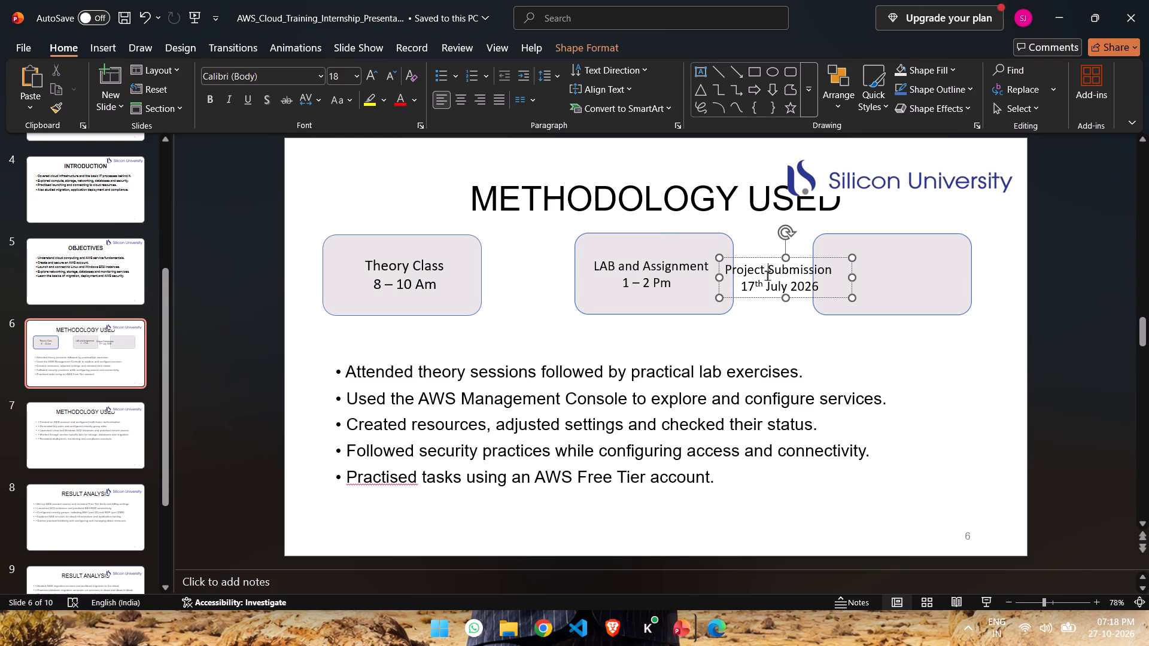
pyautogui.moveTo(767, 258); pyautogui.dragTo(891, 255)
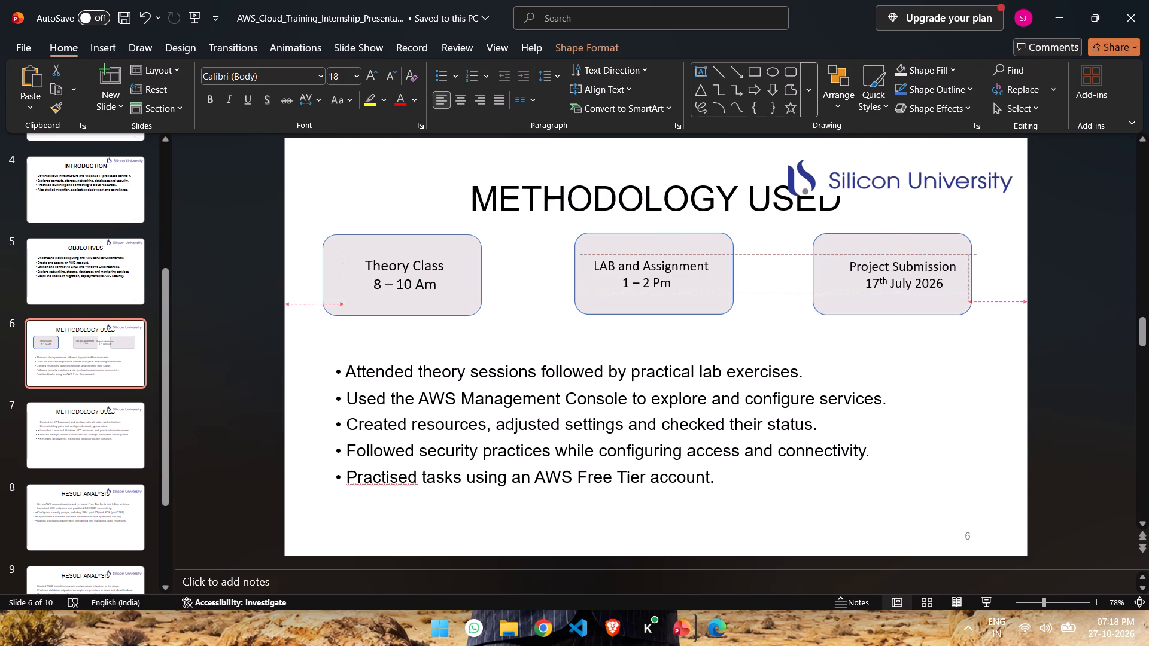
pyautogui.moveTo(891, 255); pyautogui.dragTo(881, 255)
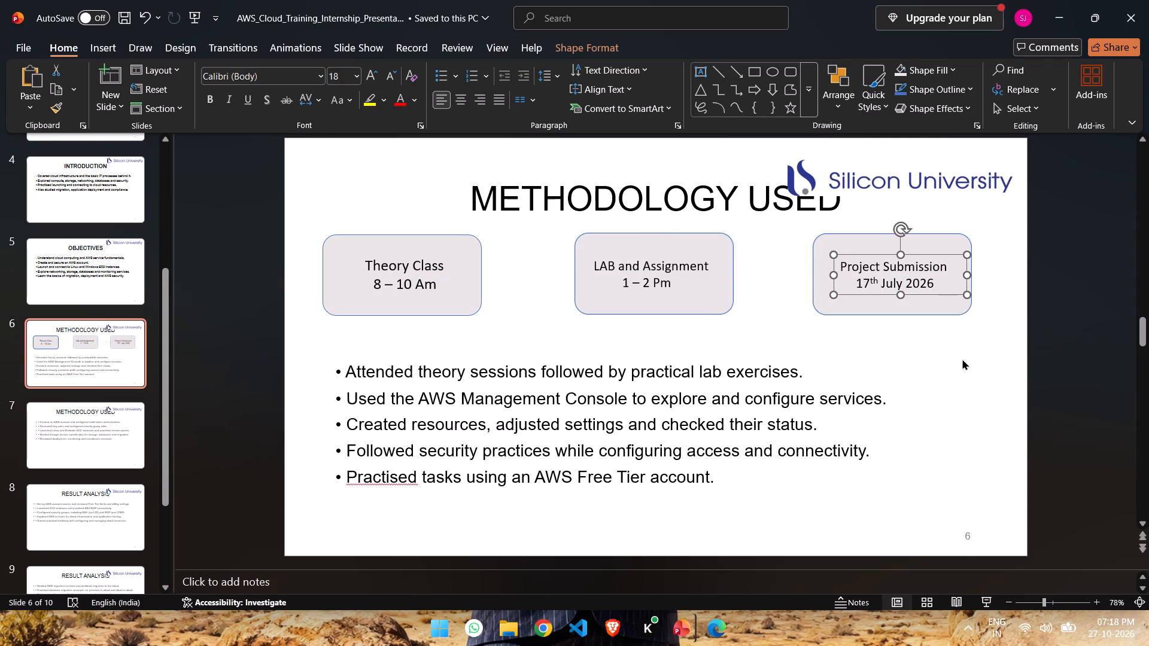
pyautogui.click(955, 377)
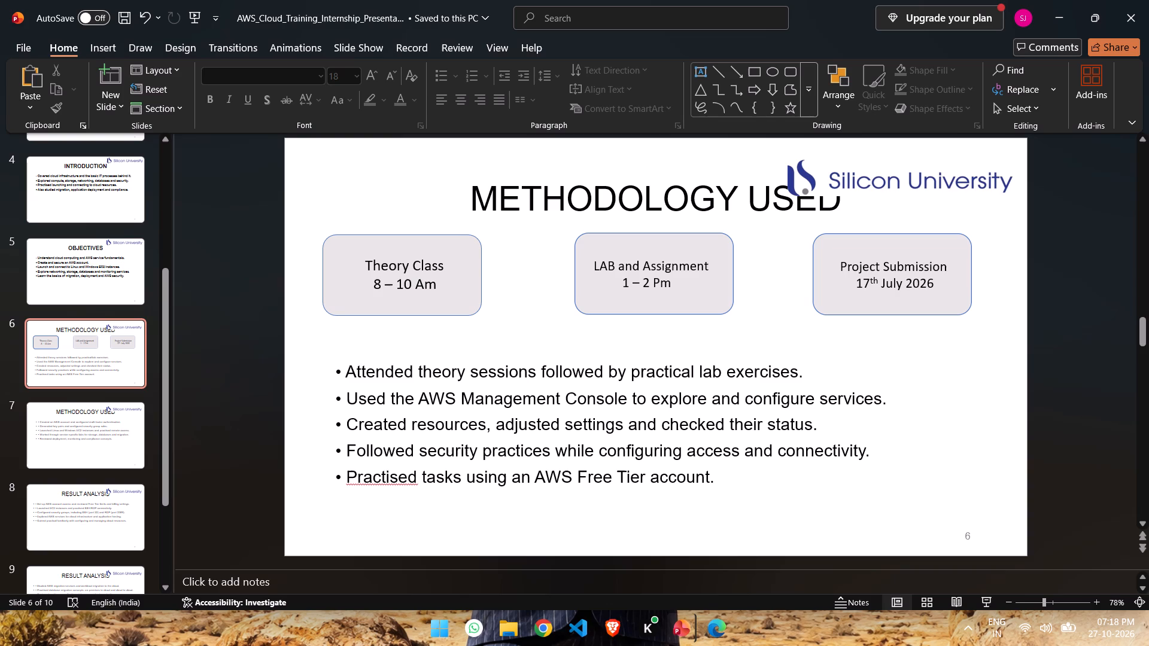
# Nudge the first flow box slightly to the right and centre its "Theory Class 8 – 10 Am" text box within it.
pyautogui.moveTo(356, 236); pyautogui.dragTo(363, 236)
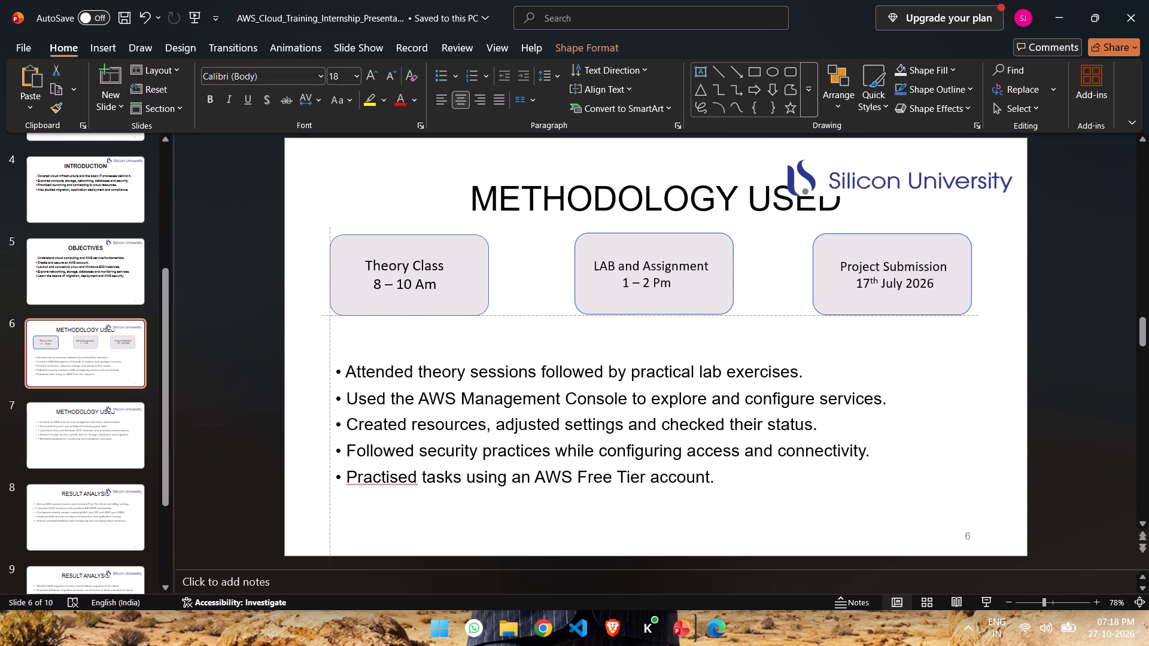
pyautogui.moveTo(363, 236); pyautogui.dragTo(366, 236)
pyautogui.click(393, 267)
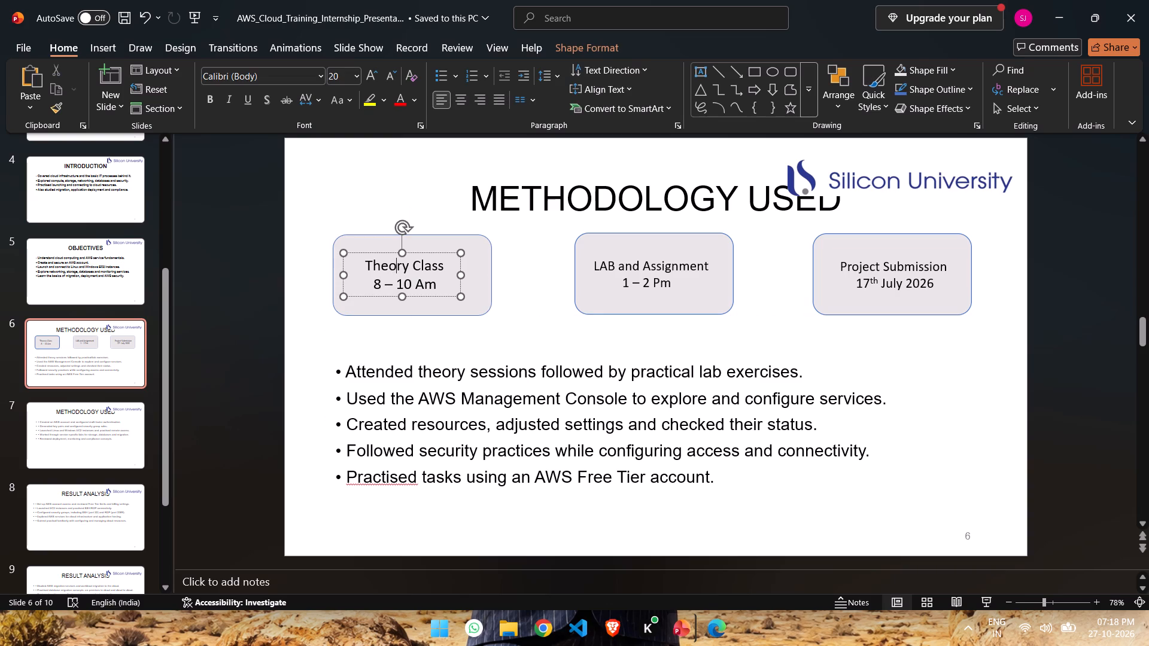
pyautogui.moveTo(390, 252); pyautogui.dragTo(394, 251)
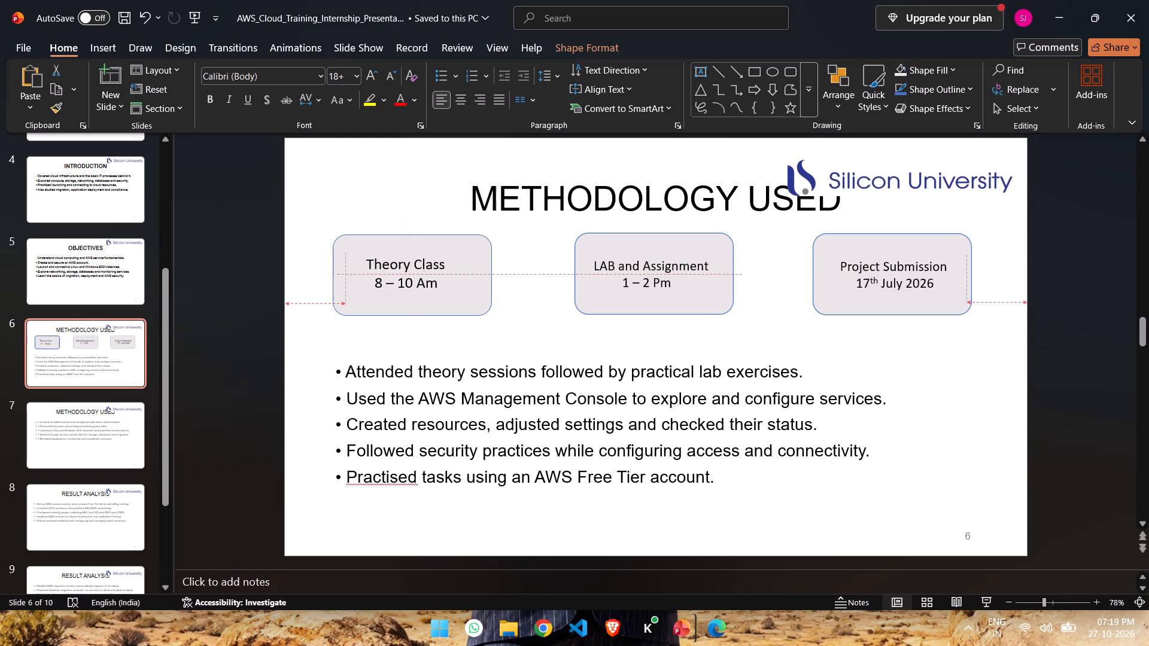
pyautogui.moveTo(394, 251); pyautogui.dragTo(397, 251)
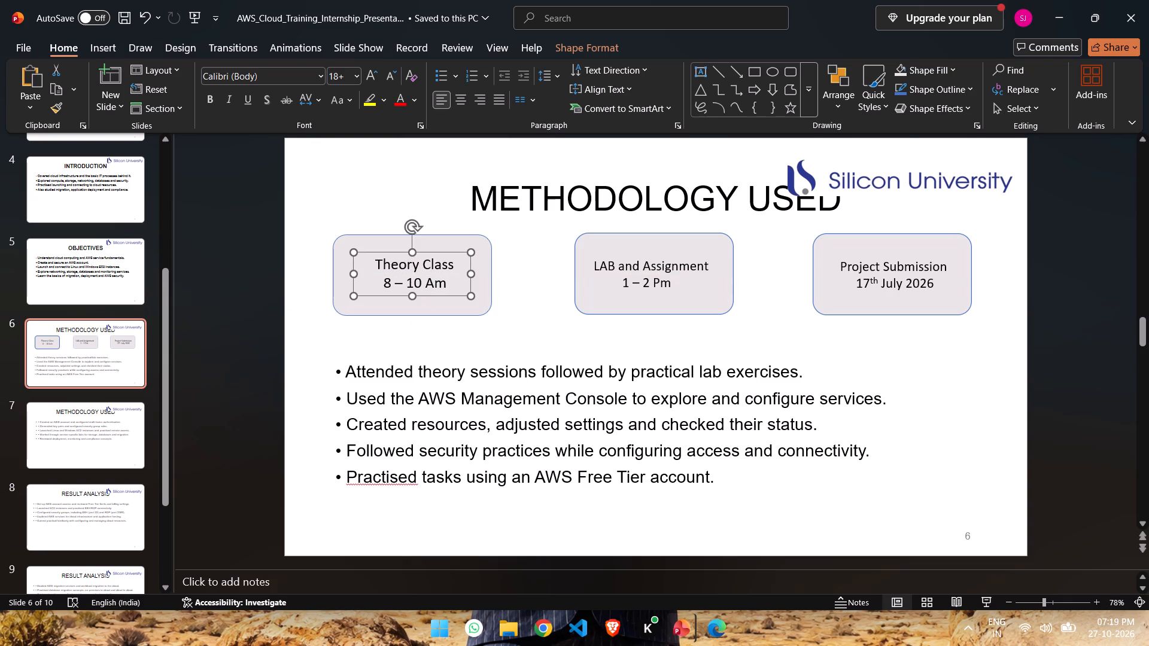
# Move the Silicon University logo up into the slide's upper-right corner, clear of the METHODOLOGY USED heading.
pyautogui.click(825, 179)
pyautogui.moveTo(827, 159); pyautogui.dragTo(838, 144)
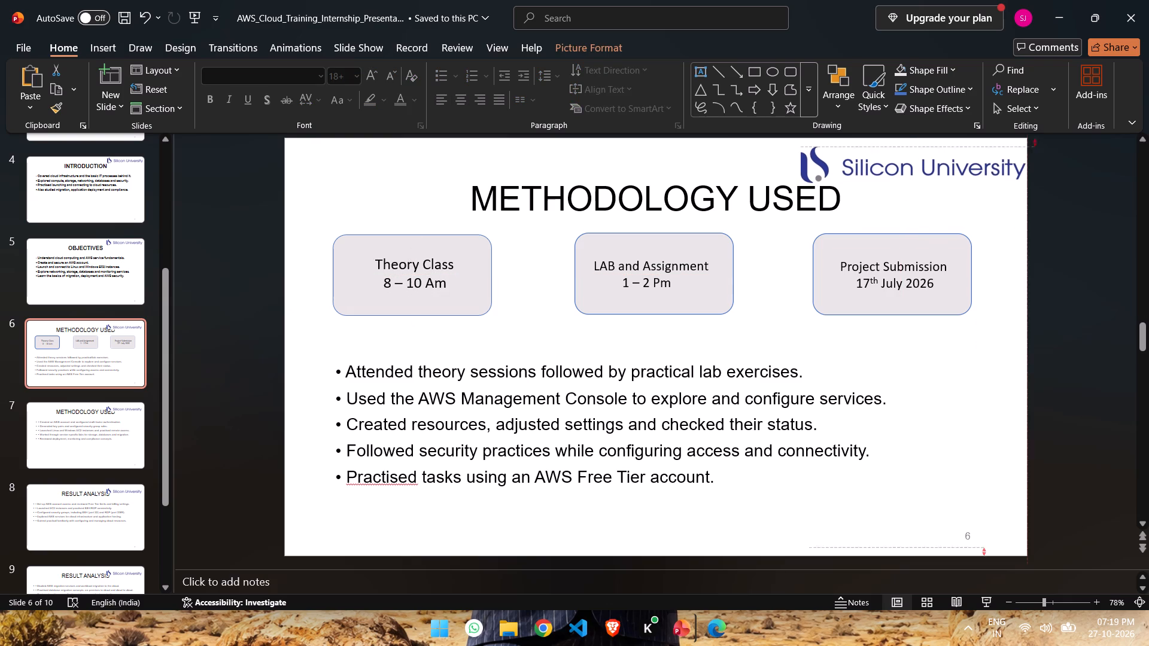
pyautogui.moveTo(838, 144); pyautogui.dragTo(836, 138)
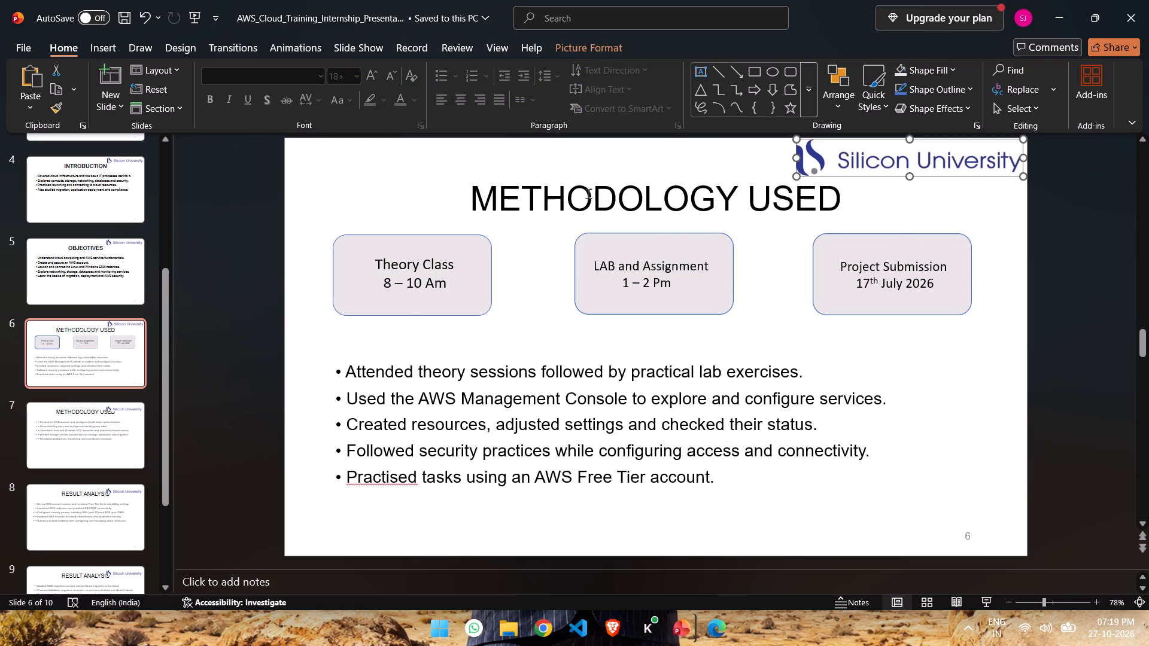
pyautogui.click(572, 193)
pyautogui.click(609, 159)
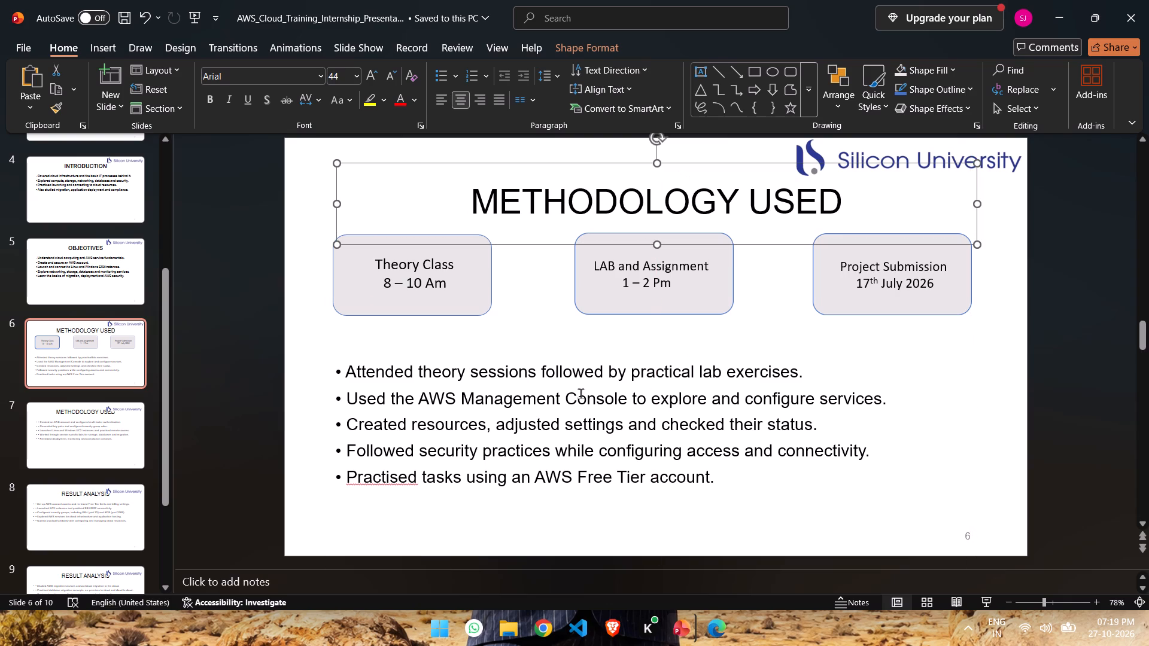
pyautogui.click(399, 227)
pyautogui.click(400, 237)
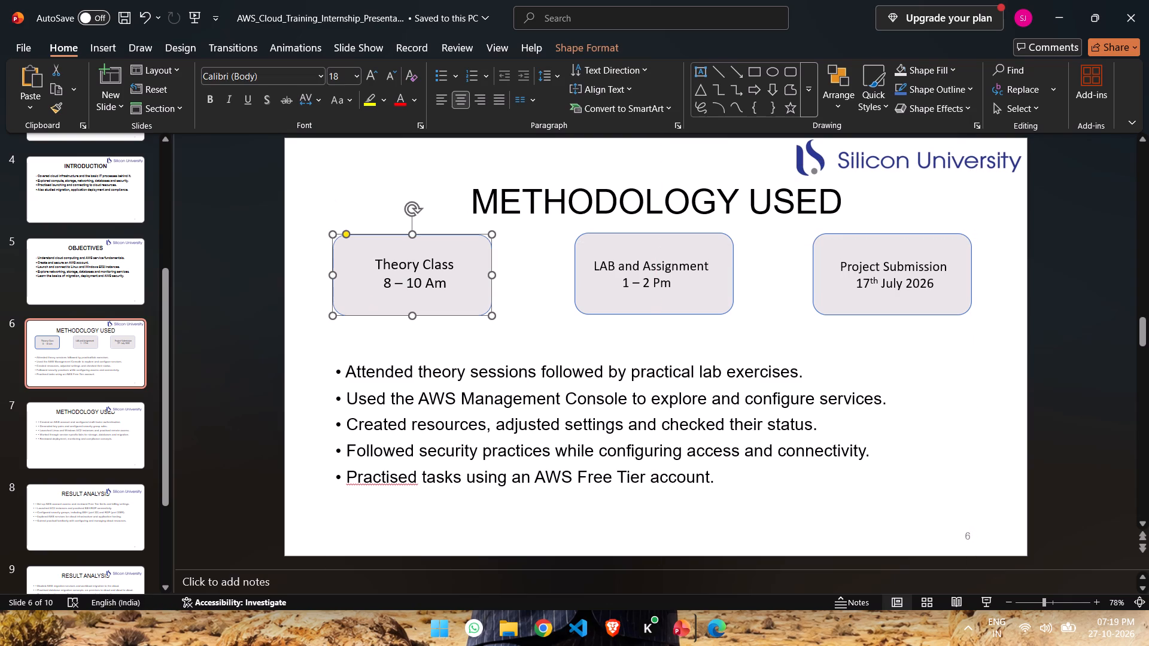
pyautogui.click(774, 275)
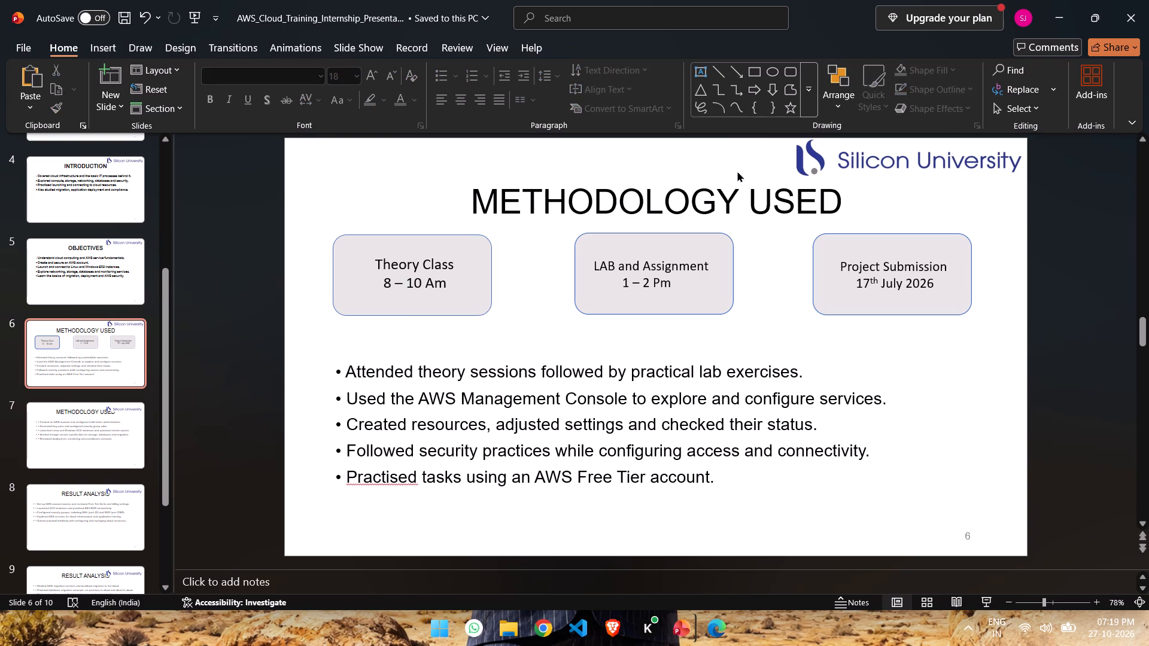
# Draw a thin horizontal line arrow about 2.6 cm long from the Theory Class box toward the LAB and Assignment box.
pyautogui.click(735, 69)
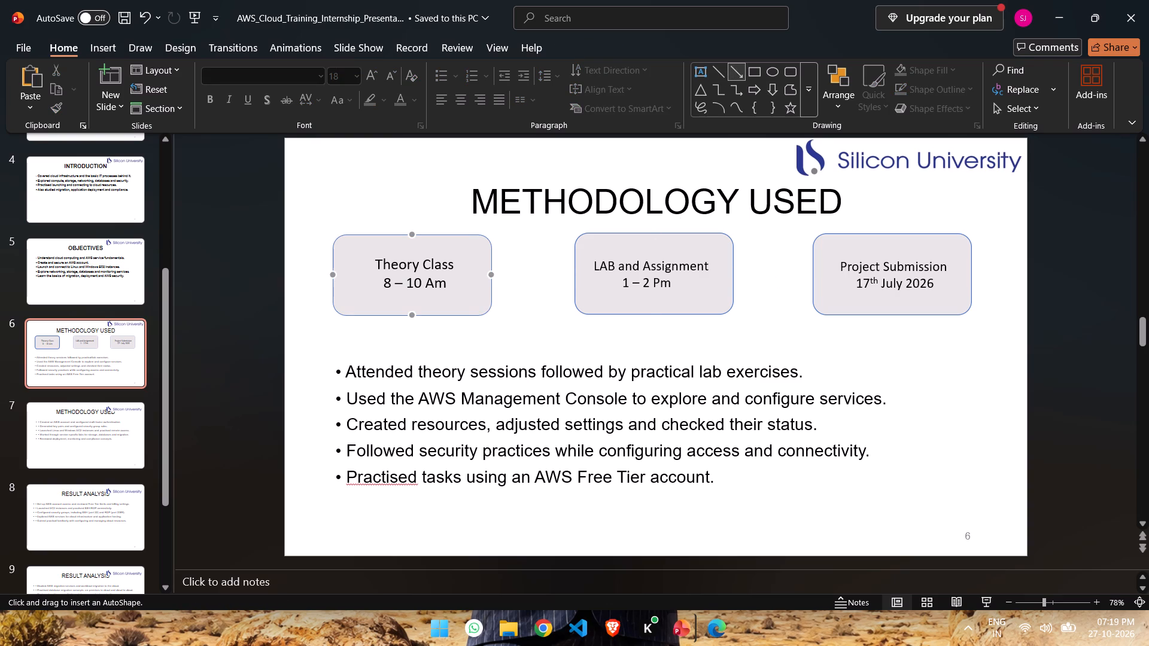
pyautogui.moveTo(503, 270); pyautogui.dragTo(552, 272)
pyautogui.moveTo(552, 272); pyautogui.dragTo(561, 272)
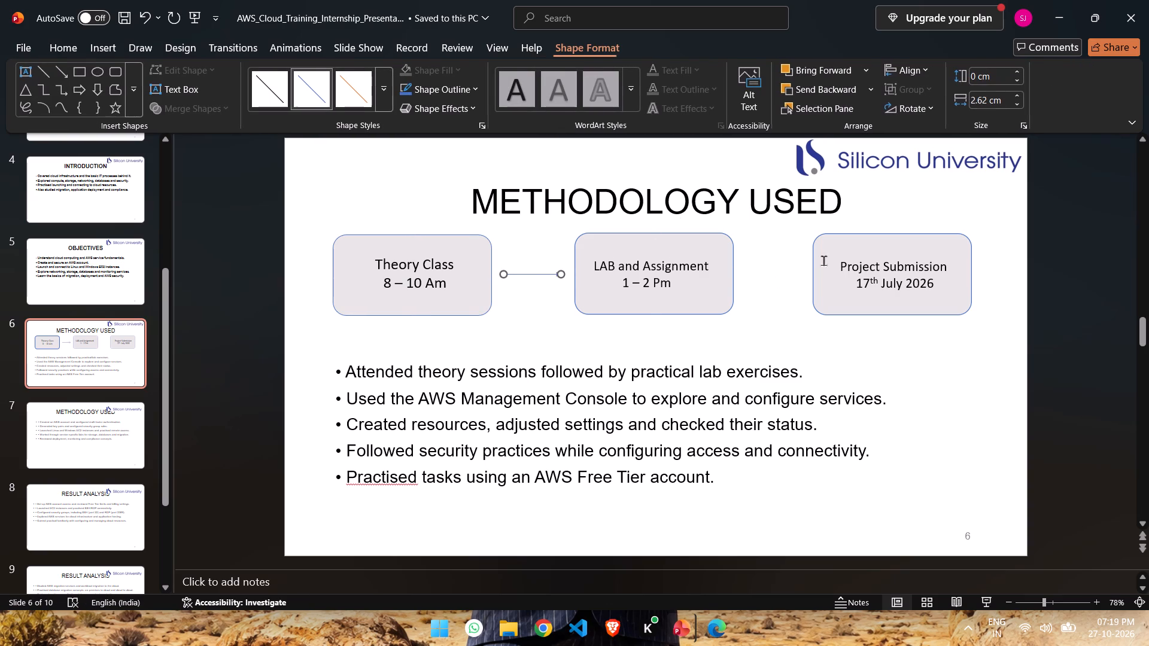
# Draw a thin horizontal line arrow about 2.5 cm long from the LAB and Assignment box toward the Project Submission box.
pyautogui.click(744, 268)
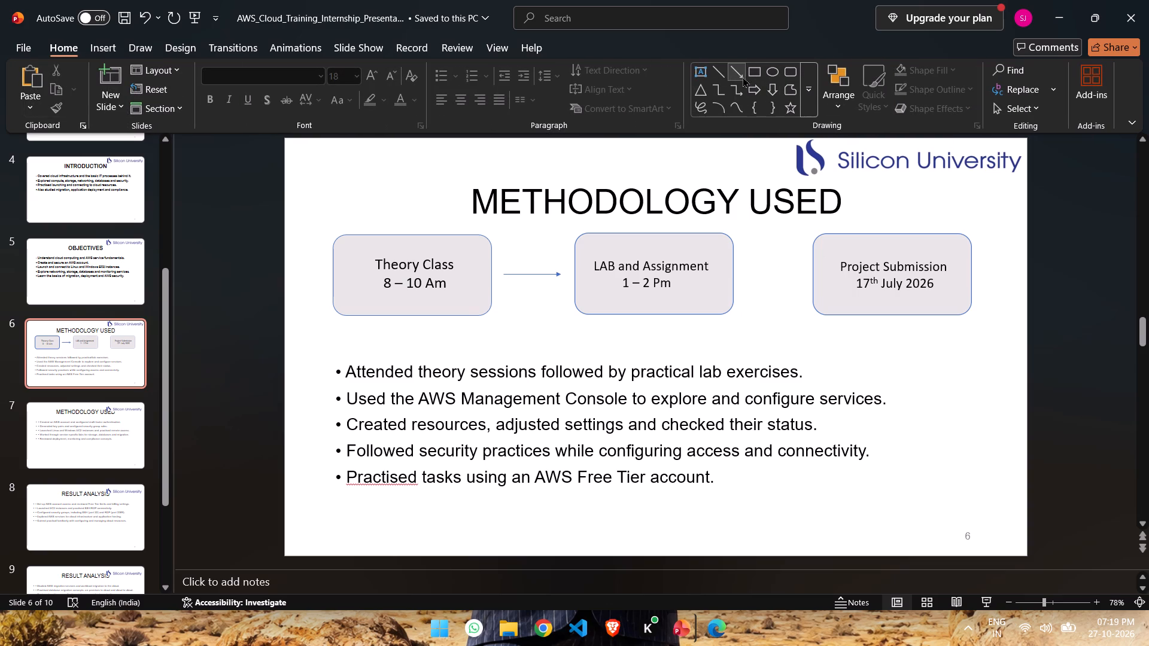
pyautogui.click(741, 75)
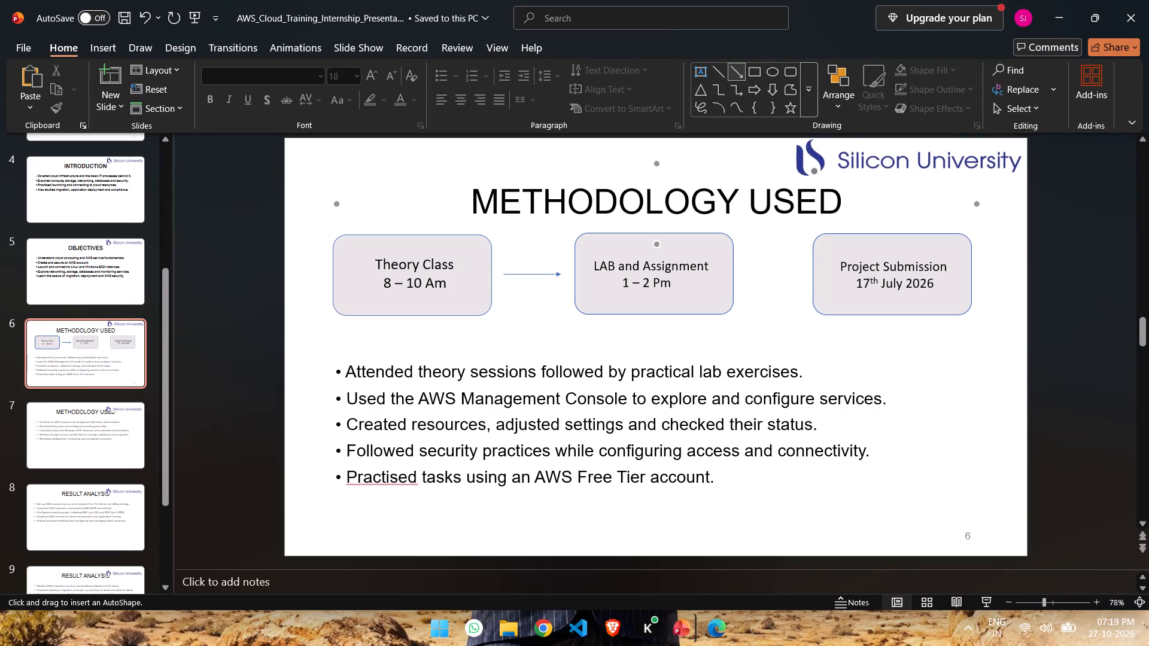
pyautogui.moveTo(748, 272); pyautogui.dragTo(791, 273)
pyautogui.moveTo(791, 273); pyautogui.dragTo(798, 272)
pyautogui.moveTo(798, 272); pyautogui.dragTo(803, 271)
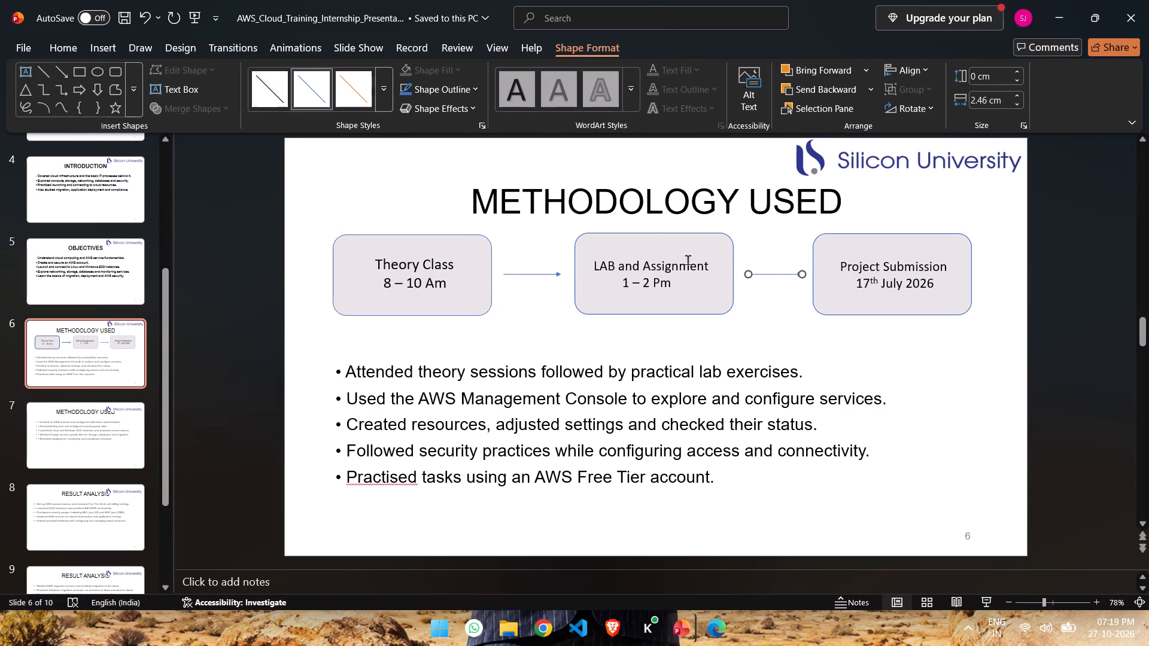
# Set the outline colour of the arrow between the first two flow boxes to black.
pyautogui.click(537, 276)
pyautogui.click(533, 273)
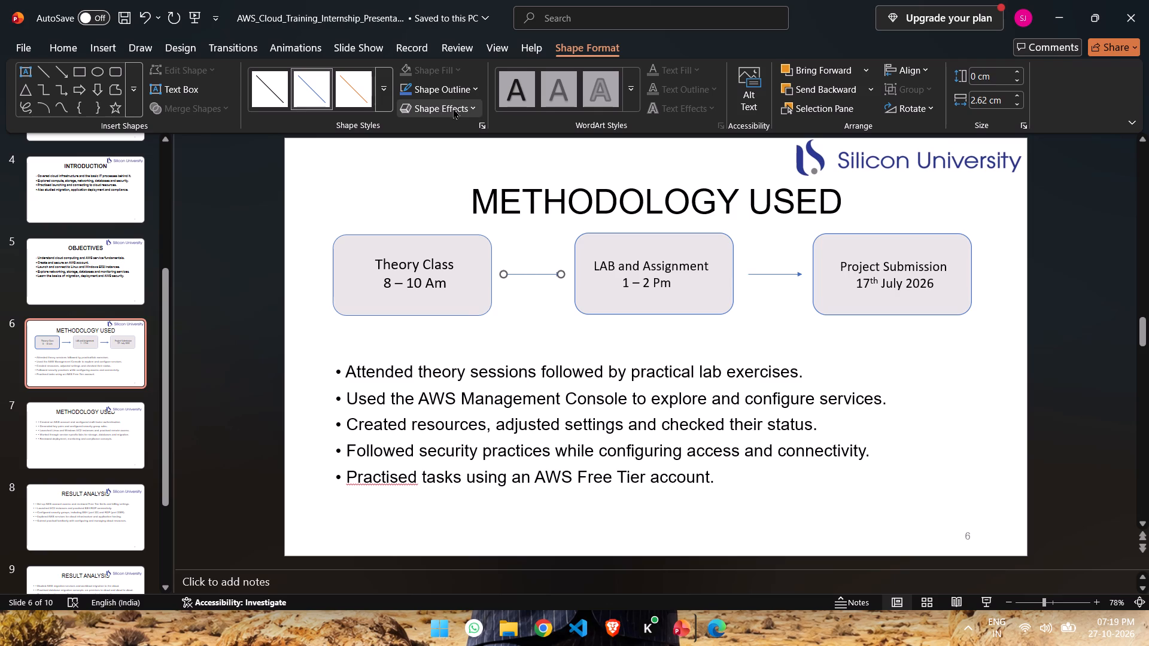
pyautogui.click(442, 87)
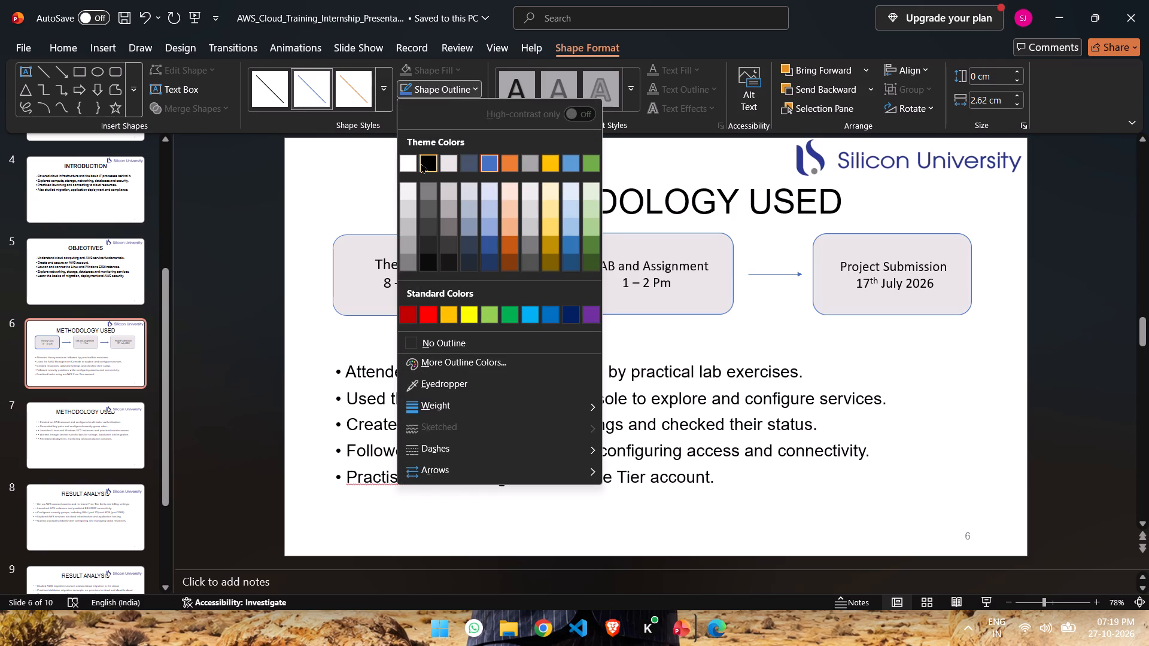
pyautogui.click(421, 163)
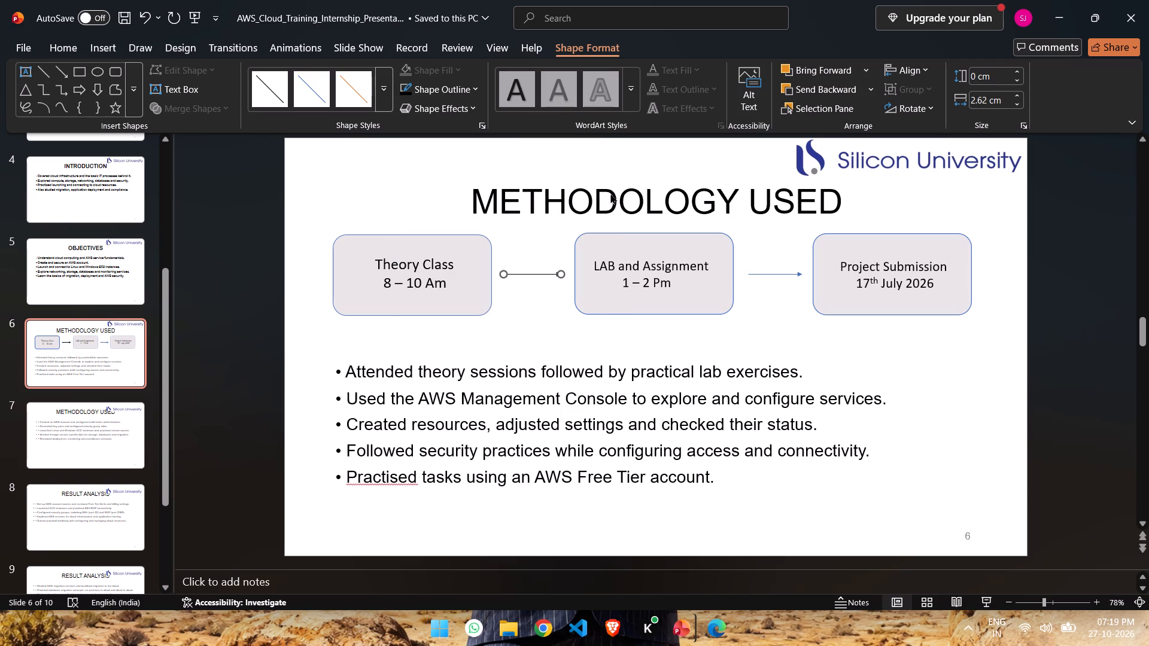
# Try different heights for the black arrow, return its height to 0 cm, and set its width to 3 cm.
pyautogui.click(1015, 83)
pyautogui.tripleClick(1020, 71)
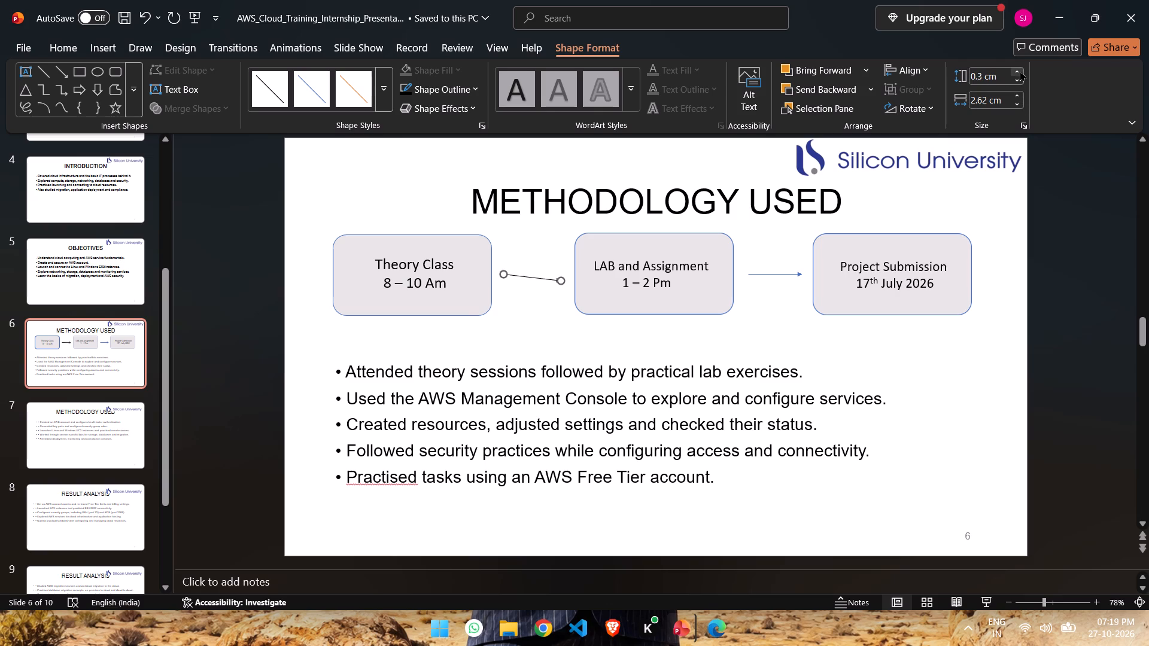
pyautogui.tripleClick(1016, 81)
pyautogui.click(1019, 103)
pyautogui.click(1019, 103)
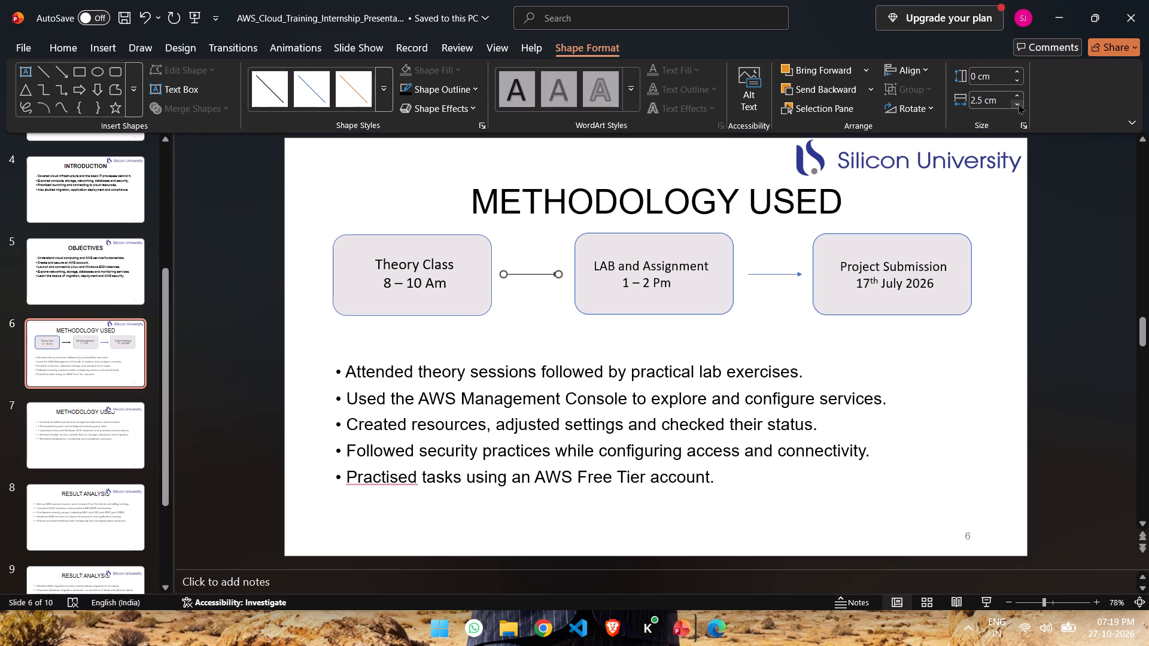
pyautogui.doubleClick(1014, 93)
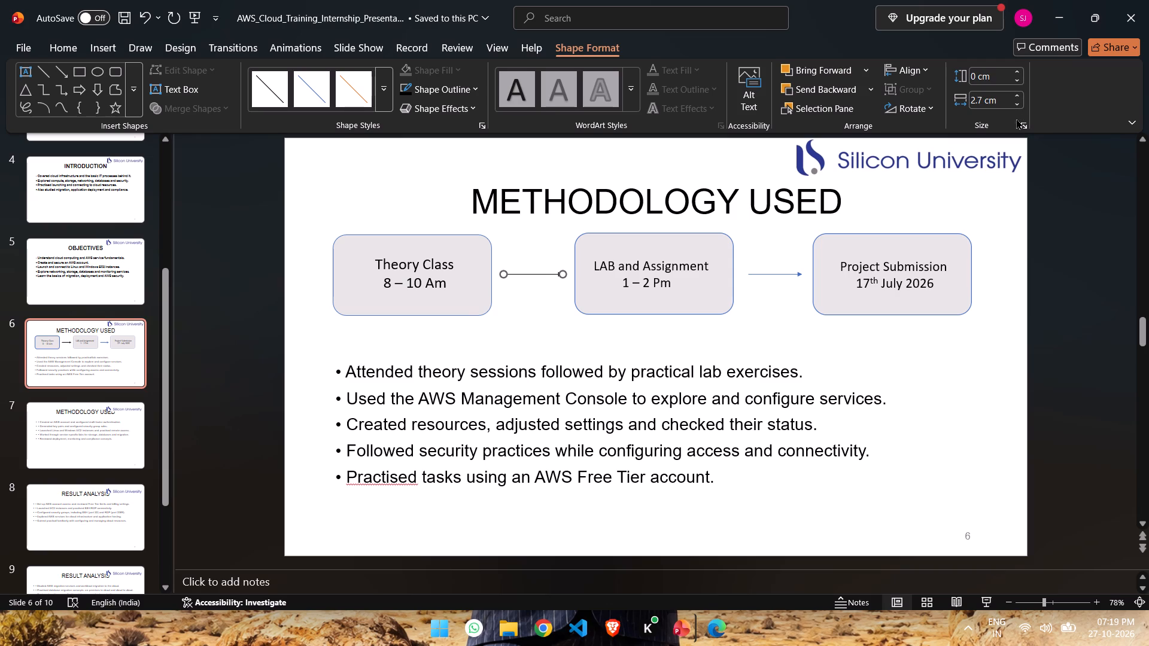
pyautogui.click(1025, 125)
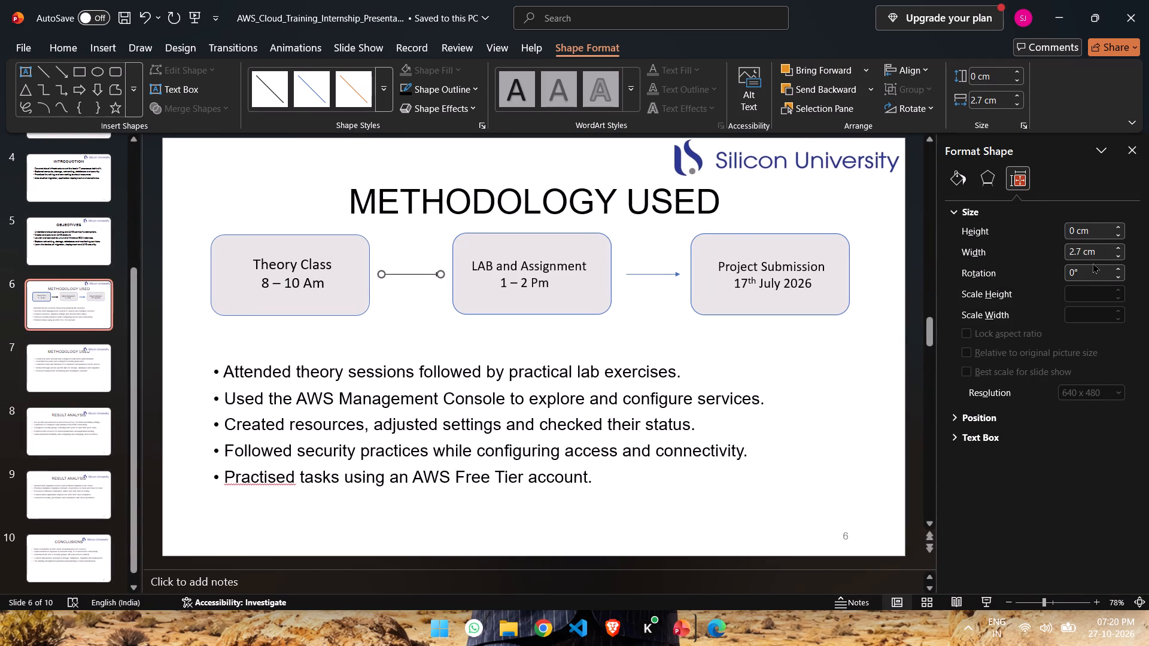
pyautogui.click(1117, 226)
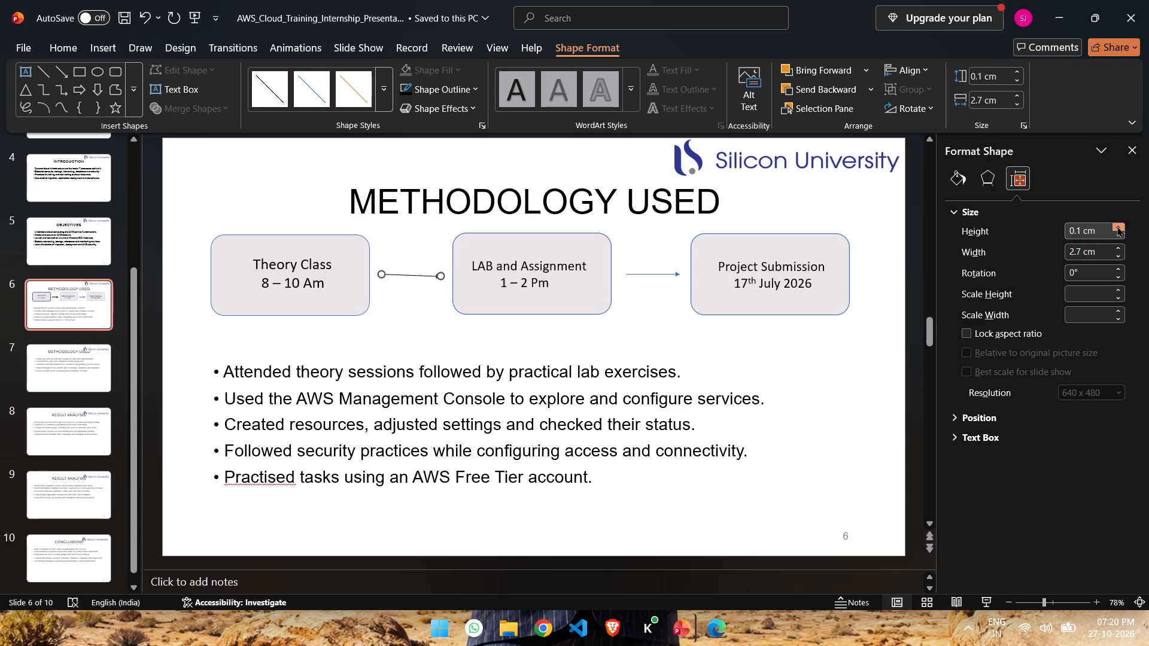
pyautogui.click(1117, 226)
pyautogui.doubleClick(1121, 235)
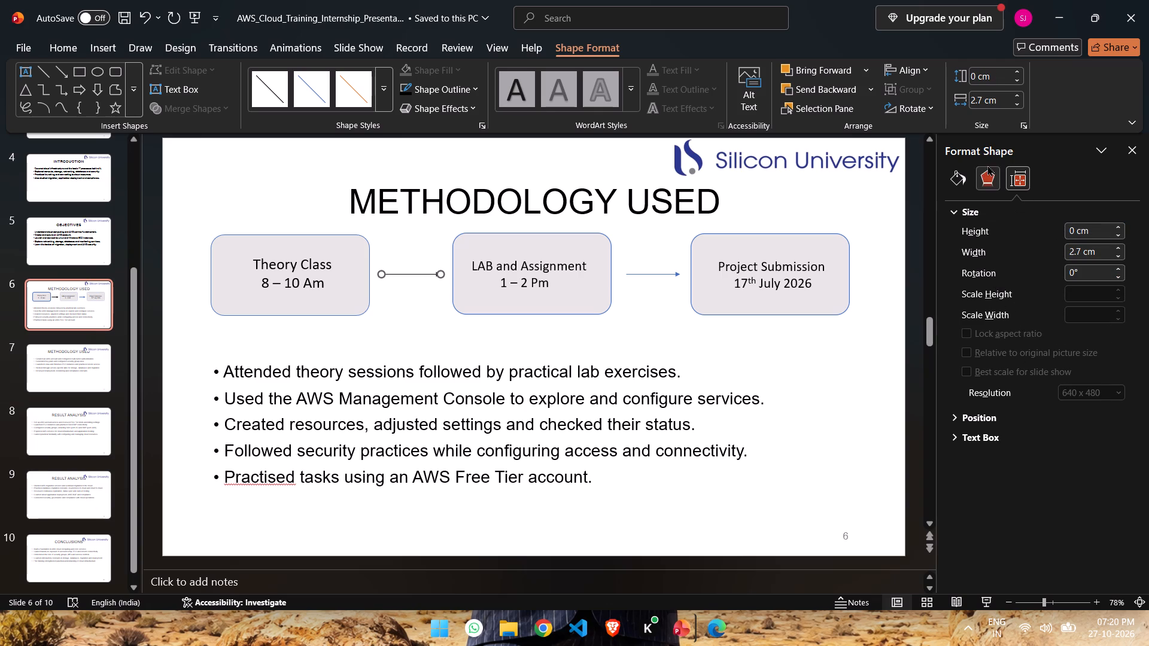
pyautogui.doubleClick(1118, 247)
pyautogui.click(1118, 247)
# Shift the Silicon University logo slightly left and down, away from the slide's edge.
pyautogui.click(988, 176)
pyautogui.moveTo(882, 167); pyautogui.dragTo(846, 172)
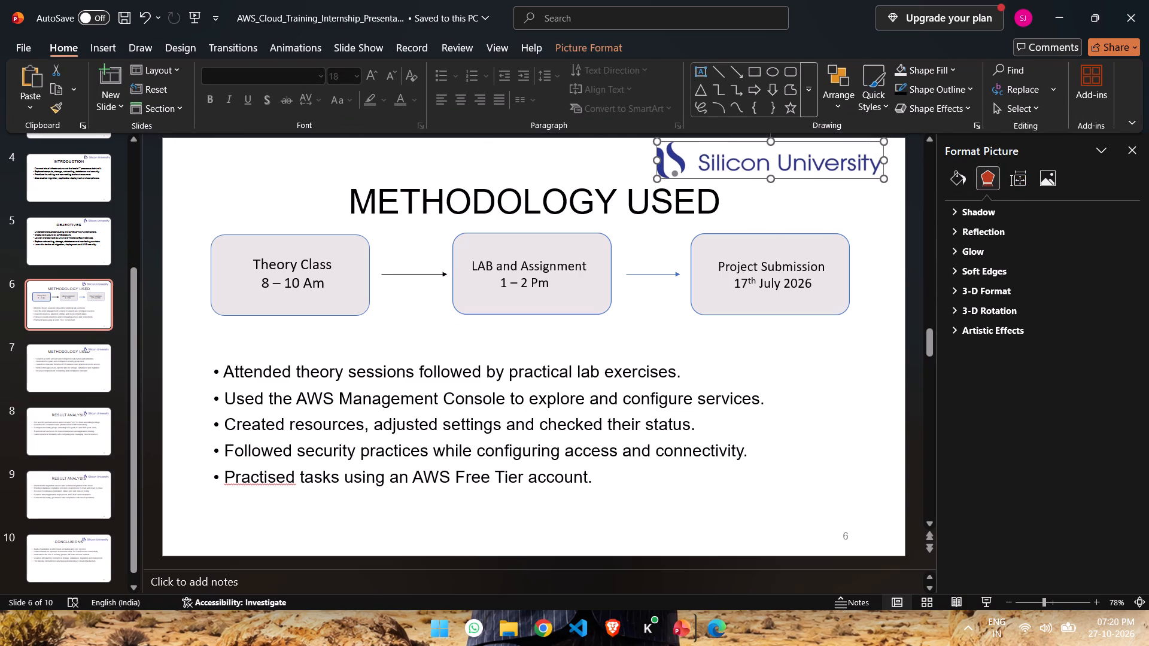
# Draw a right block arrow about 3.2 cm wide and 1.2 cm high just below the black line arrow.
pyautogui.click(431, 275)
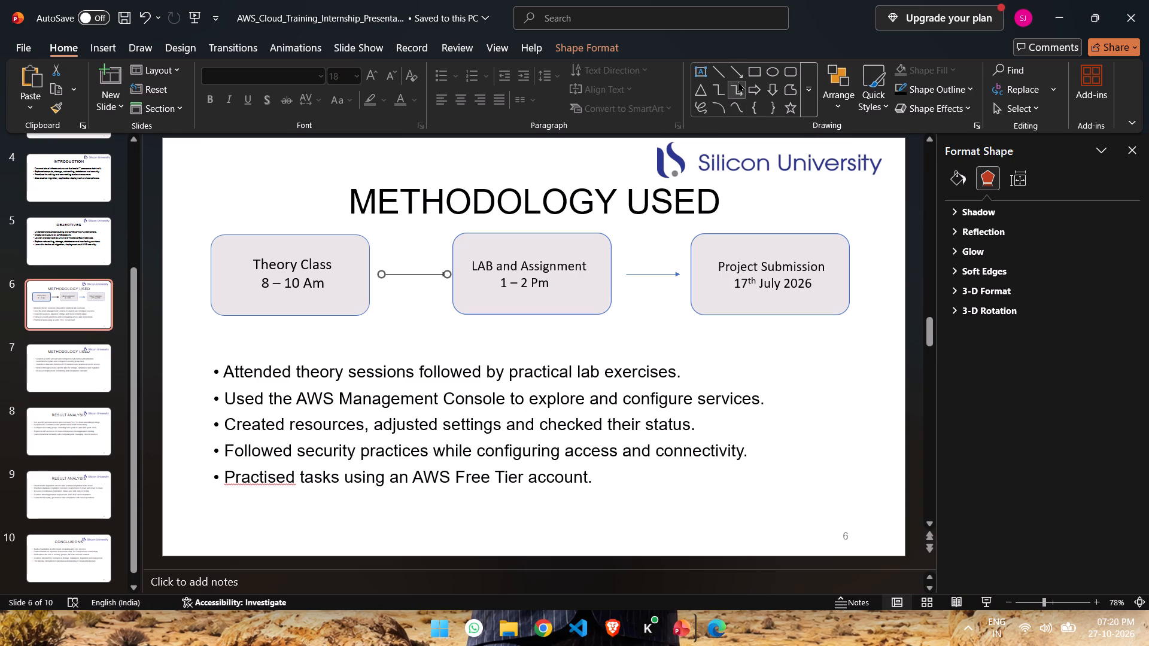
pyautogui.click(807, 90)
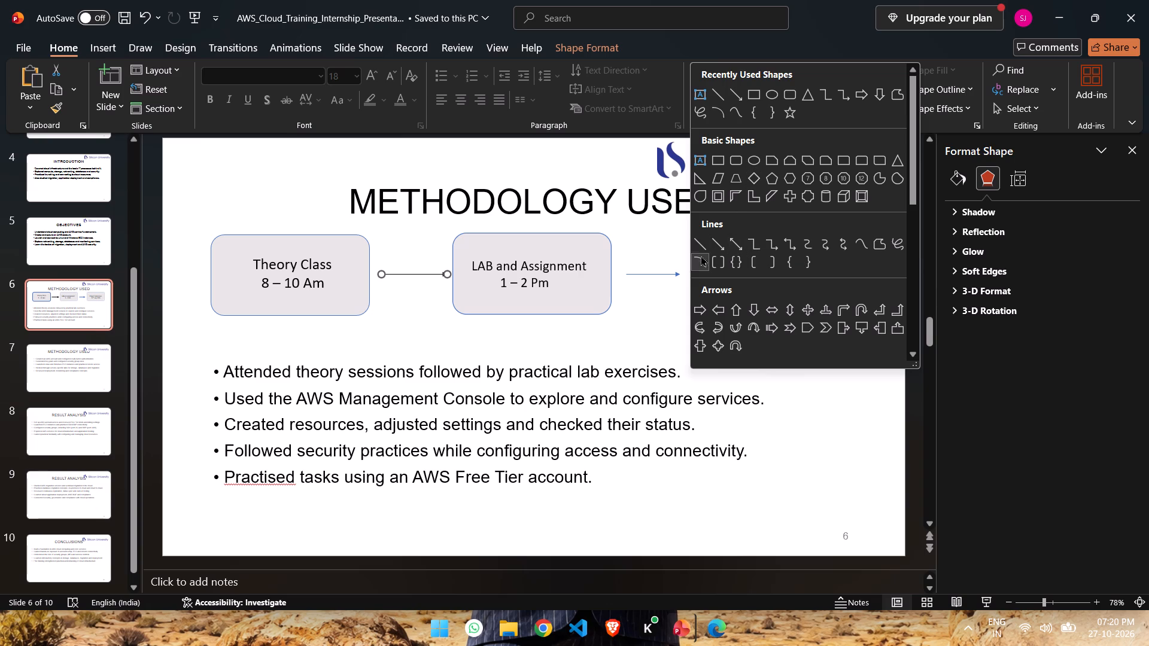
pyautogui.click(706, 307)
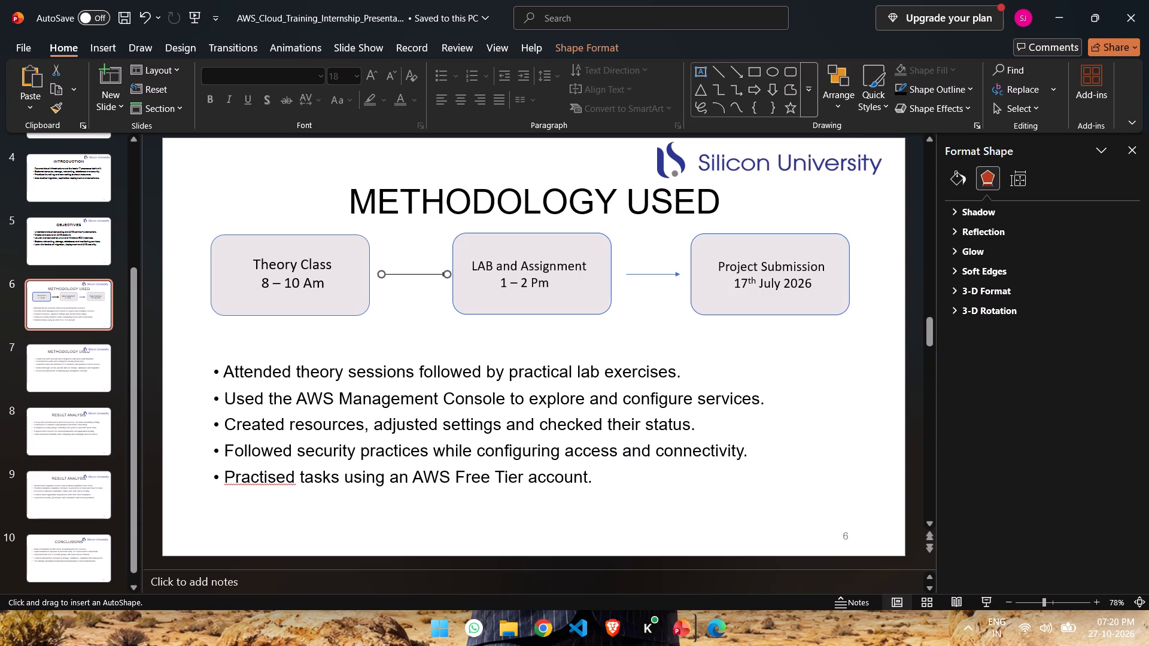
pyautogui.moveTo(382, 279); pyautogui.dragTo(451, 306)
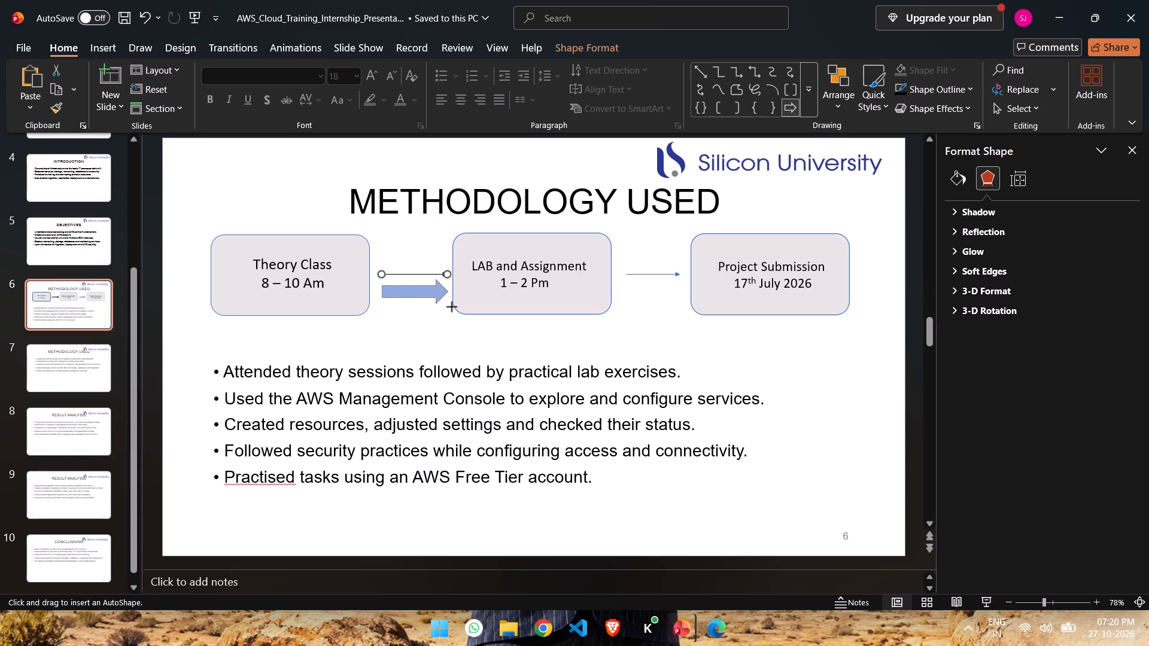
pyautogui.moveTo(451, 306); pyautogui.dragTo(451, 304)
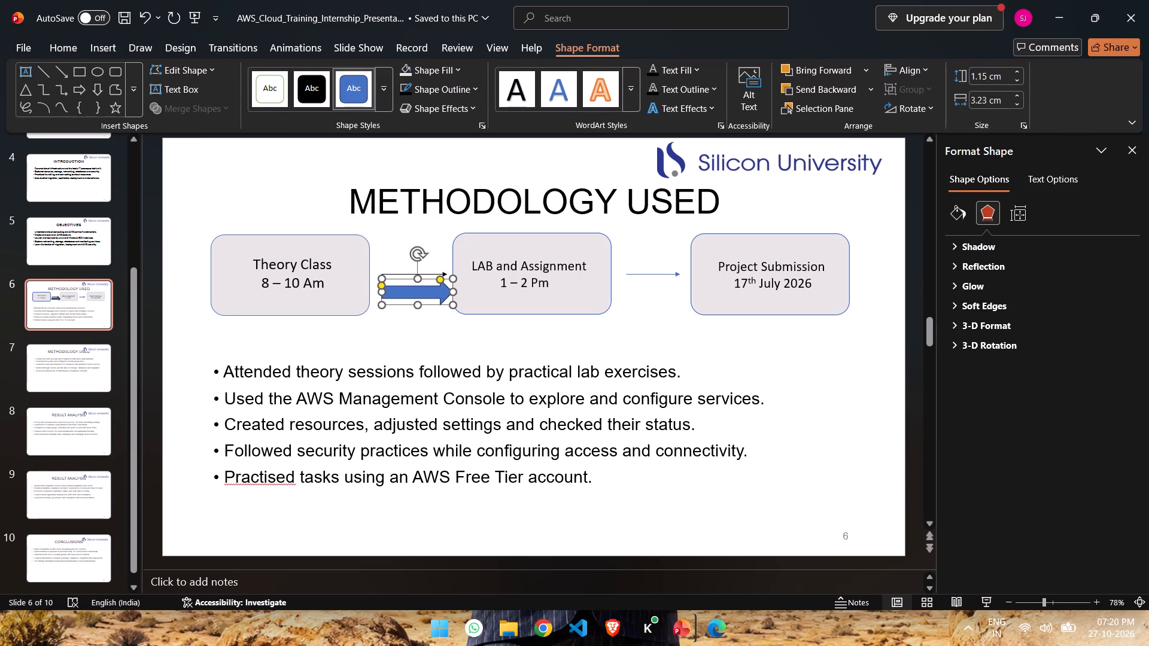
# Delete the thin black line arrow between the Theory Class and LAB and Assignment boxes.
pyautogui.click(419, 234)
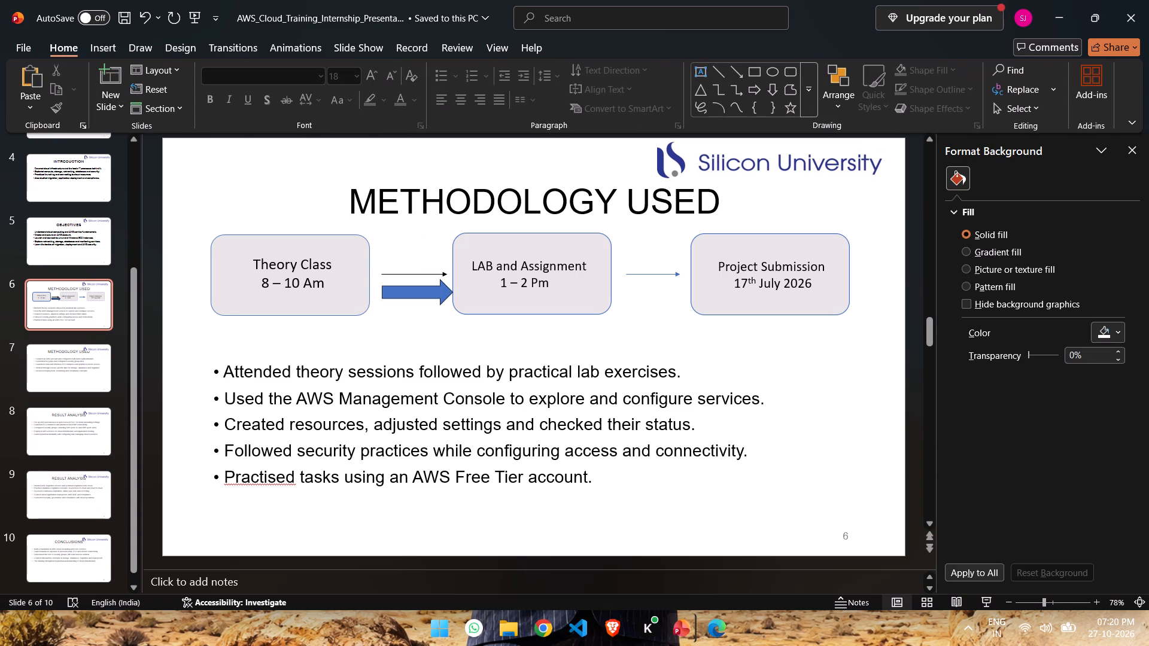
pyautogui.click(411, 274)
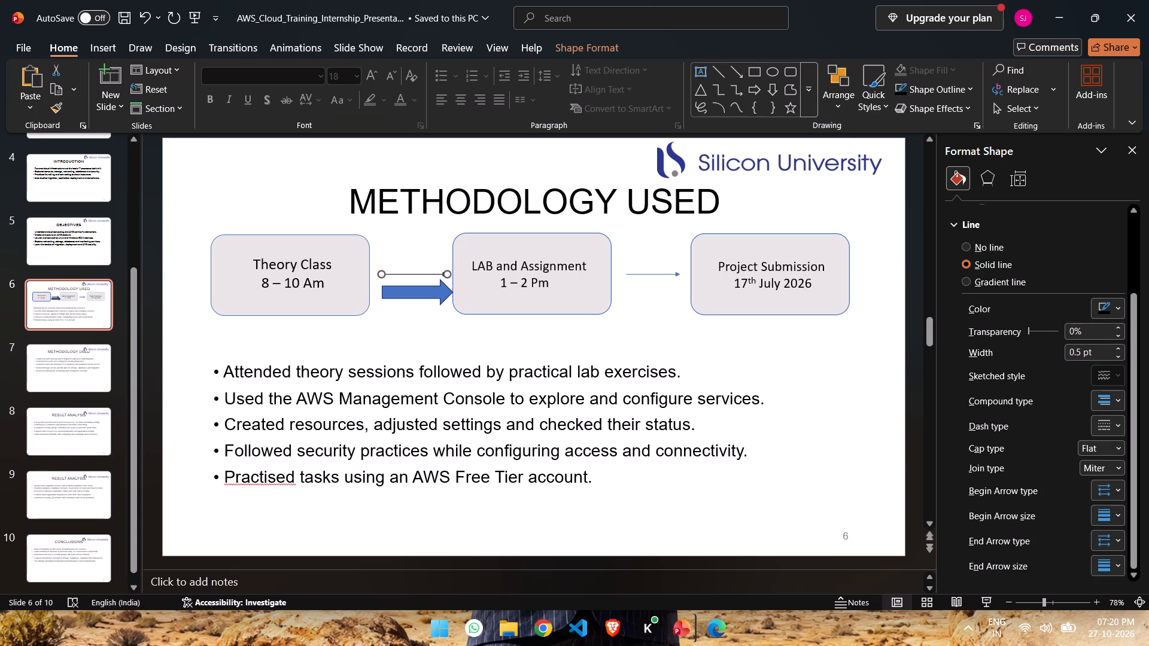
pyautogui.press('BackSpace')
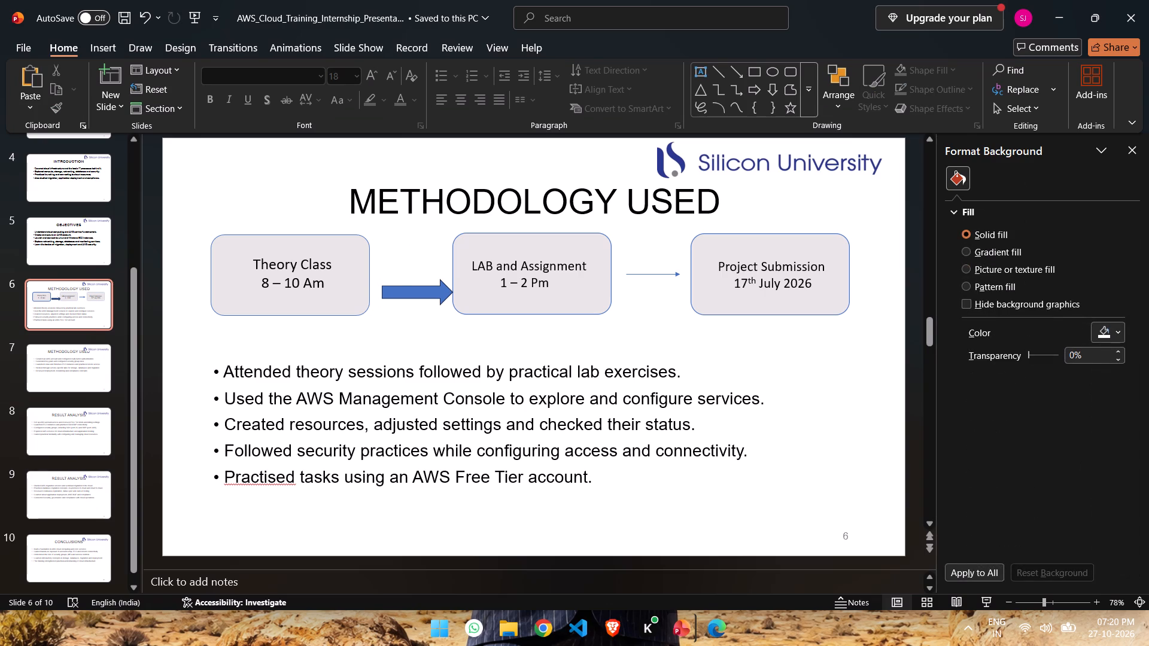
# Move the block arrow up into the middle of the gap between the Theory Class and LAB and Assignment boxes.
pyautogui.moveTo(417, 293); pyautogui.dragTo(415, 277)
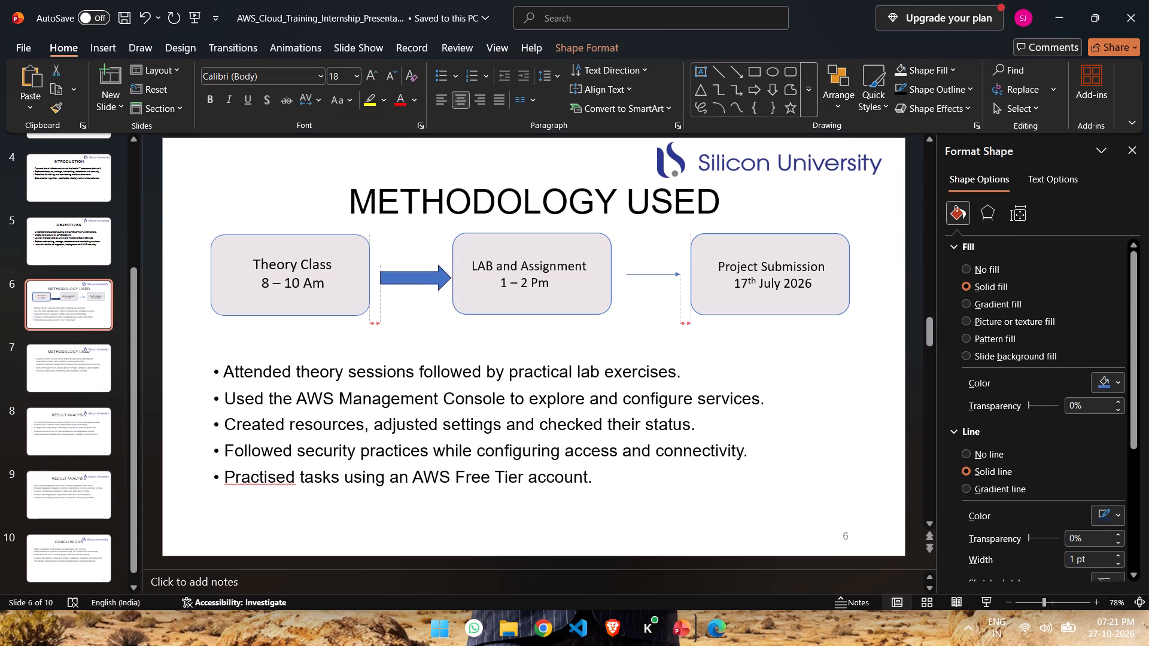
pyautogui.moveTo(415, 277); pyautogui.dragTo(413, 279)
pyautogui.click(413, 279)
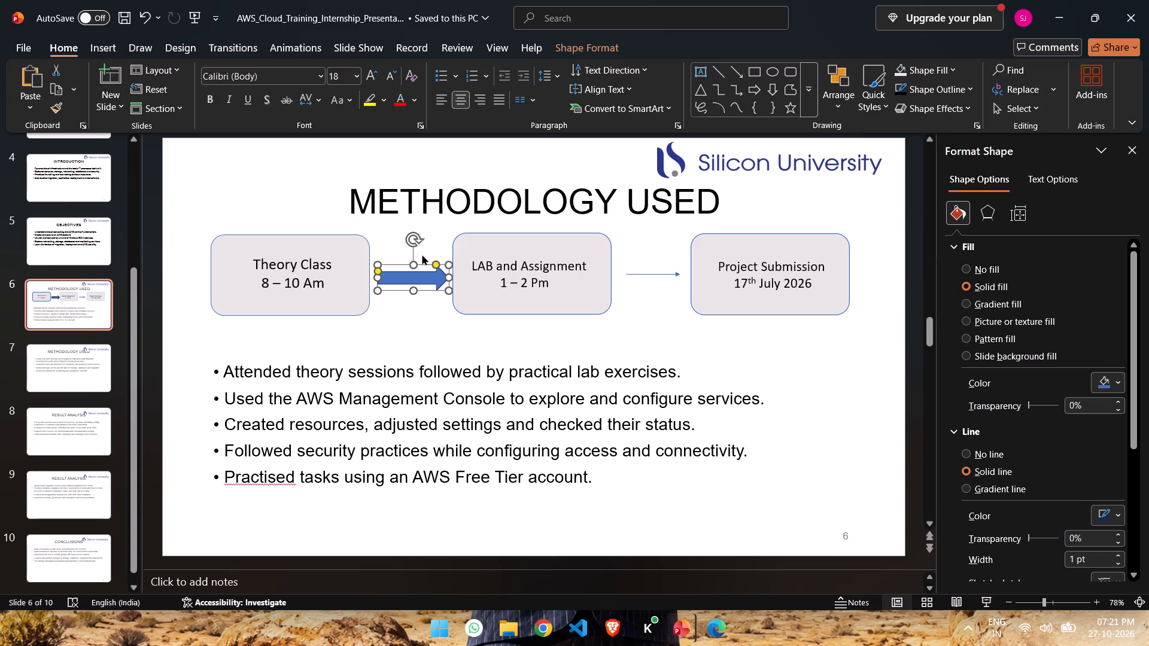
# Nudge the block arrow up slightly to line up with the middle of the Theory Class and LAB and Assignment boxes.
pyautogui.click(414, 239)
pyautogui.click(422, 276)
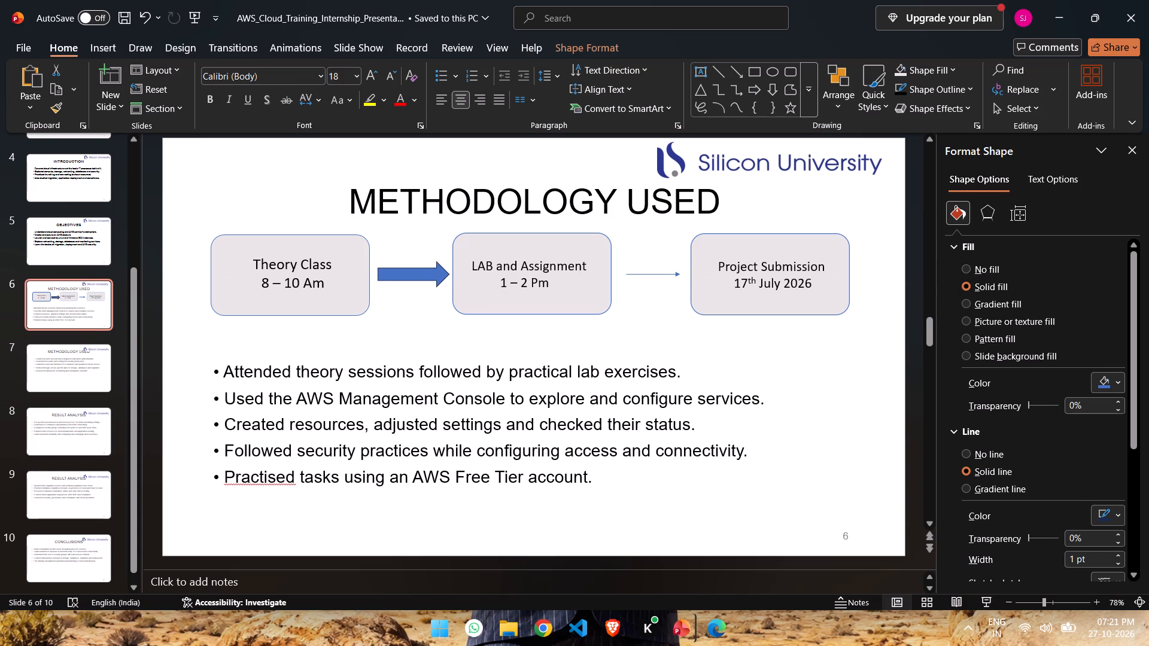
pyautogui.click(422, 271)
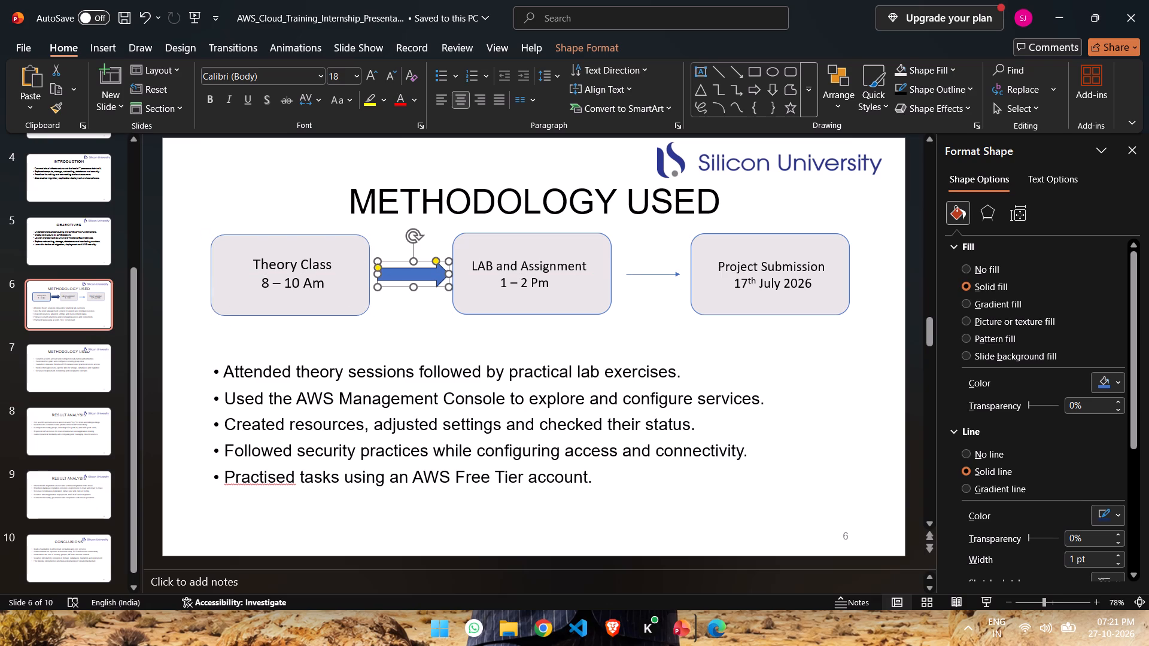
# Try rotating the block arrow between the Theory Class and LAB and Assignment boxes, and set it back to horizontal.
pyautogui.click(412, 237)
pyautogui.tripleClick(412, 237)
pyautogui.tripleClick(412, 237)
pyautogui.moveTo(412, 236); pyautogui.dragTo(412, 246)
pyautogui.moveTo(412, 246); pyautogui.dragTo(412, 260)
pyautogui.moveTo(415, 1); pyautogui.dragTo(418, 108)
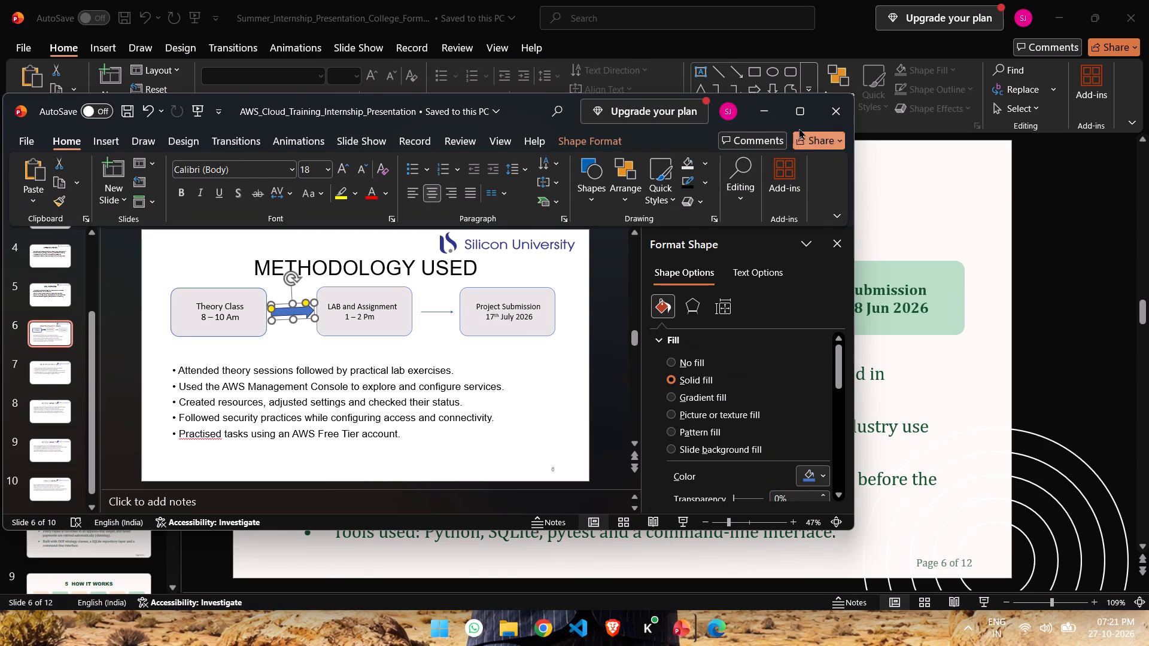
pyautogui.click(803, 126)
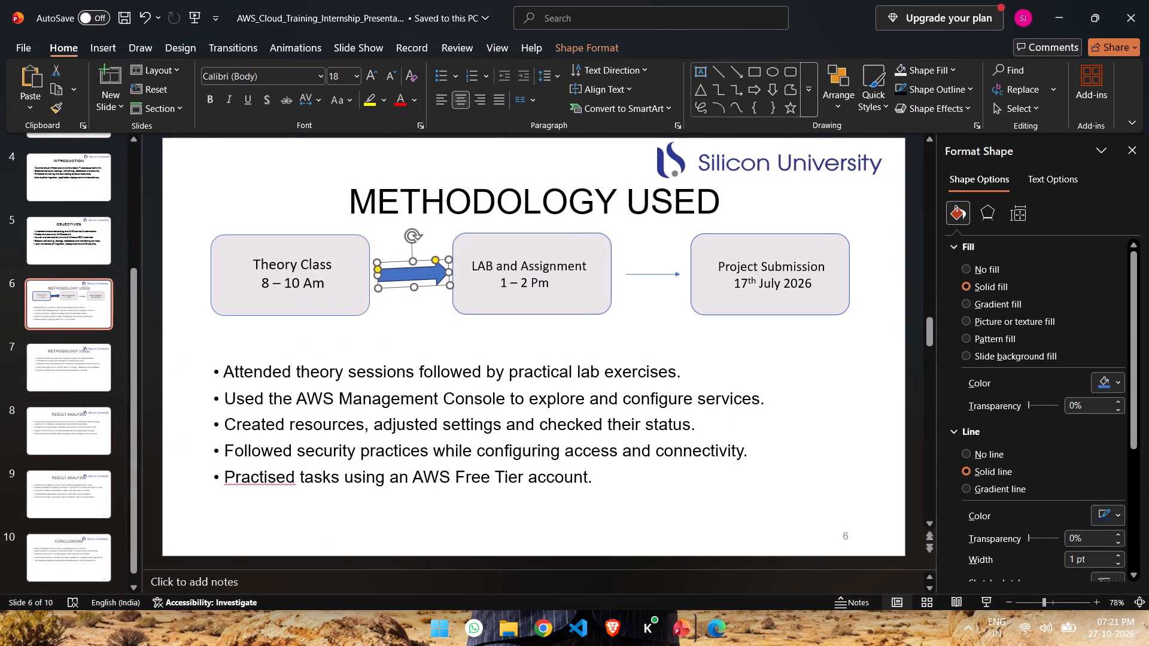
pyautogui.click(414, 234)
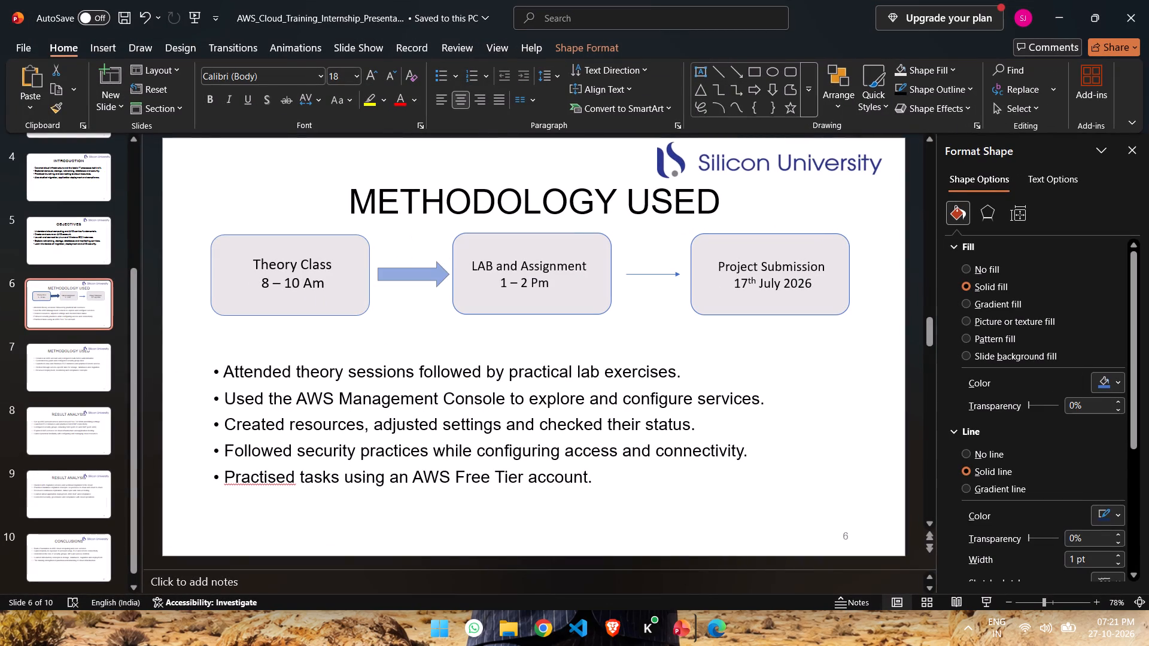
# Move the Theory Class box slightly left, away from the block arrow's tail.
pyautogui.moveTo(356, 240); pyautogui.dragTo(350, 240)
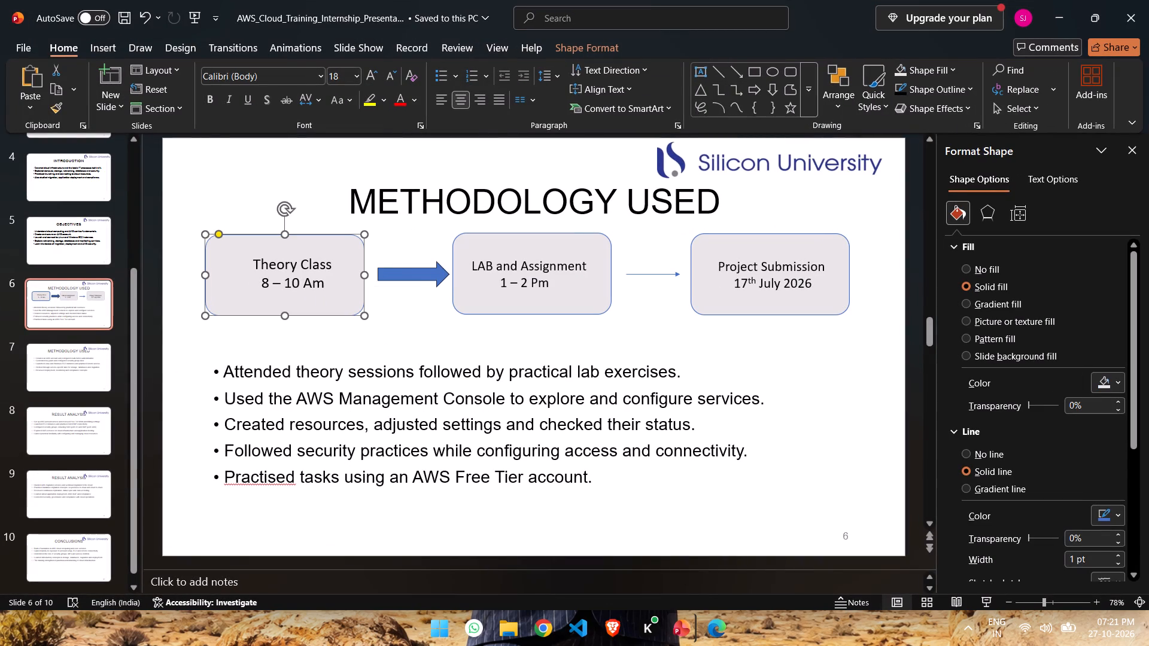
# Copy the block arrow between the Theory Class and LAB and Assignment boxes.
pyautogui.click(392, 267)
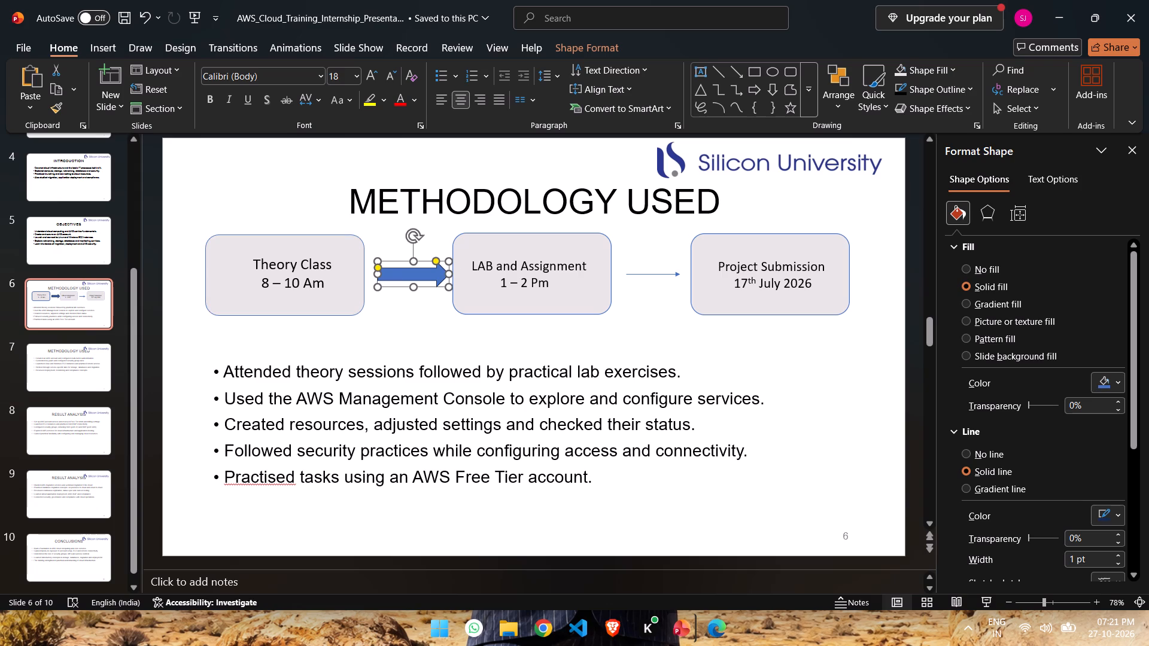
pyautogui.rightClick(437, 277)
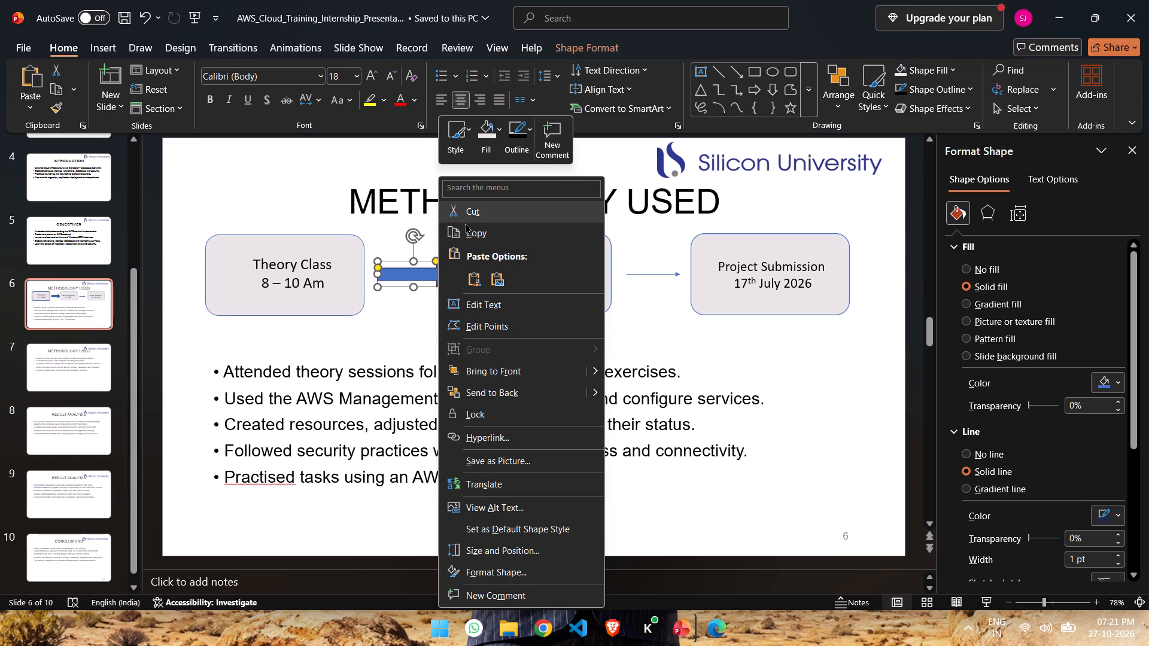
pyautogui.click(465, 224)
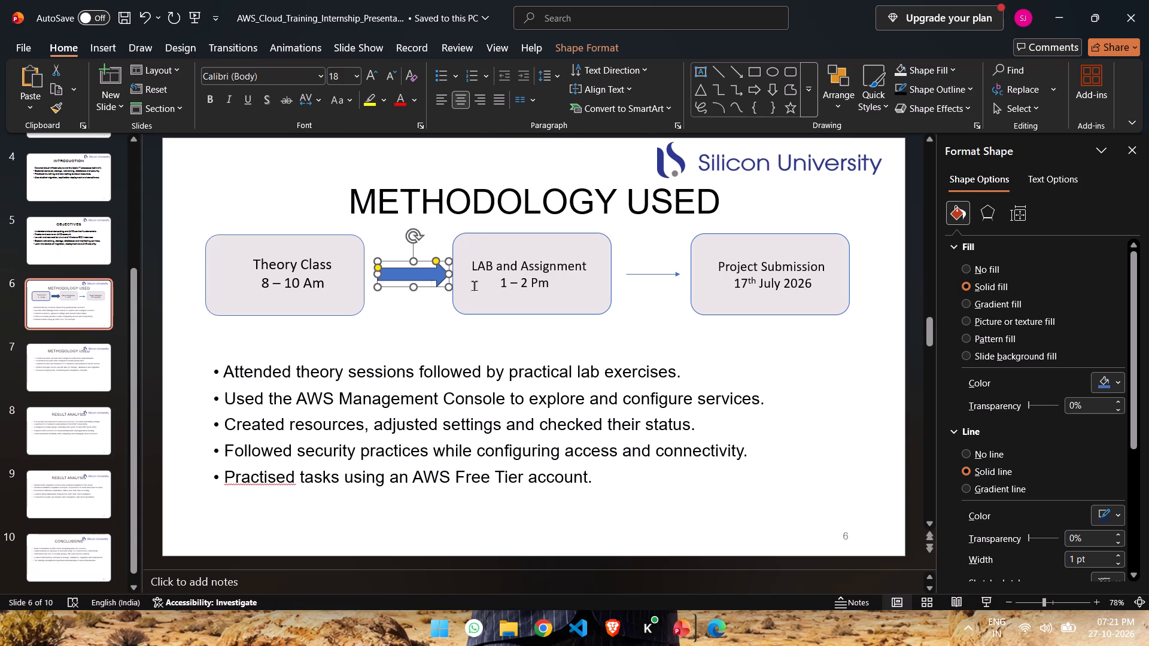
# Delete the thin line arrow between the LAB and Assignment and Project Submission boxes.
pyautogui.click(646, 270)
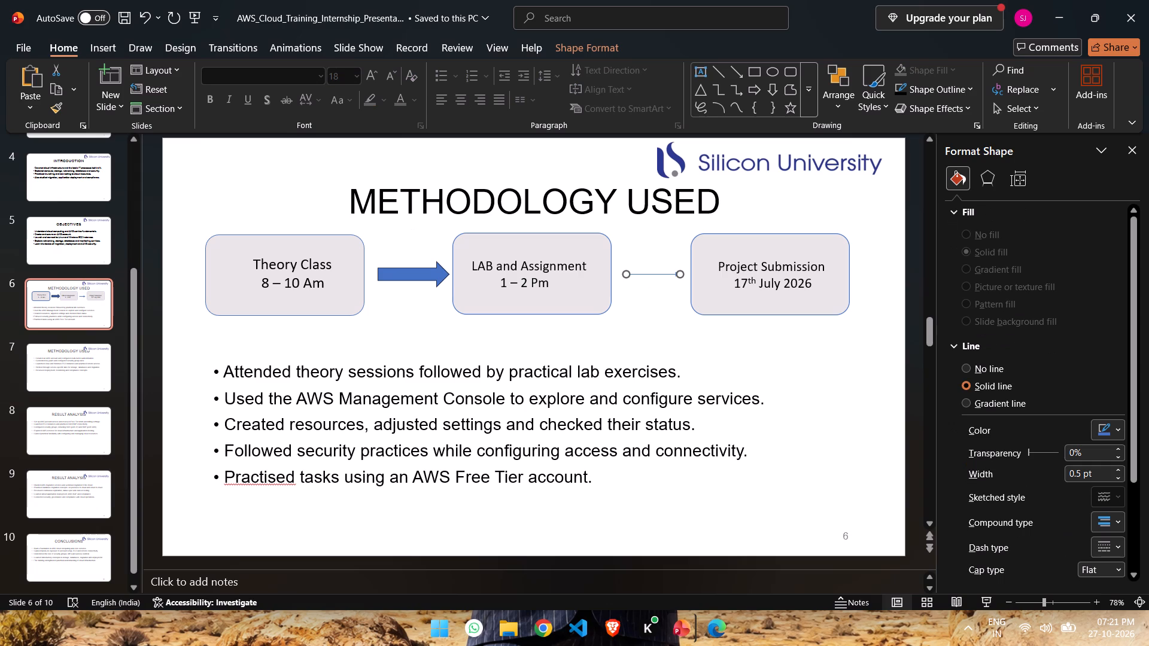
pyautogui.rightClick(646, 270)
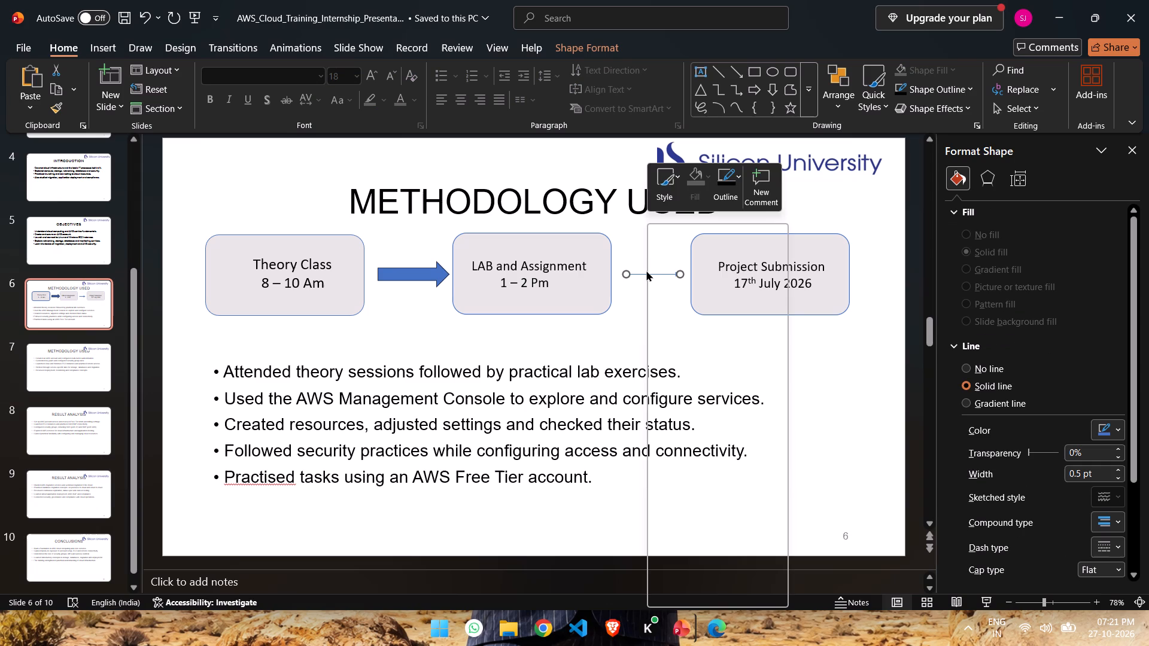
pyautogui.press('BackSpace')
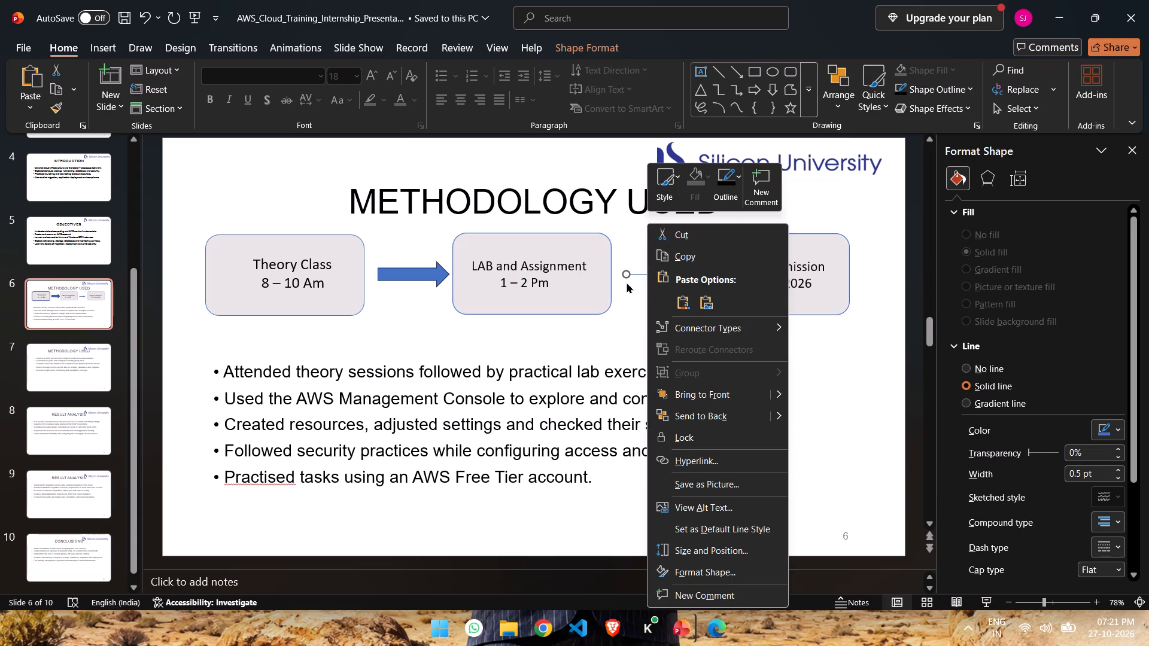
pyautogui.click(613, 297)
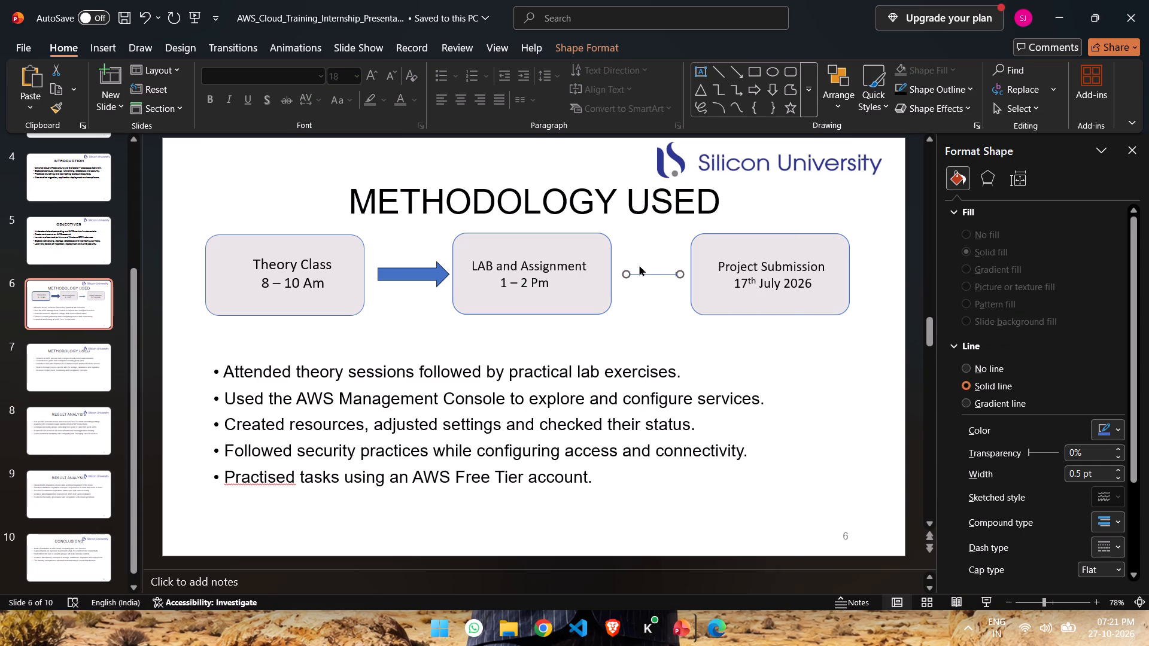
pyautogui.click(639, 270)
pyautogui.press('BackSpace')
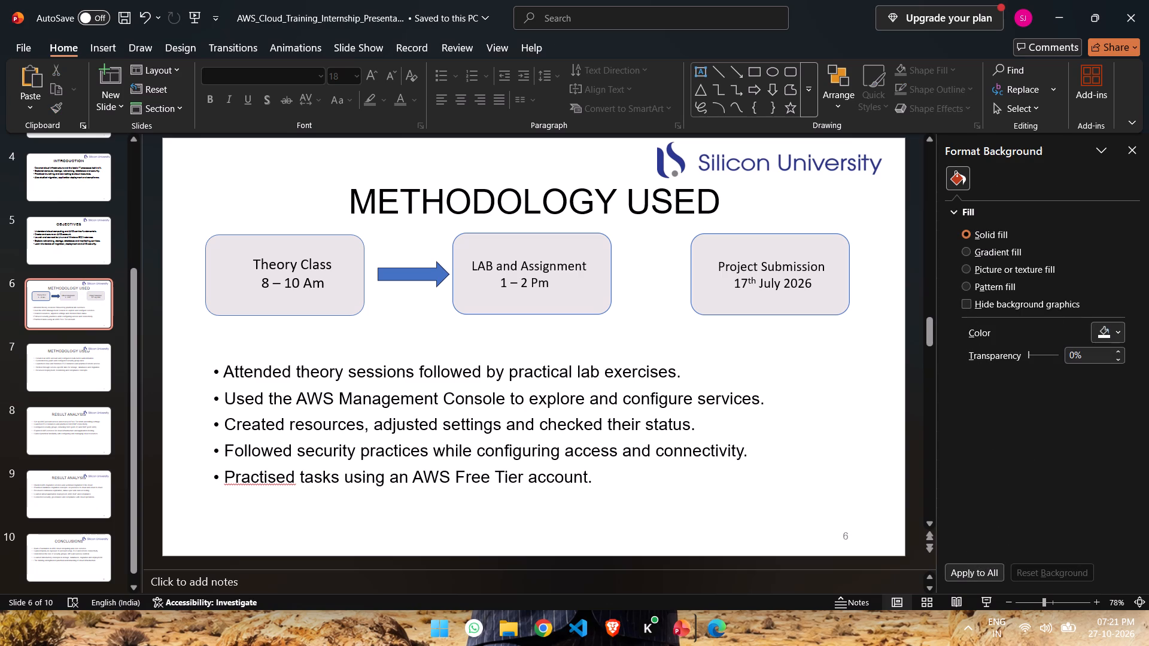
# Paste the copied block arrow and centre it in the gap between the LAB and Assignment and Project Submission boxes.
pyautogui.rightClick(654, 271)
pyautogui.click(698, 320)
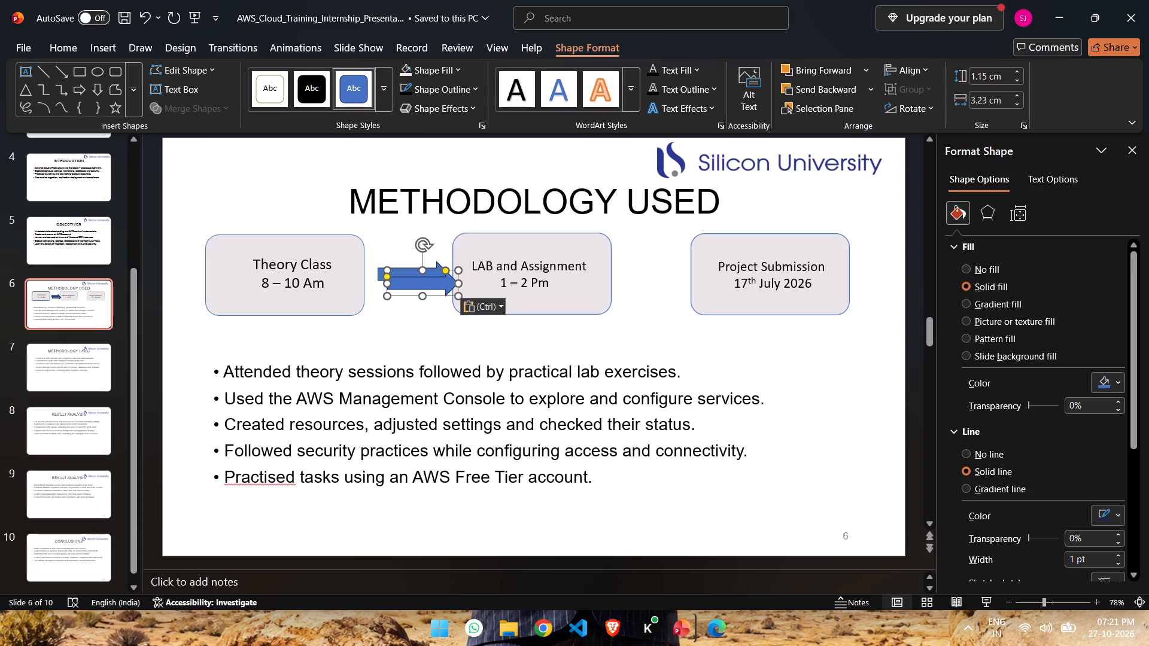
pyautogui.moveTo(411, 282); pyautogui.dragTo(633, 281)
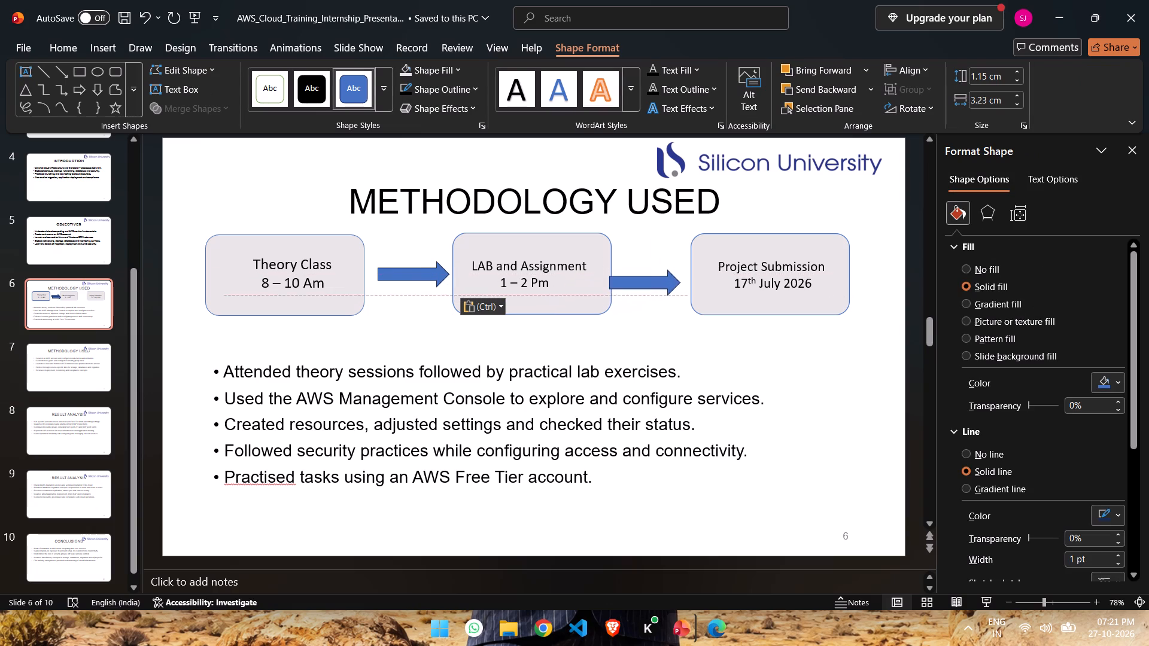
pyautogui.moveTo(633, 281); pyautogui.dragTo(640, 274)
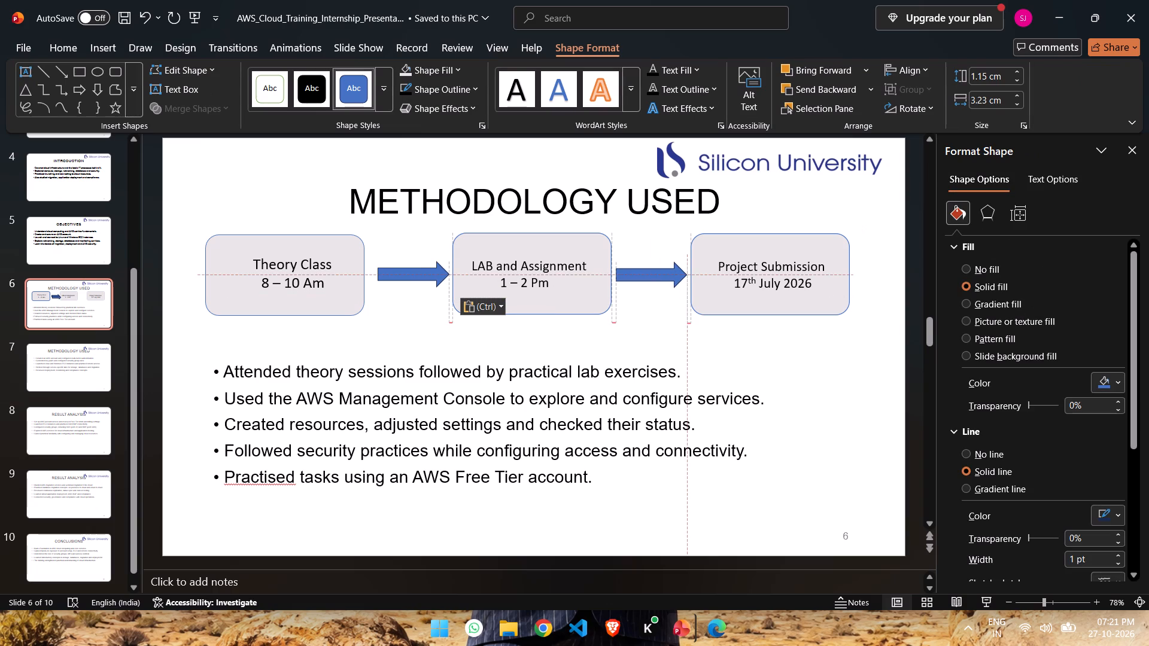
pyautogui.moveTo(640, 274); pyautogui.dragTo(640, 273)
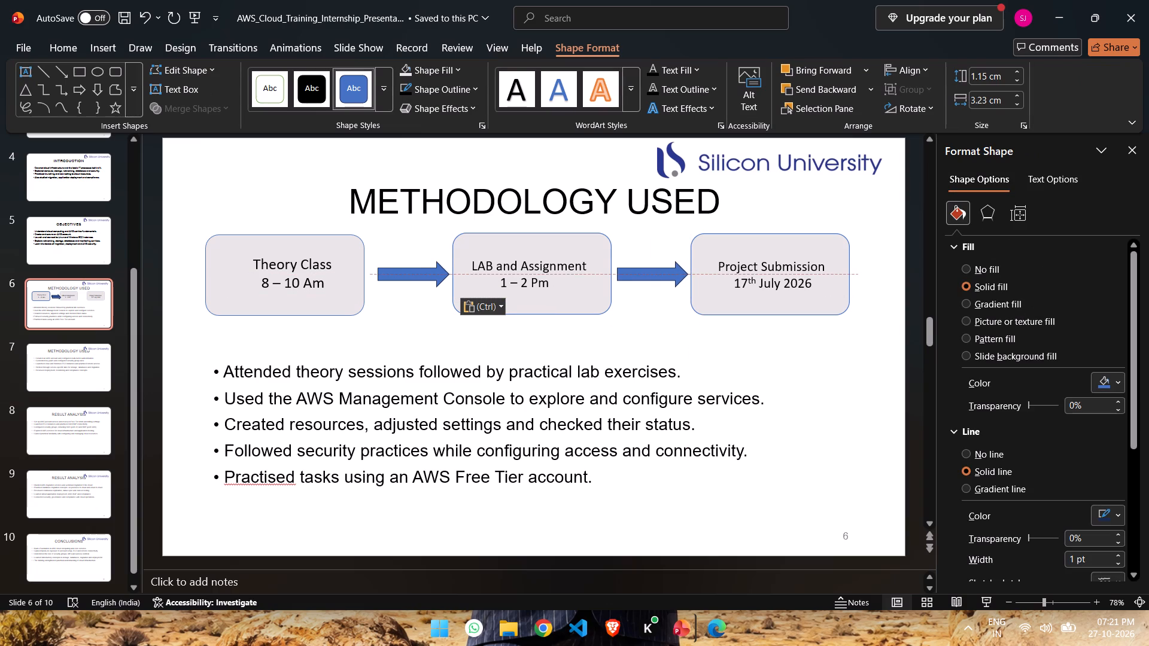
pyautogui.moveTo(640, 273); pyautogui.dragTo(639, 273)
pyautogui.click(656, 310)
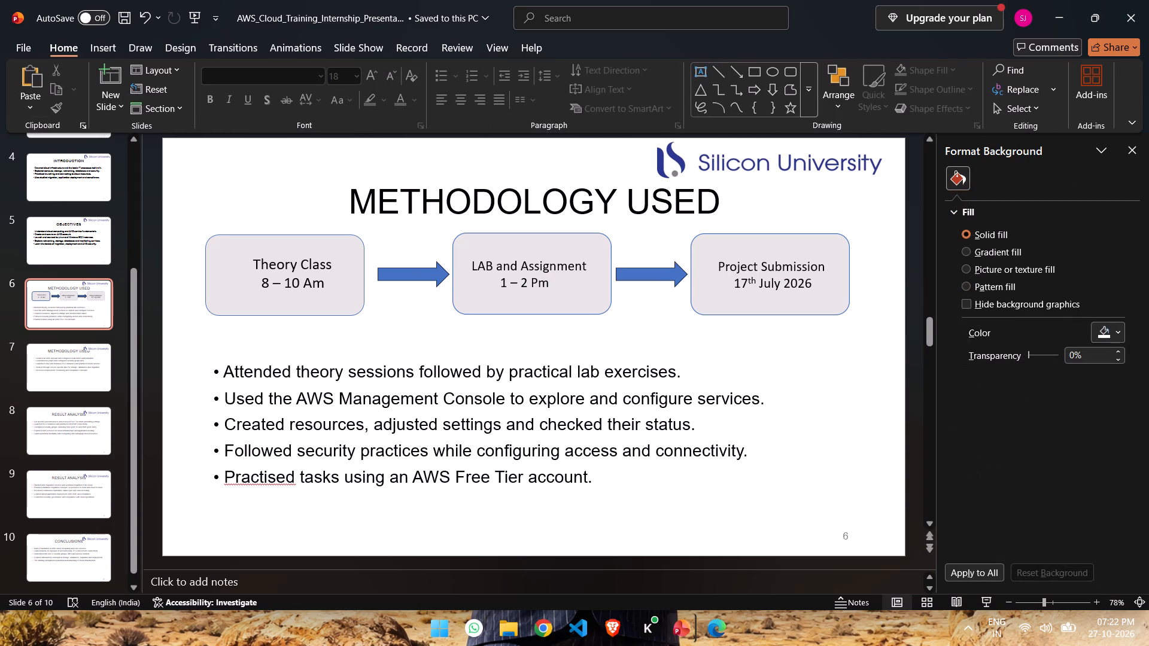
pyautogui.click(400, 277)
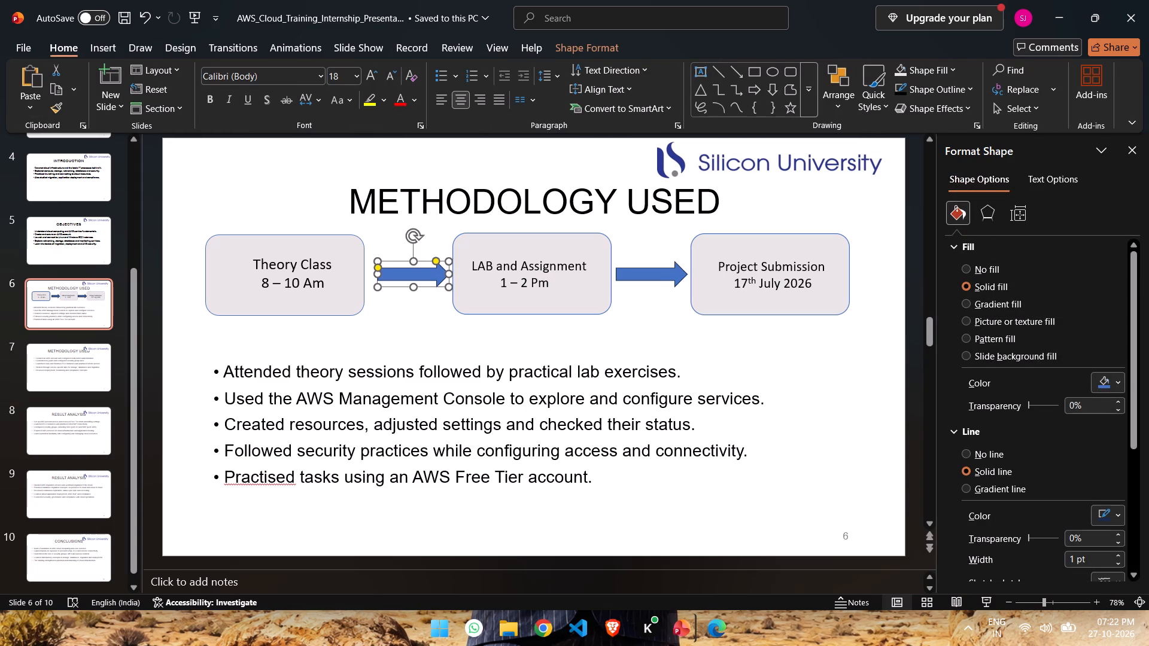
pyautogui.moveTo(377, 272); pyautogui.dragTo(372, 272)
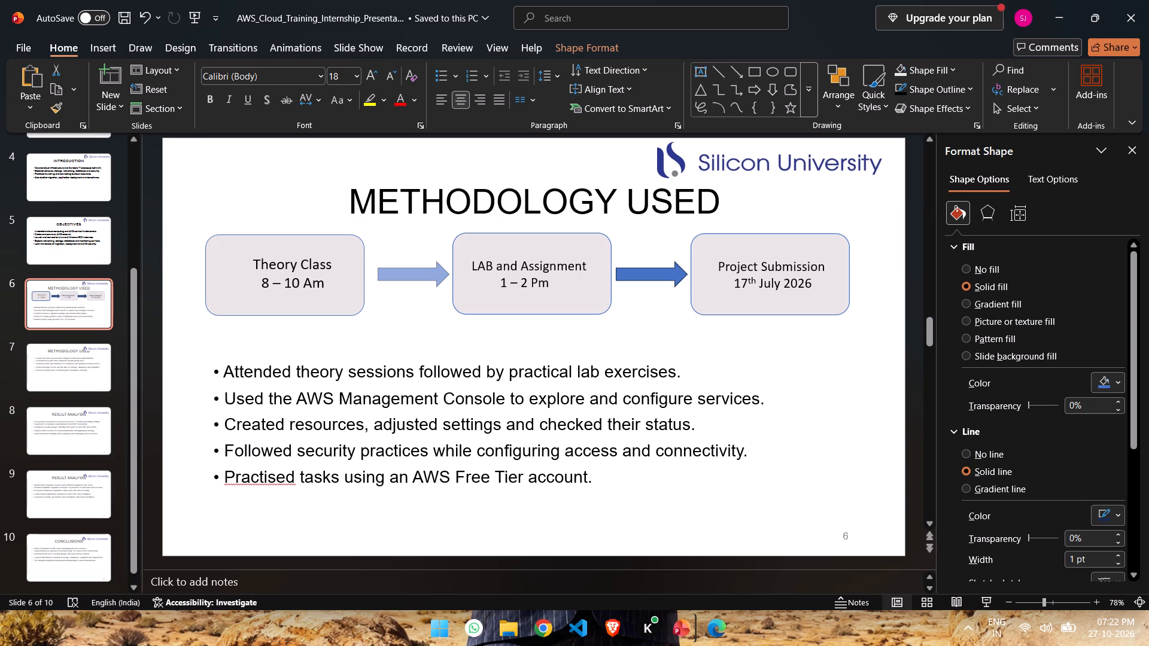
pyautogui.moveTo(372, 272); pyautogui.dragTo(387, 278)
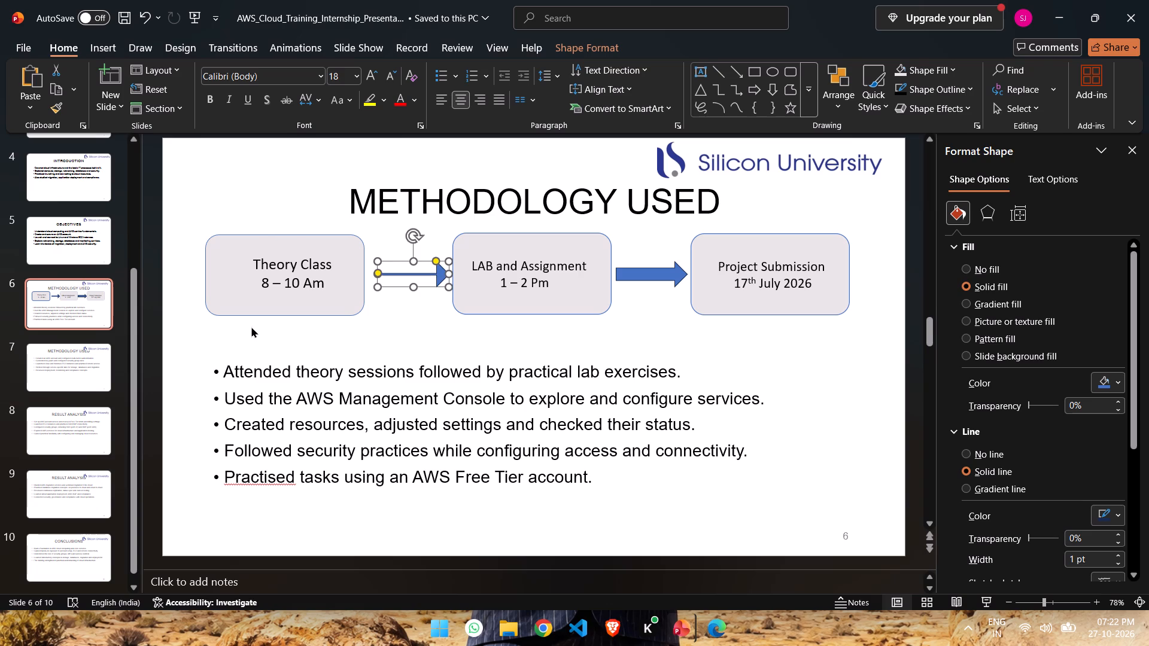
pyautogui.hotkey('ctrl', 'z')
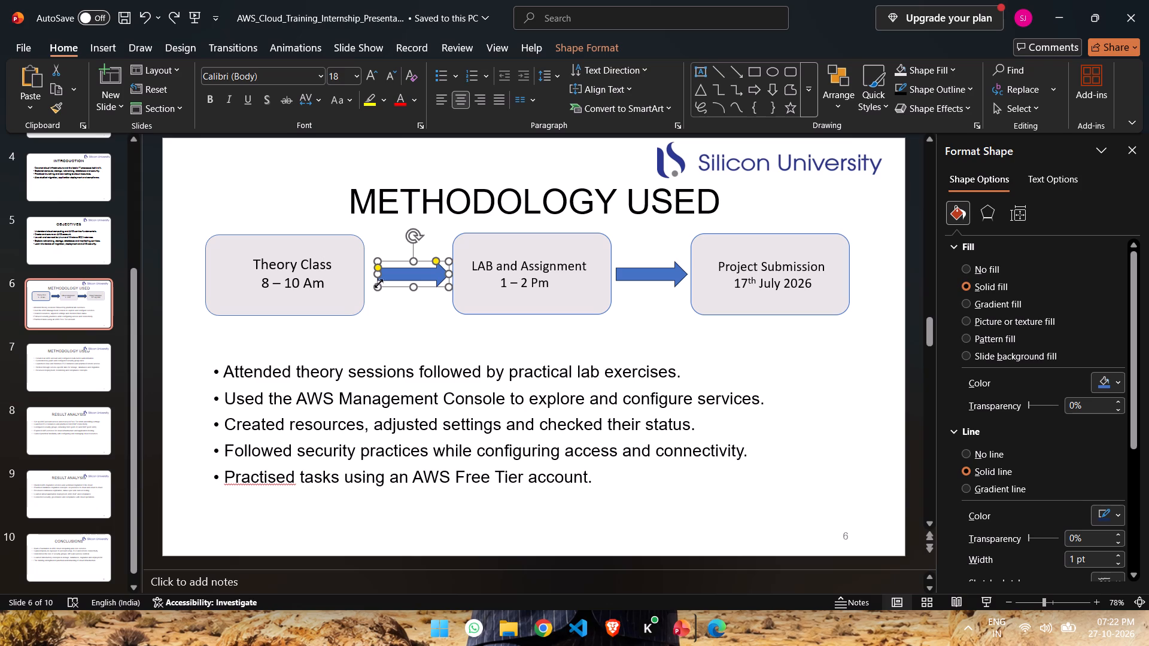
# Lengthen the first block arrow by stretching its tail left, close to the Theory Class box.
pyautogui.moveTo(381, 275); pyautogui.dragTo(370, 275)
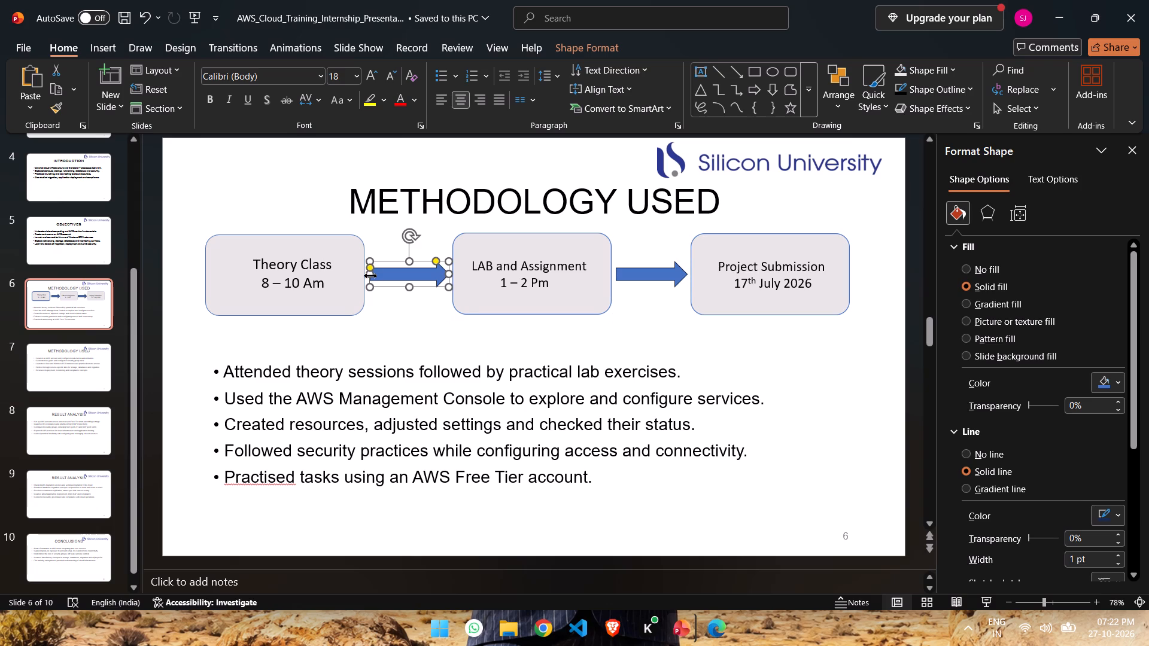
pyautogui.click(400, 308)
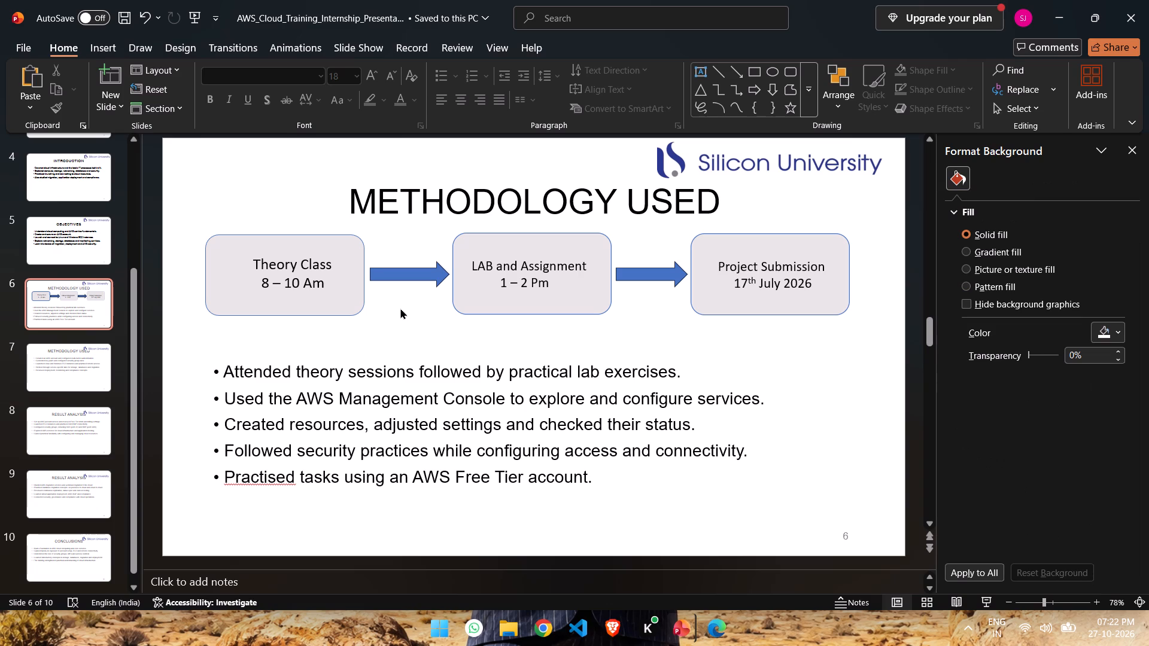
# Change the METHODOLOGY USED title's font to Arial Rounded MT Bold.
pyautogui.click(347, 194)
pyautogui.moveTo(351, 194); pyautogui.dragTo(738, 199)
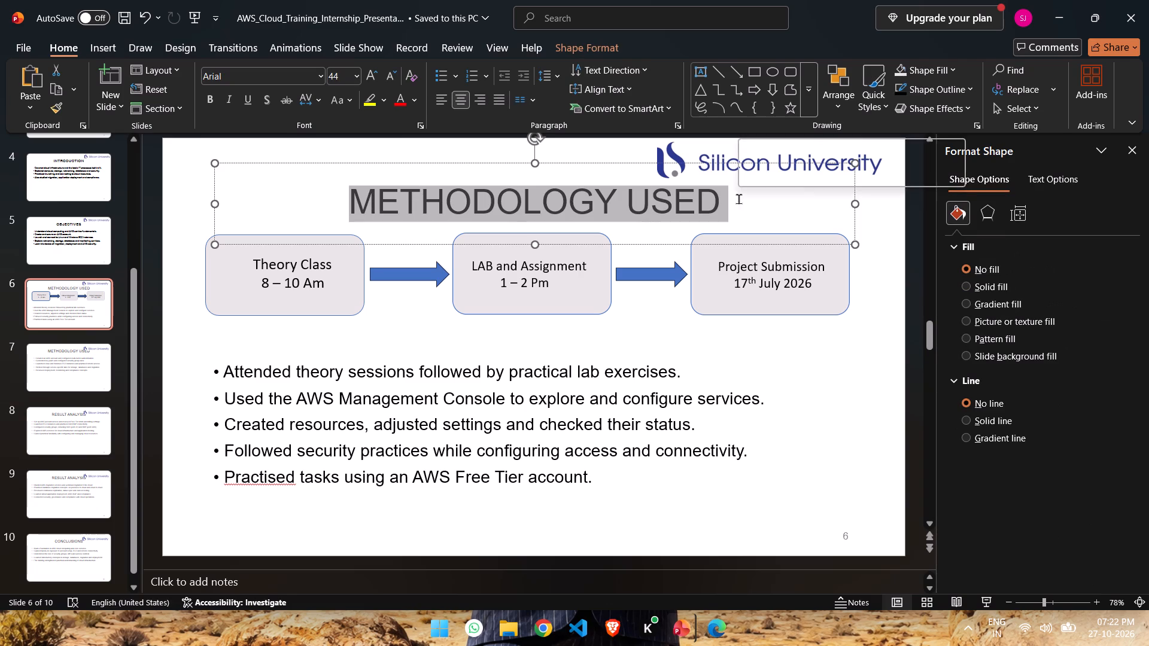
pyautogui.click(815, 151)
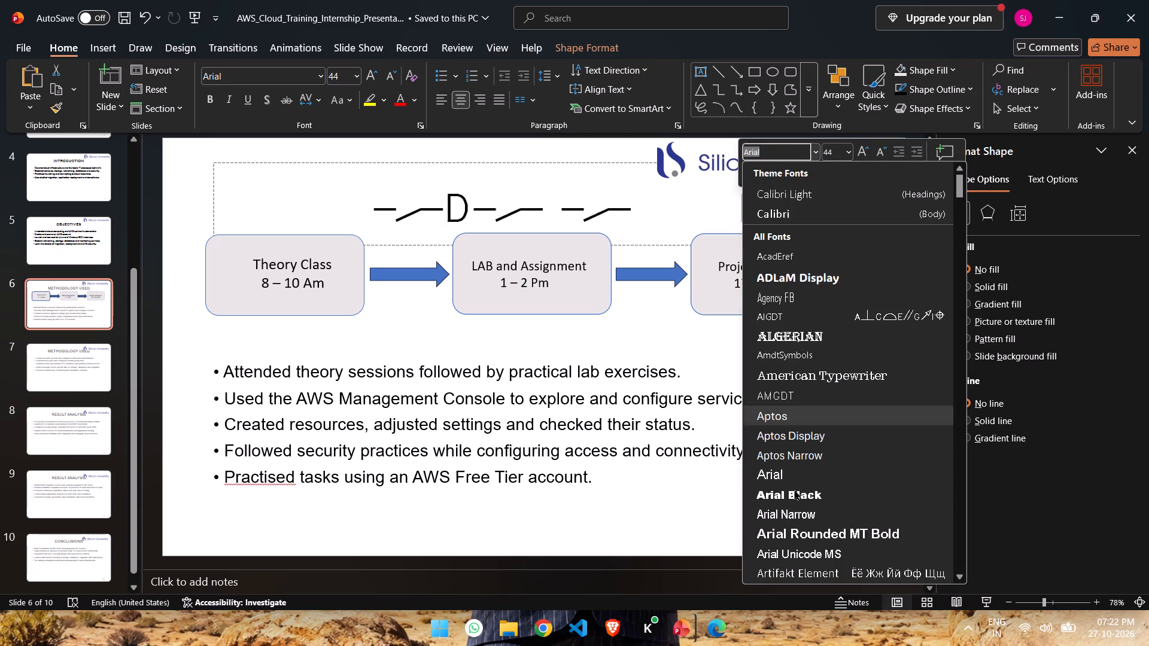
pyautogui.click(817, 537)
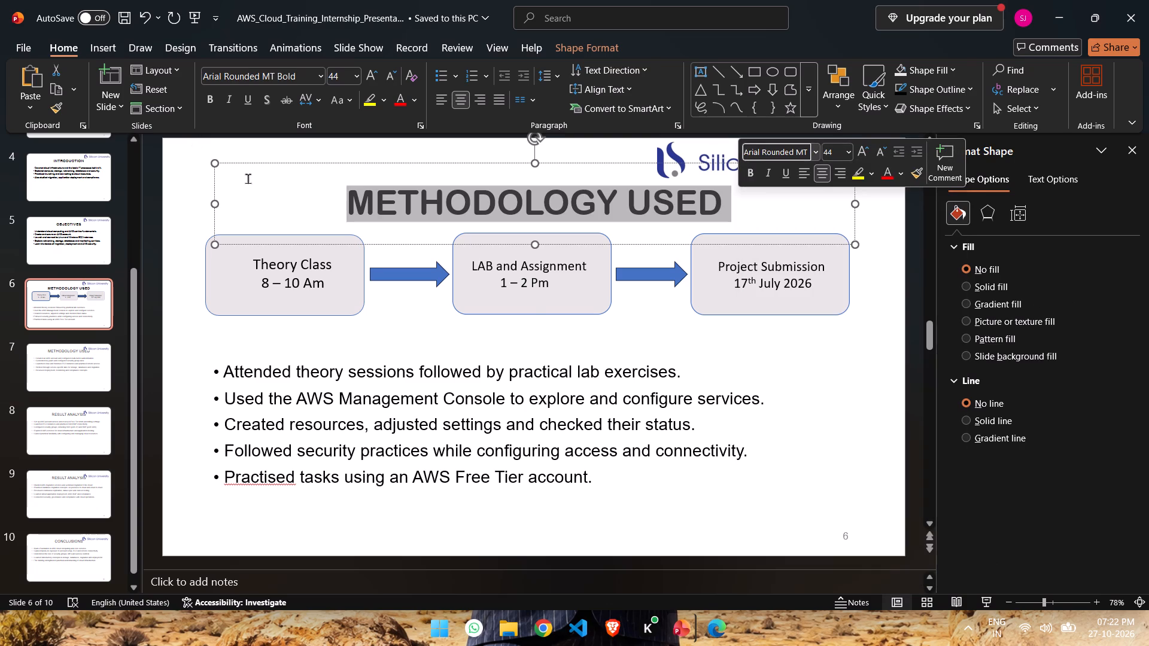
pyautogui.click(269, 190)
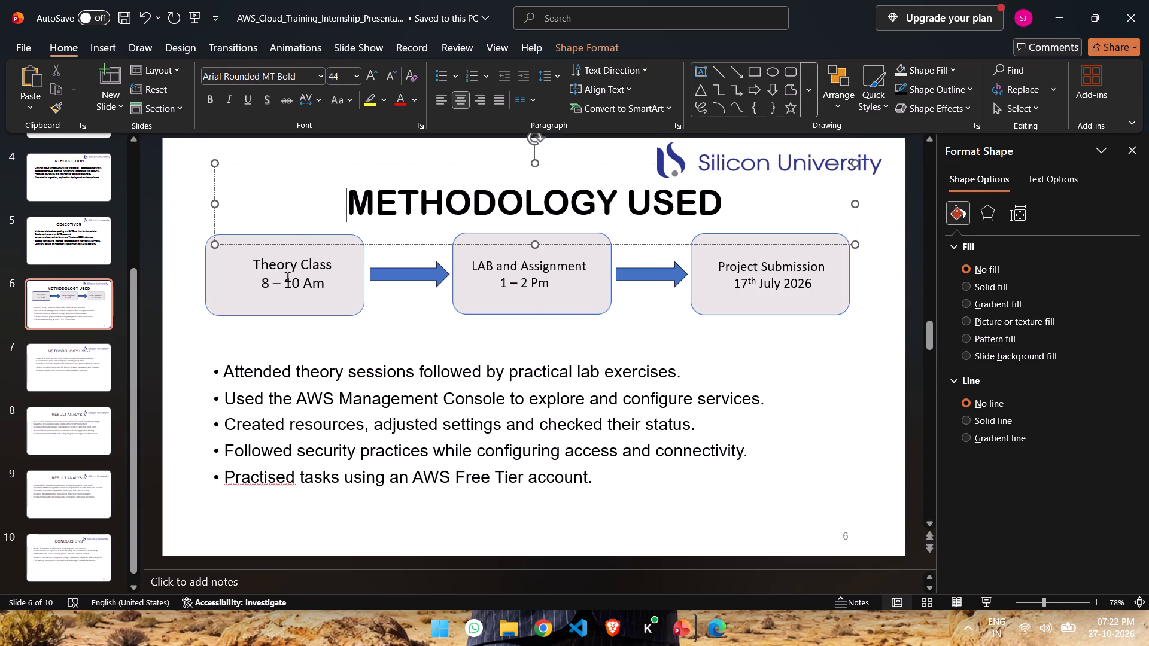
# Nudge the Theory Class box slightly up and right to line up with the other flow boxes.
pyautogui.click(287, 276)
pyautogui.click(306, 249)
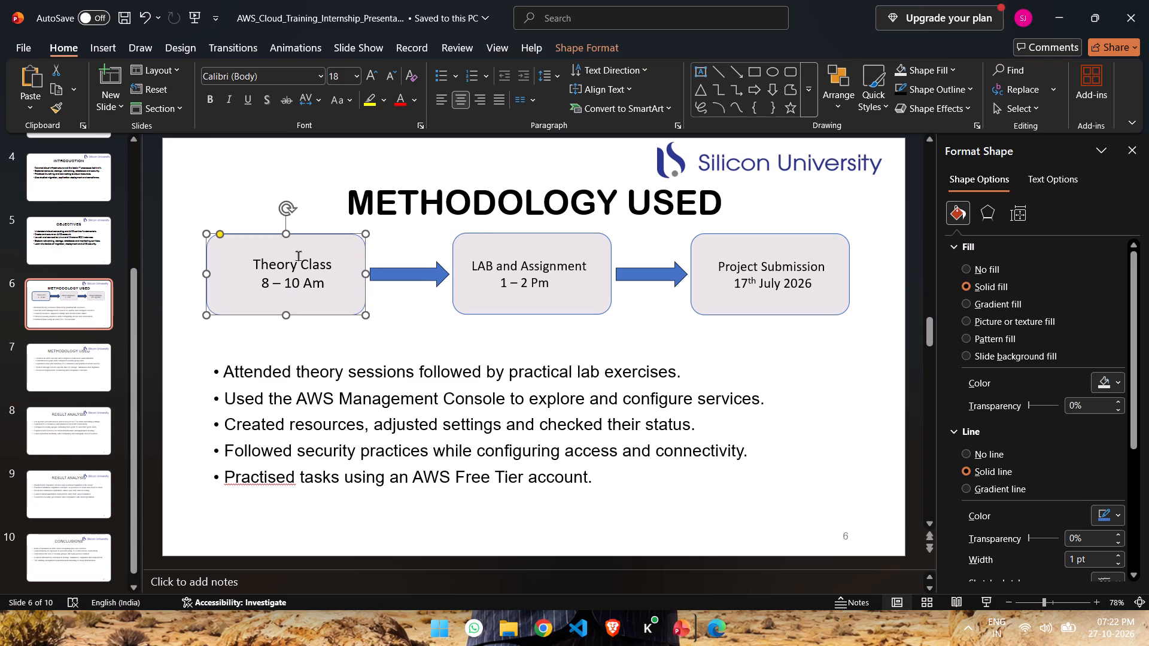
# Move the Theory Class 8 – 10 Am label slightly left and up to centre it within its box.
pyautogui.click(293, 260)
pyautogui.moveTo(273, 253); pyautogui.dragTo(269, 251)
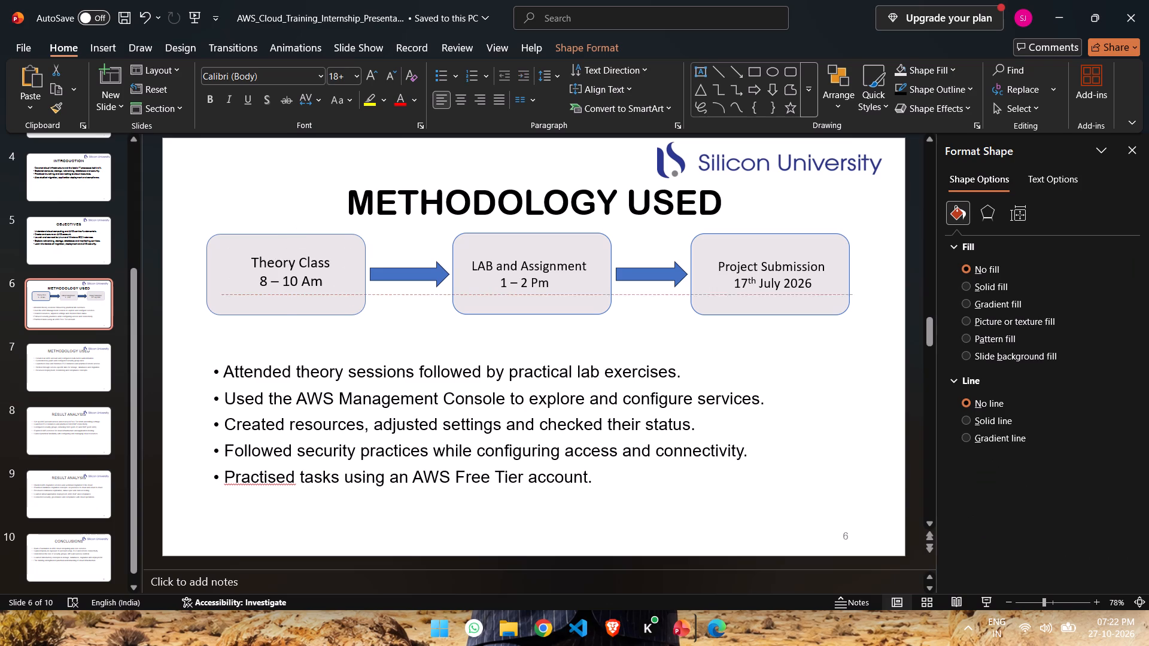
pyautogui.moveTo(269, 251); pyautogui.dragTo(265, 251)
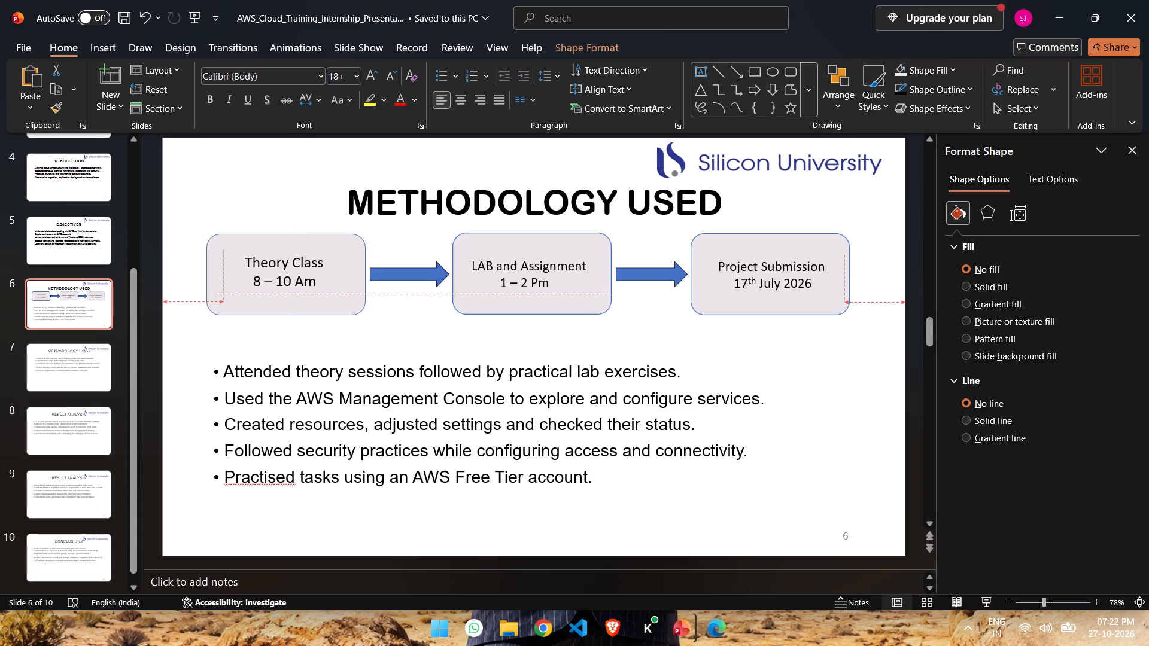
# Nudge the Theory Class label slightly down and left within its flow box.
pyautogui.moveTo(265, 251); pyautogui.dragTo(264, 252)
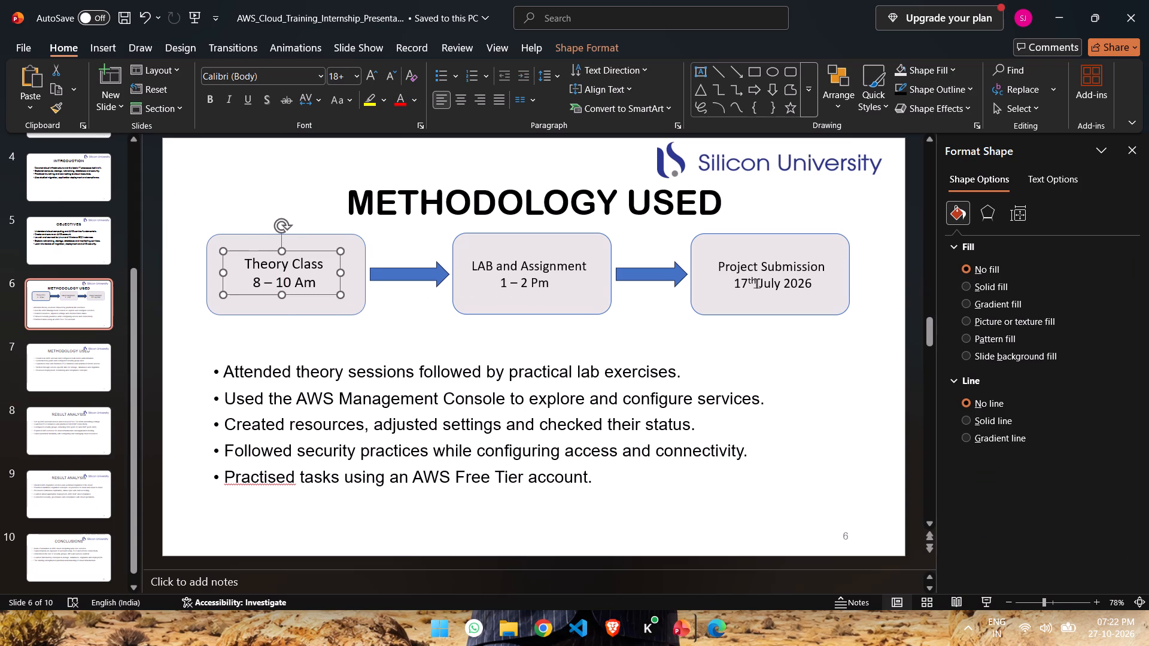
# Set the LAB and Assignment label text to 20 pt and widen its text box to fit the name on one line.
pyautogui.moveTo(474, 265); pyautogui.dragTo(522, 266)
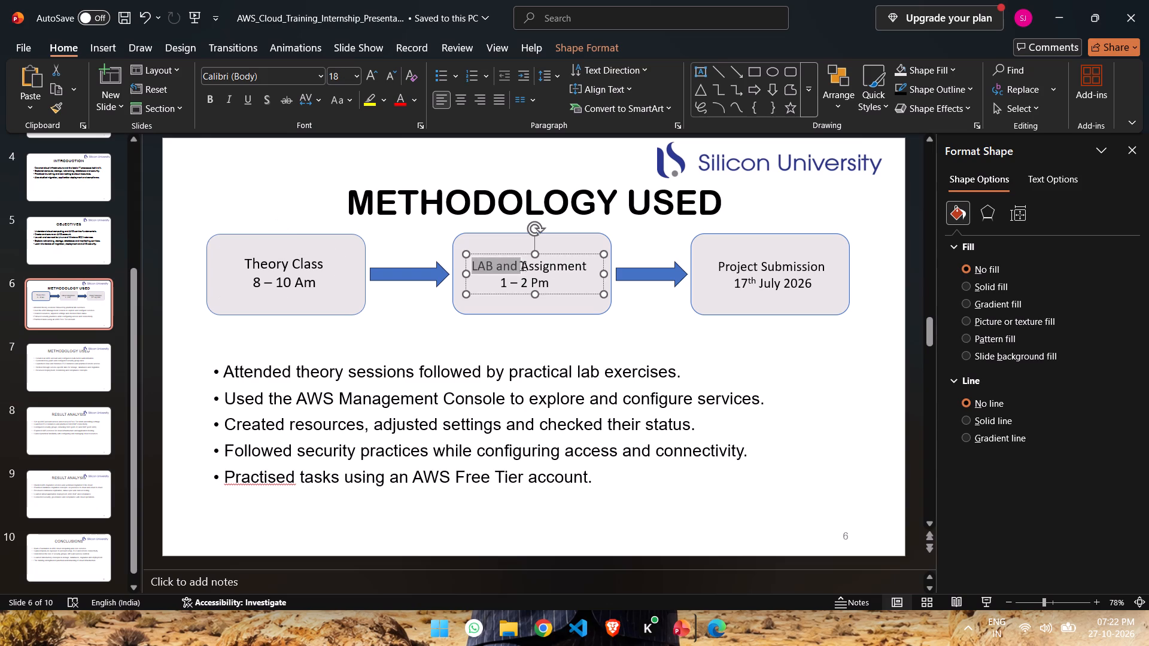
pyautogui.moveTo(522, 266); pyautogui.dragTo(551, 281)
pyautogui.click(660, 239)
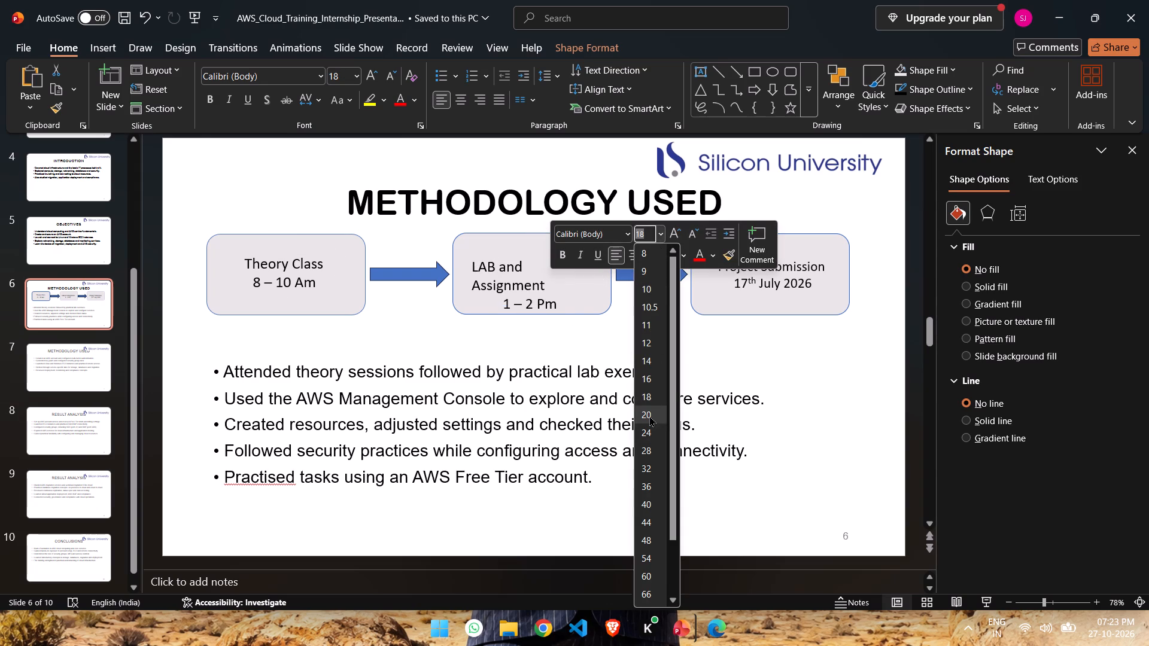
pyautogui.click(649, 416)
pyautogui.click(490, 298)
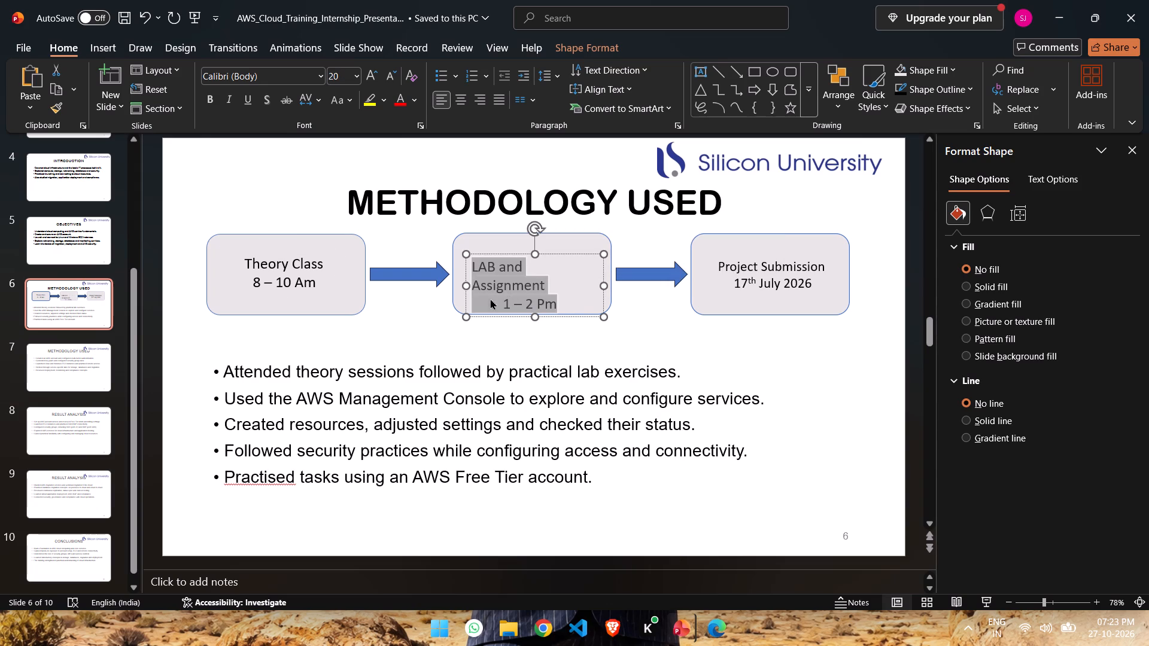
pyautogui.moveTo(604, 285); pyautogui.dragTo(616, 281)
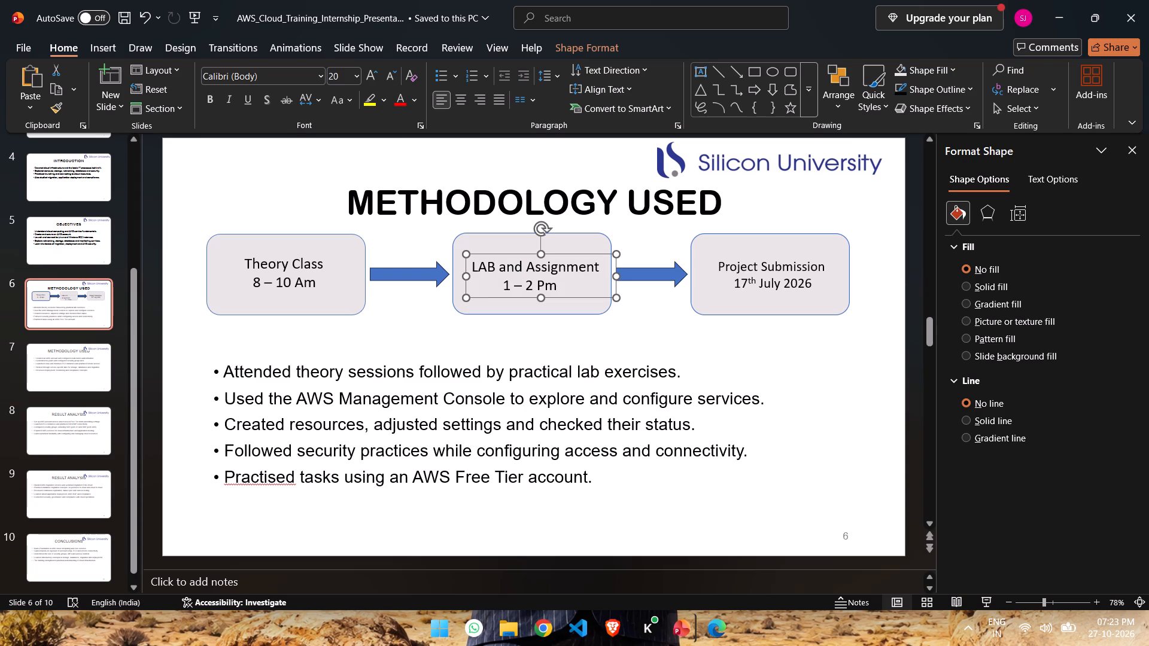
# Set the Project Submission 17th July 2026 label text to 20 pt.
pyautogui.click(737, 270)
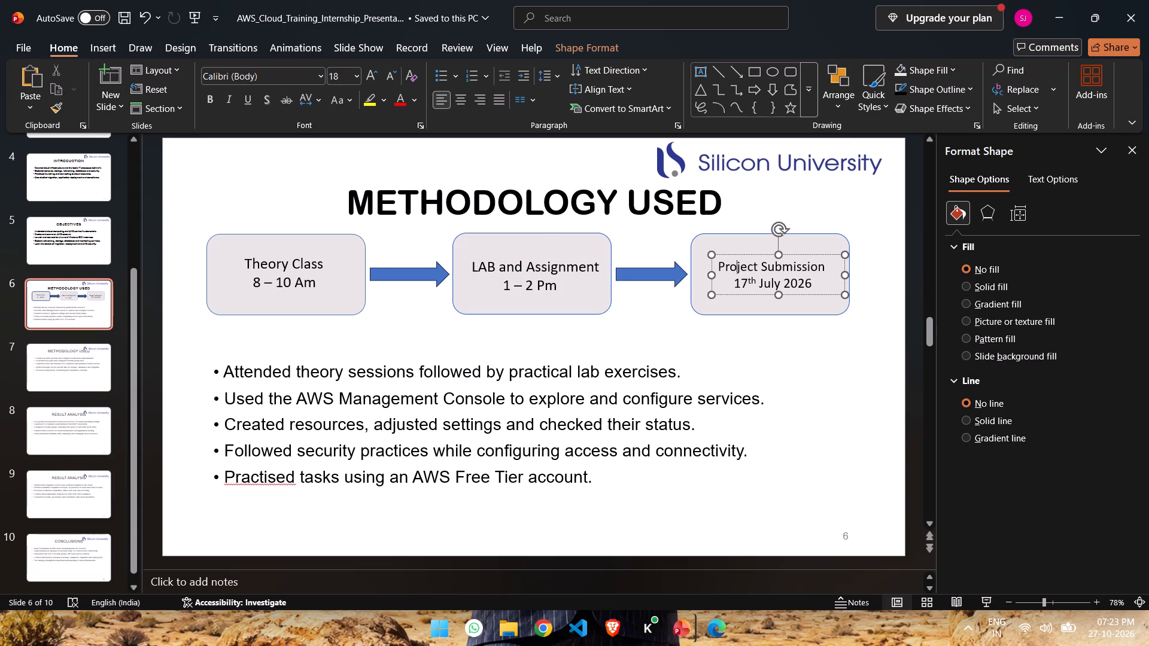
pyautogui.click(718, 263)
pyautogui.moveTo(718, 263); pyautogui.dragTo(820, 288)
pyautogui.click(930, 245)
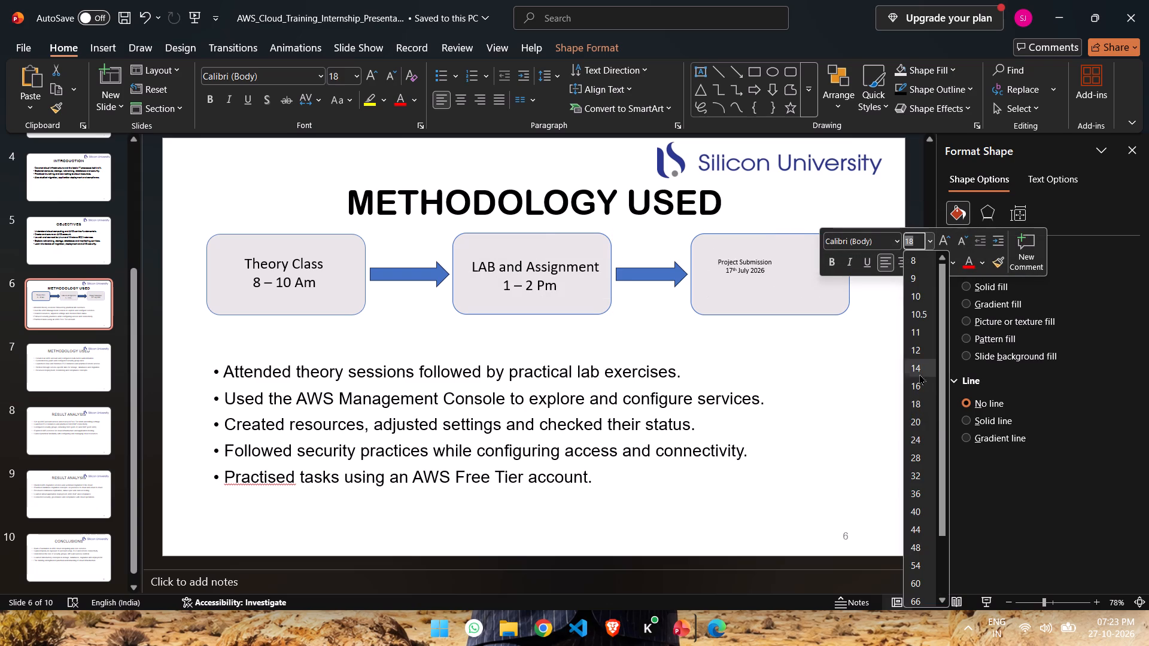
pyautogui.click(931, 424)
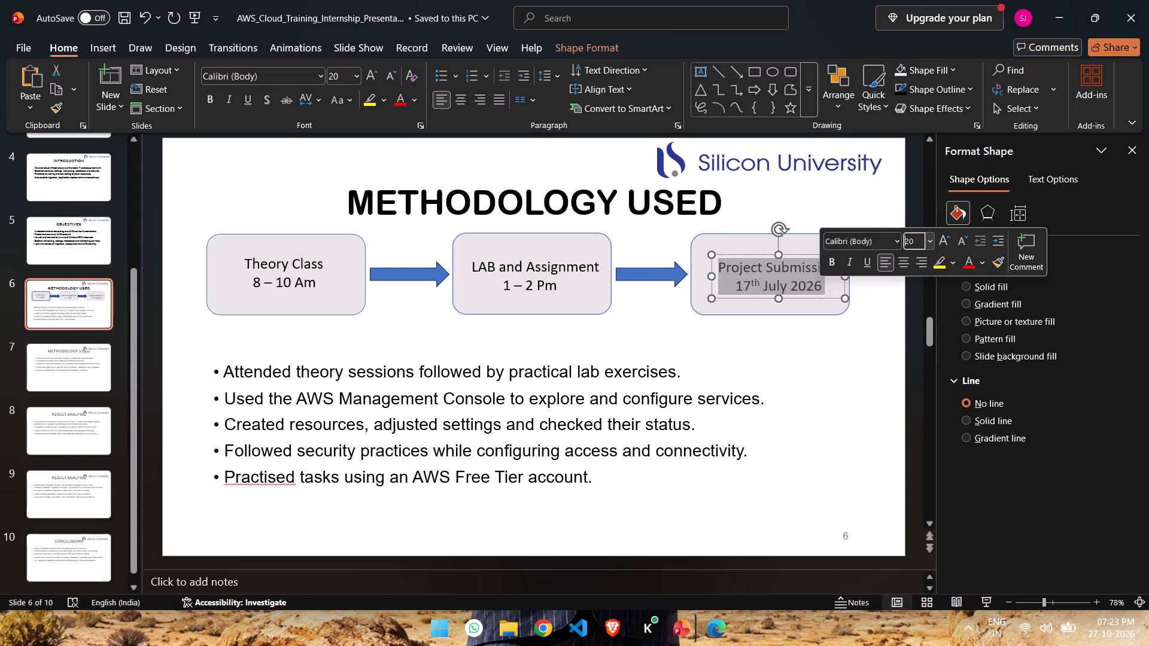
pyautogui.click(741, 211)
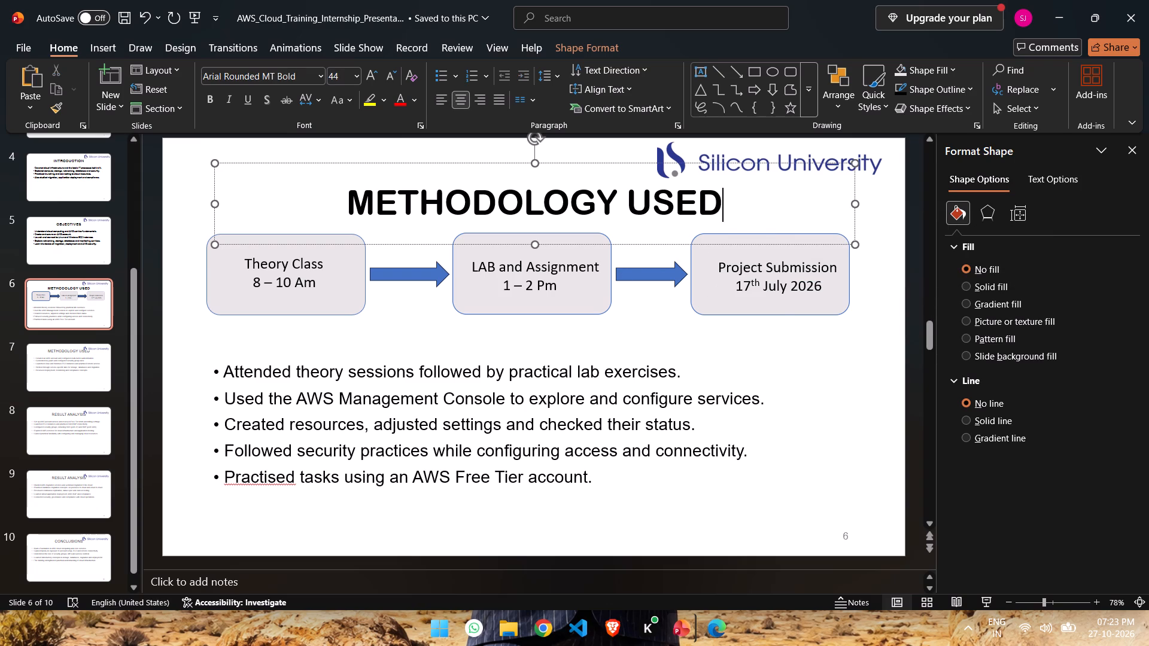
# Make the text of the Theory Class and the LAB and Assignment labels bold, including their time lines.
pyautogui.moveTo(247, 264); pyautogui.dragTo(249, 264)
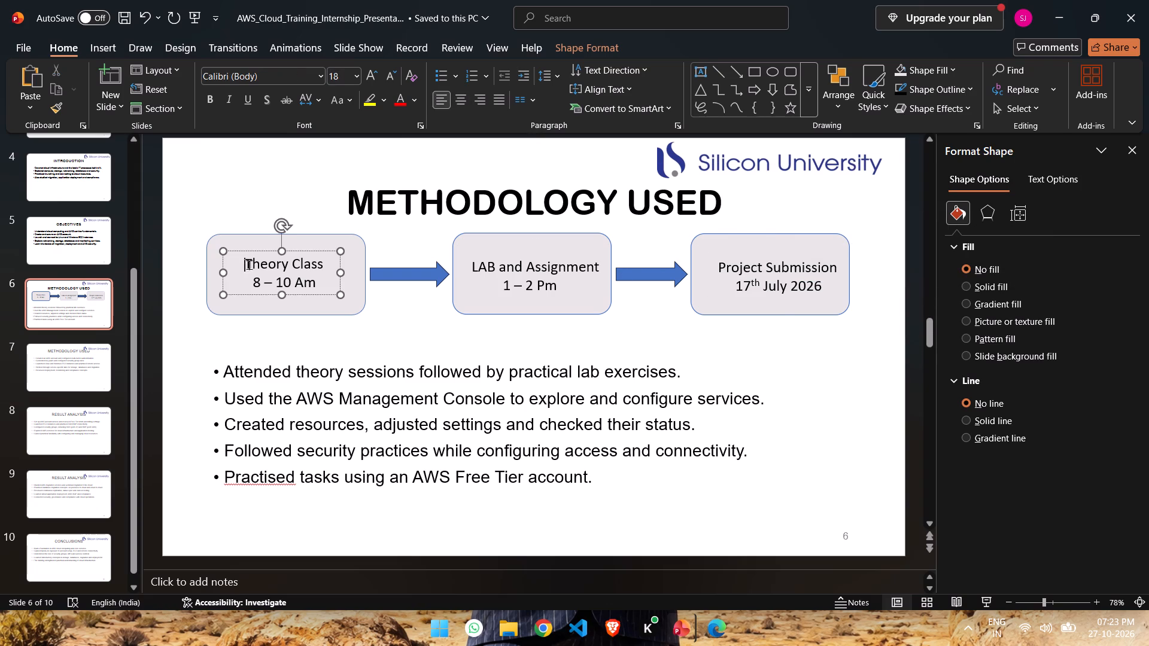
pyautogui.moveTo(249, 264); pyautogui.dragTo(321, 281)
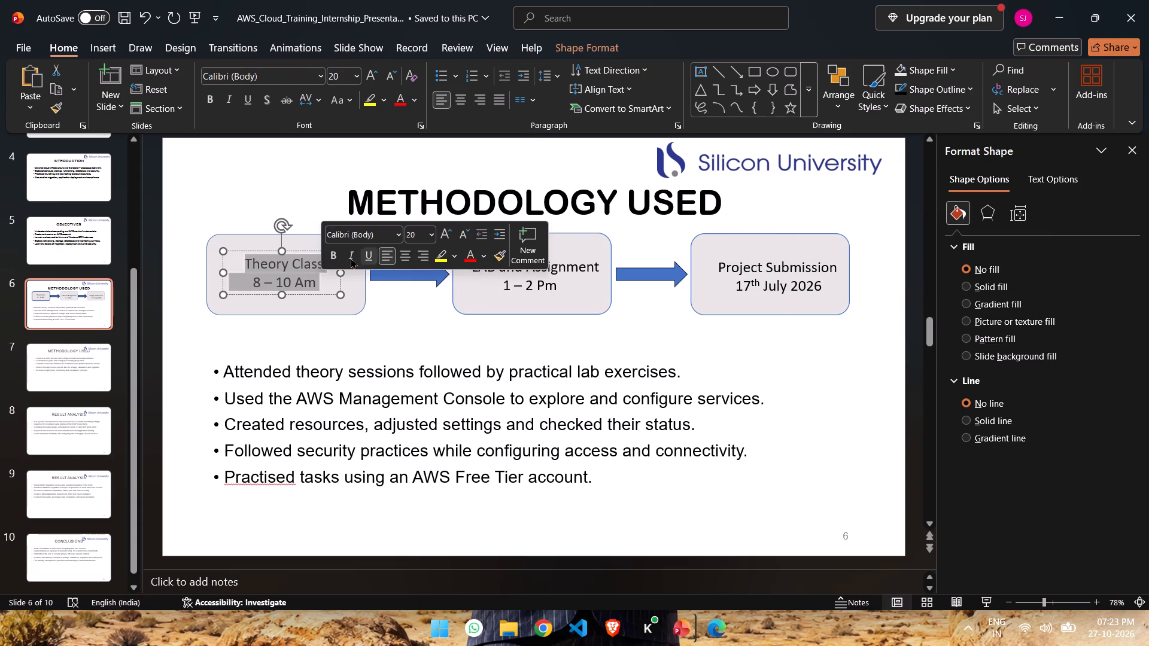
pyautogui.click(330, 258)
pyautogui.click(503, 292)
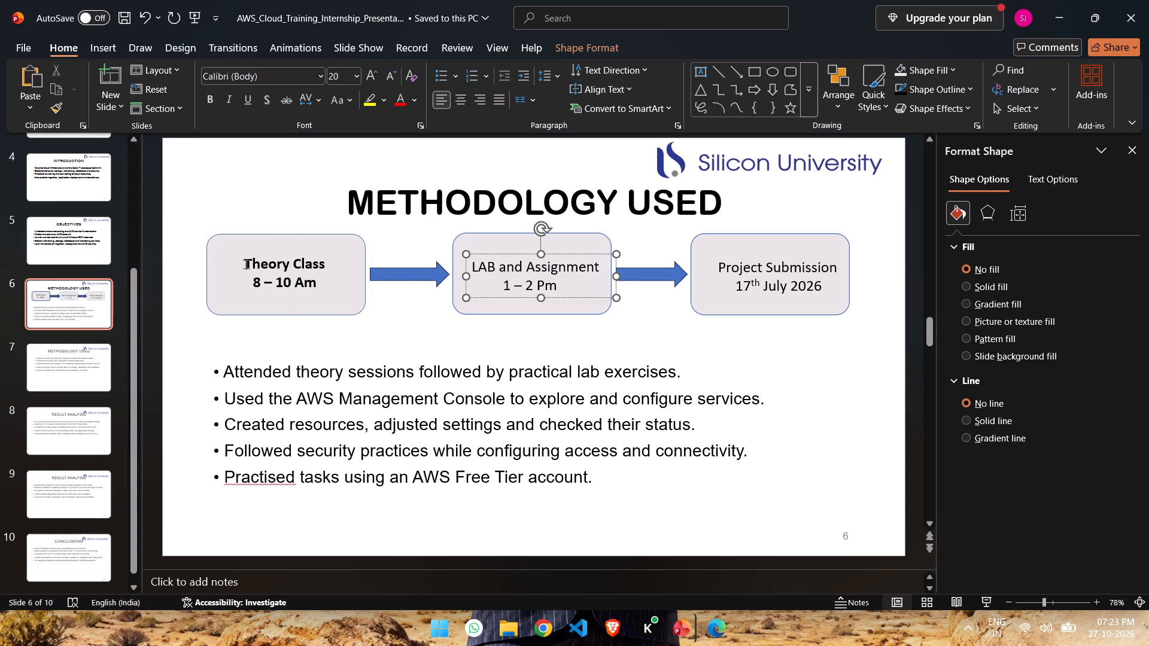
pyautogui.moveTo(473, 266); pyautogui.dragTo(504, 273)
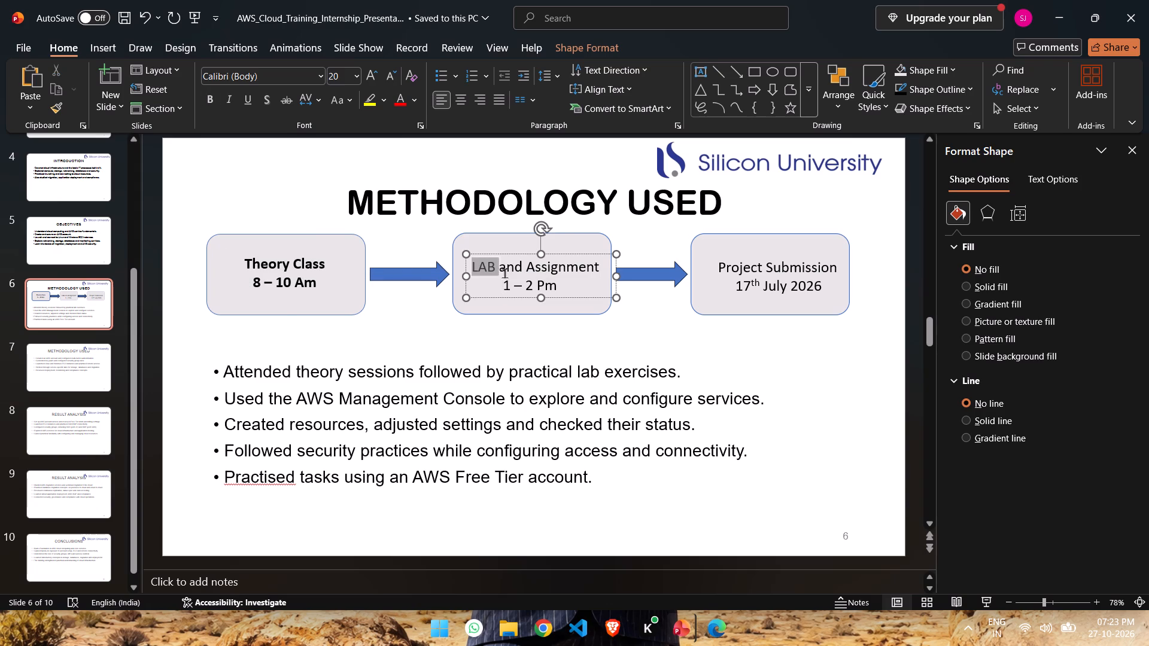
pyautogui.moveTo(504, 273); pyautogui.dragTo(556, 283)
pyautogui.click(572, 256)
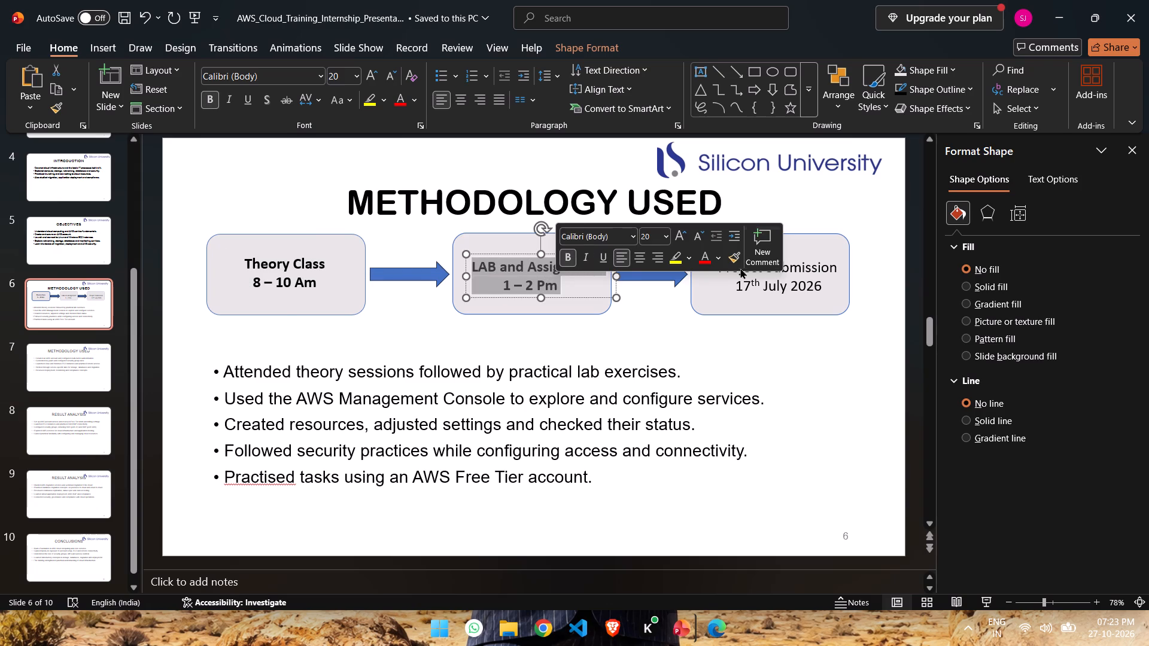
# Make the Project Submission label text bold and widen its text box slightly to keep the name on one line.
pyautogui.click(779, 288)
pyautogui.moveTo(721, 267); pyautogui.dragTo(837, 284)
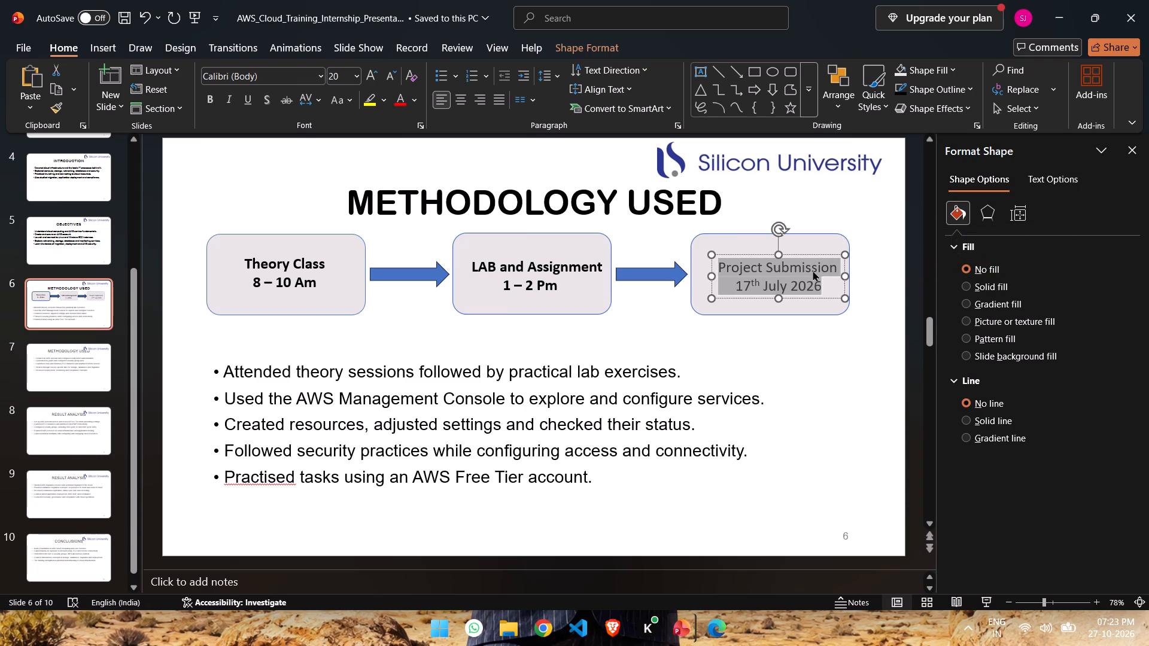
pyautogui.click(789, 272)
pyautogui.moveTo(719, 267); pyautogui.dragTo(824, 282)
pyautogui.click(832, 263)
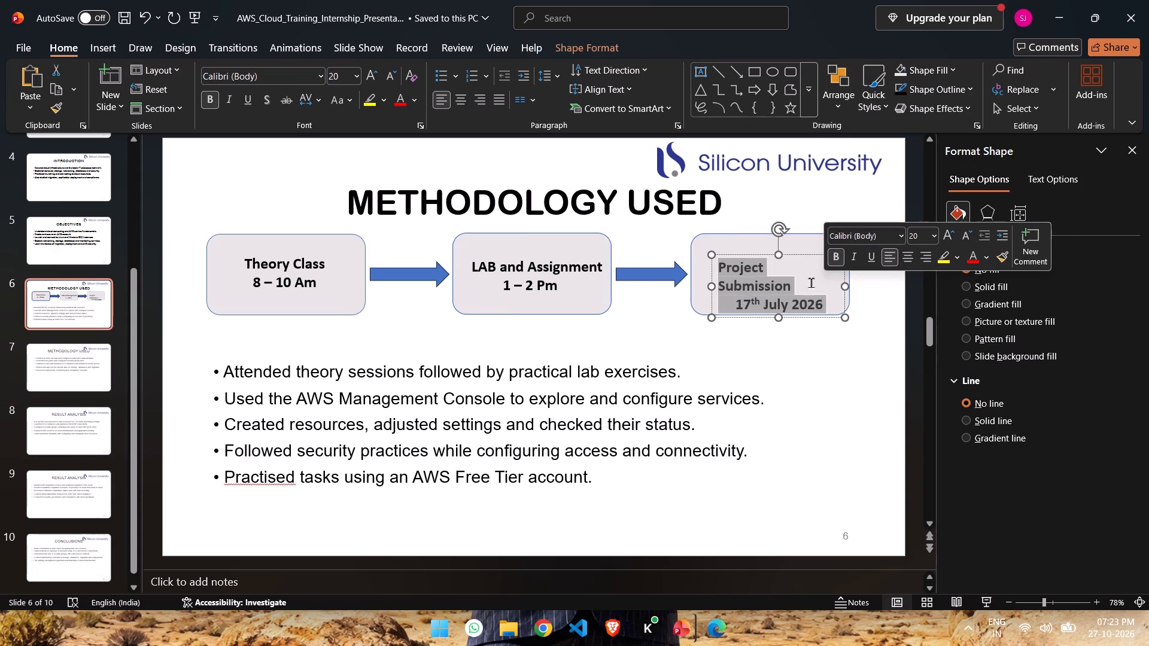
pyautogui.moveTo(847, 289); pyautogui.dragTo(848, 284)
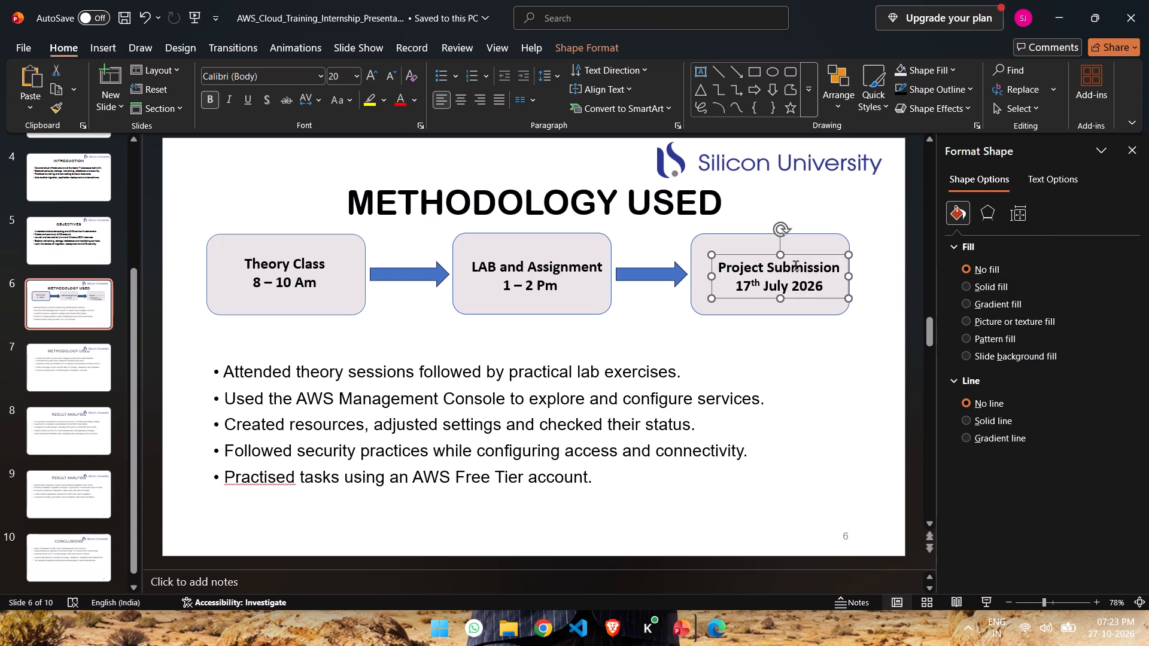
pyautogui.click(746, 219)
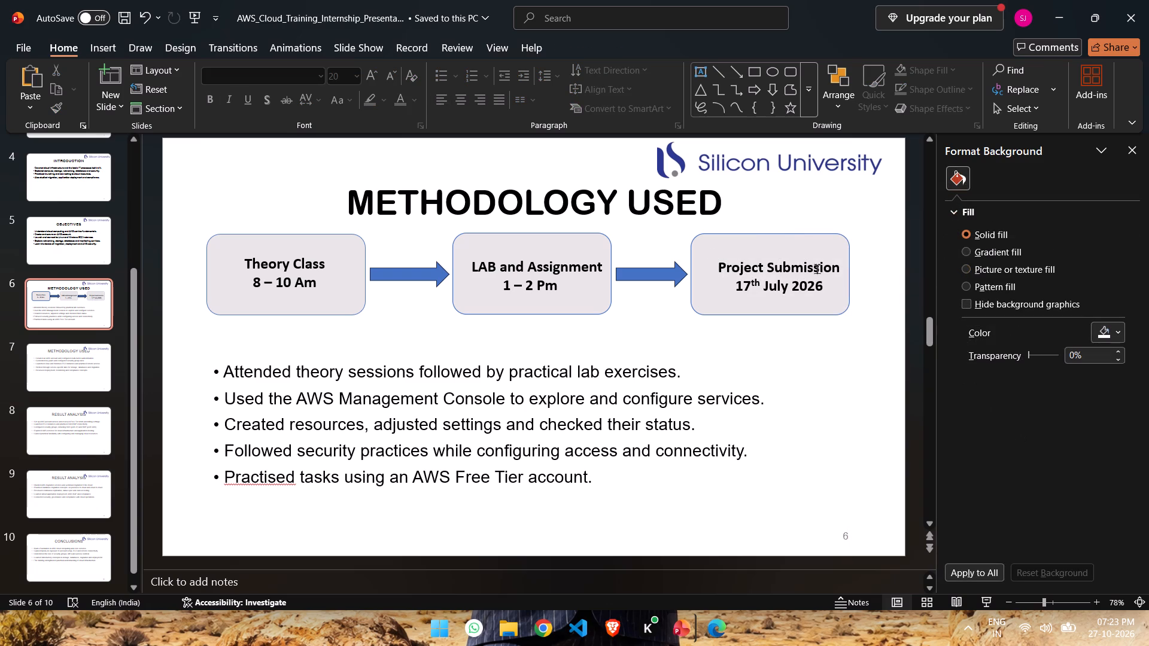
# Nudge the Project Submission label slightly left and up to centre it within its flow box.
pyautogui.click(808, 268)
pyautogui.moveTo(756, 254); pyautogui.dragTo(753, 253)
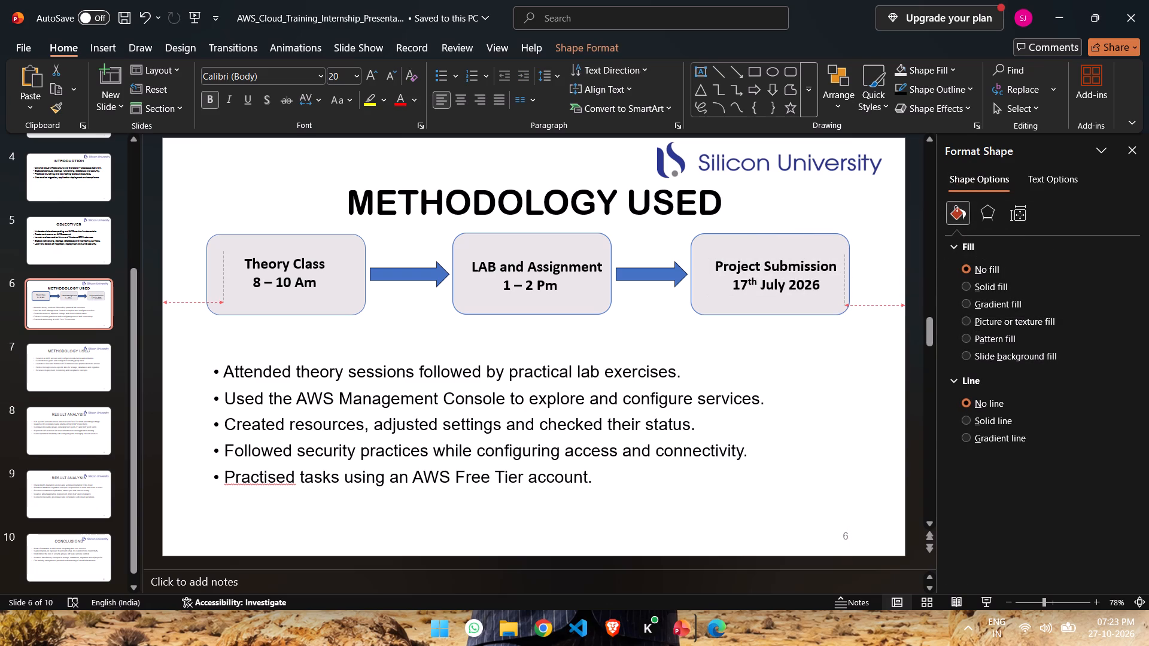
pyautogui.moveTo(753, 253); pyautogui.dragTo(750, 253)
pyautogui.click(731, 217)
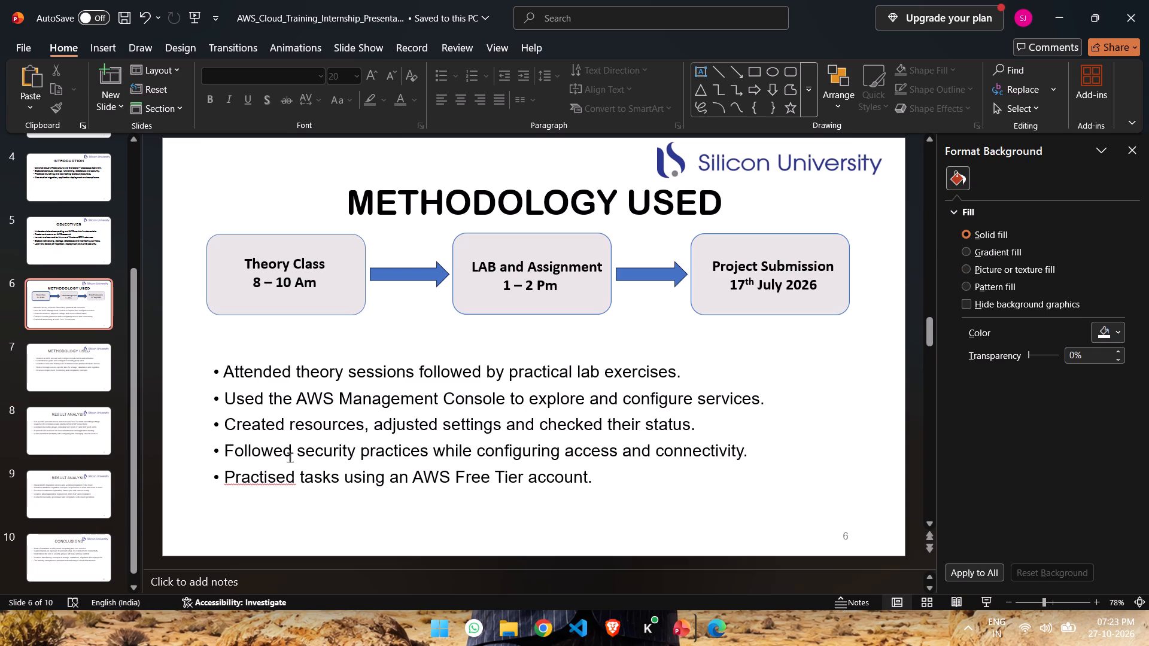
# Move the bulleted text box slightly up and right, closer beneath the flow boxes.
pyautogui.moveTo(276, 459); pyautogui.dragTo(312, 370)
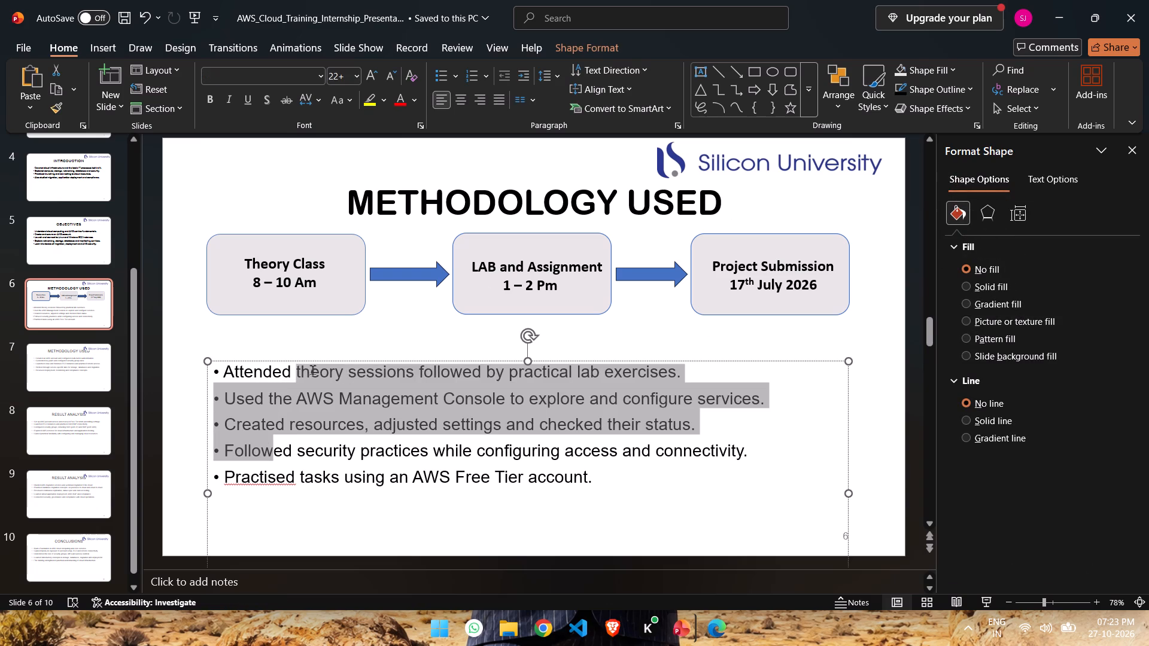
pyautogui.moveTo(312, 370); pyautogui.dragTo(307, 381)
pyautogui.click(211, 325)
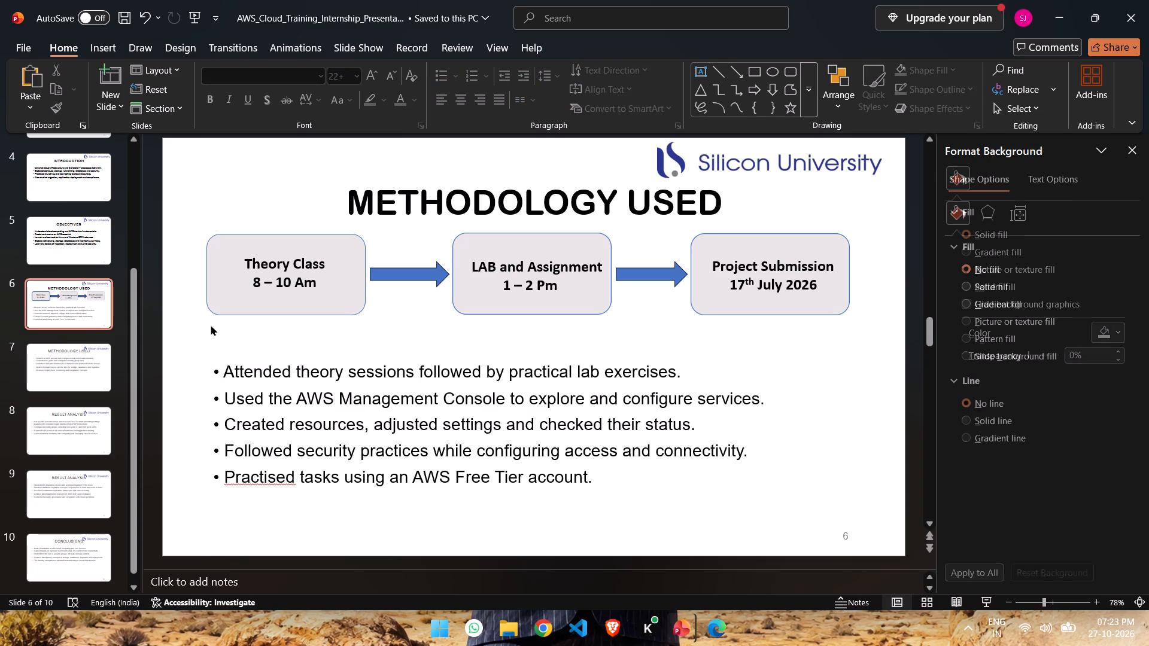
pyautogui.click(369, 358)
pyautogui.moveTo(369, 358); pyautogui.dragTo(381, 343)
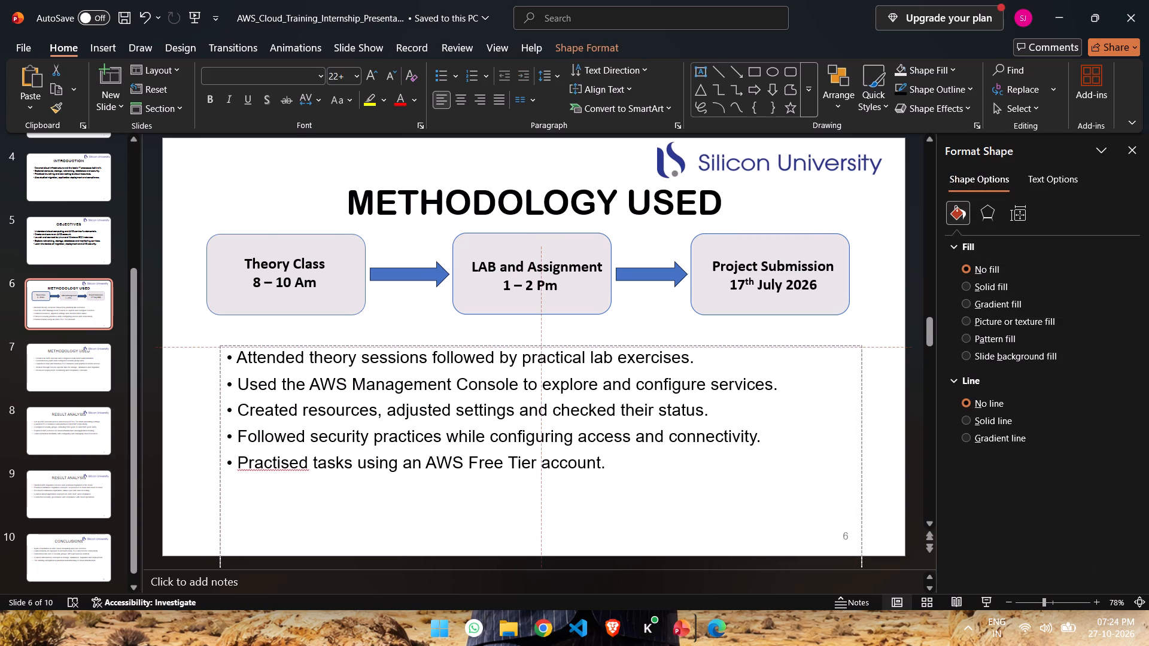
pyautogui.moveTo(381, 343); pyautogui.dragTo(382, 344)
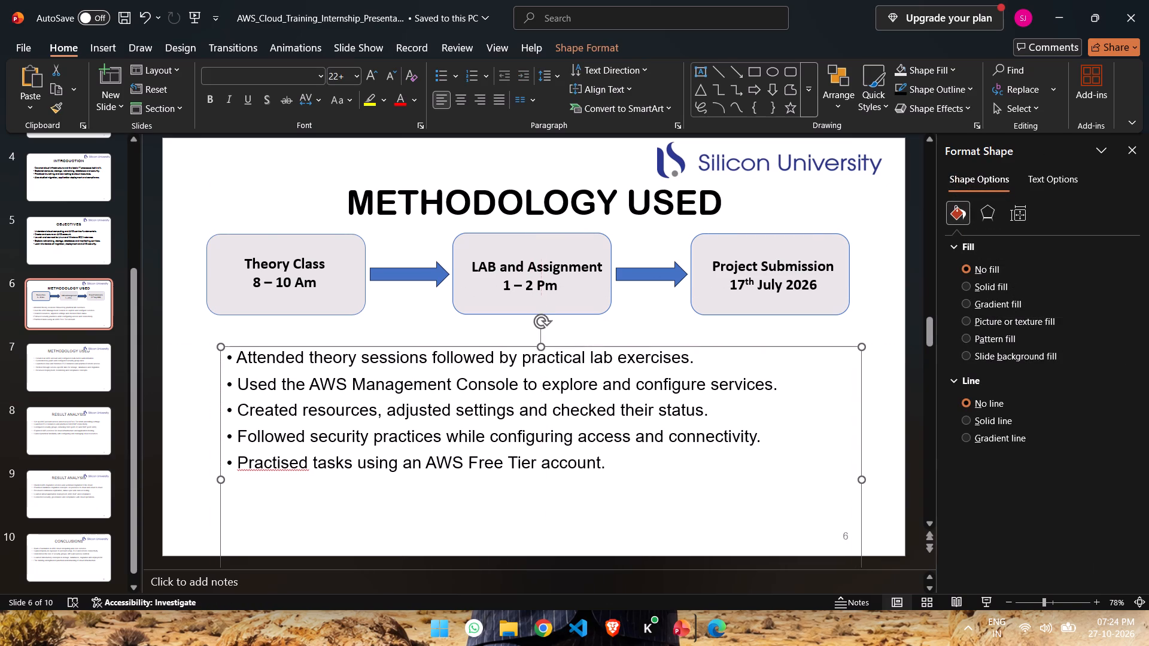
pyautogui.click(355, 528)
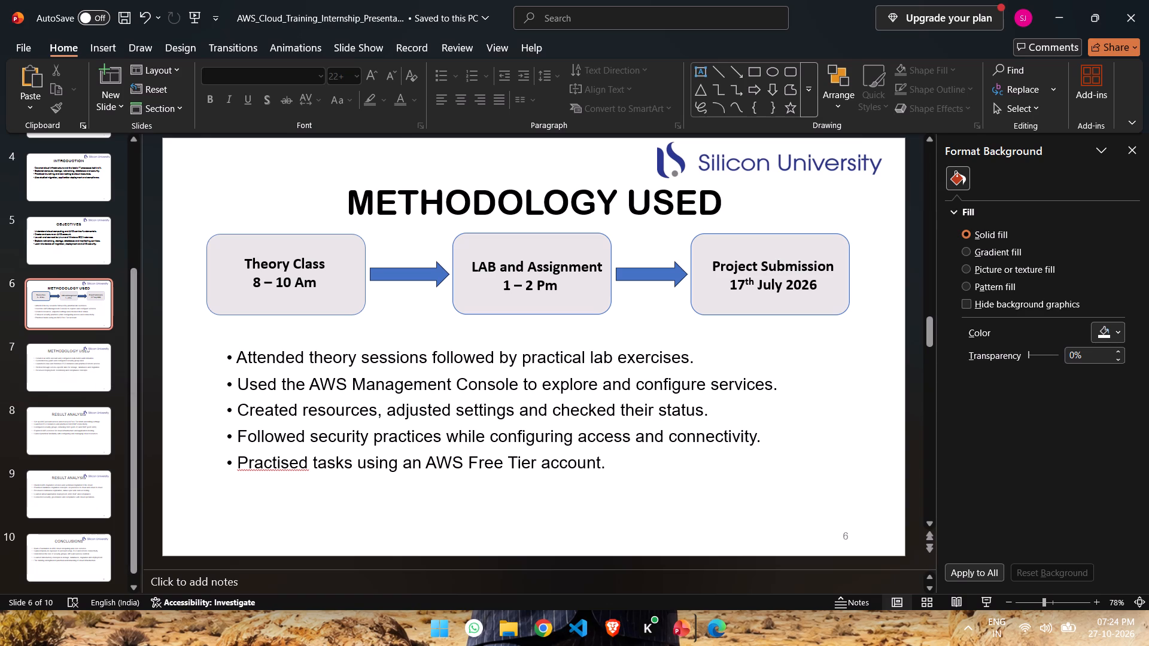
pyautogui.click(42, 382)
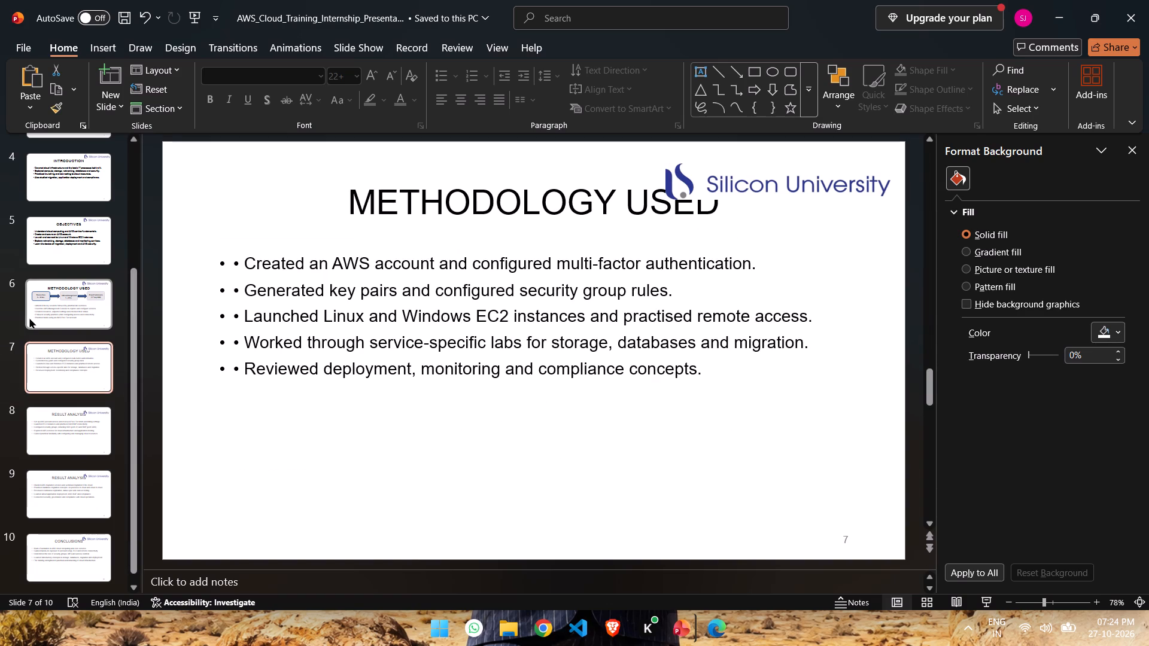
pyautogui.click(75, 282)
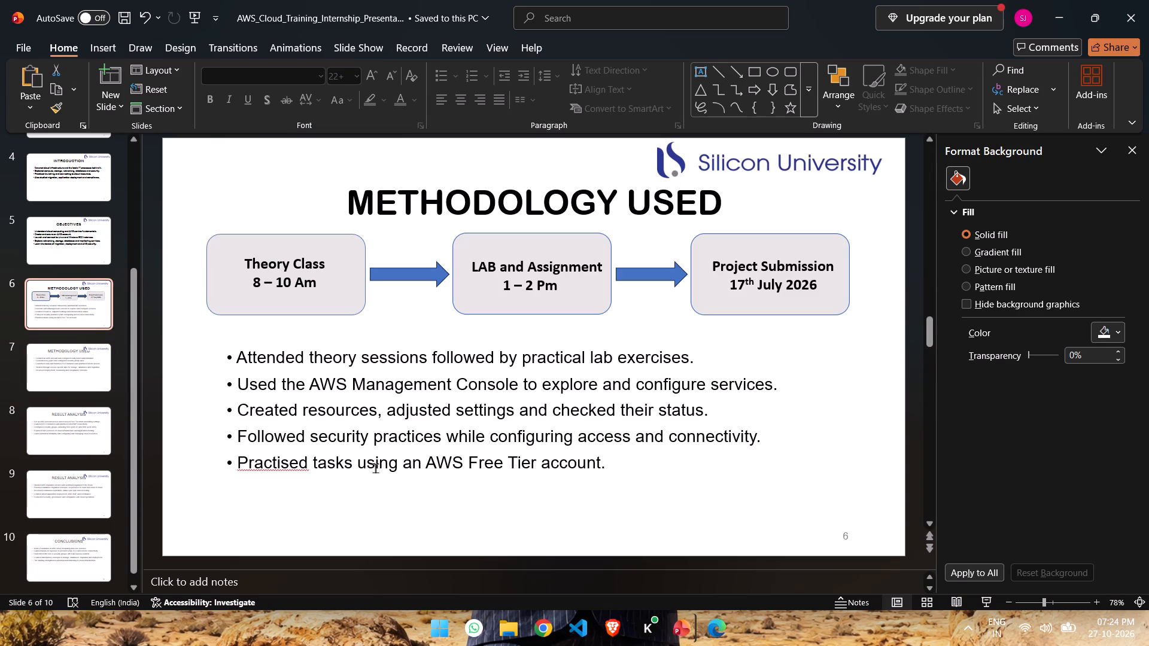
# Format all five bullet points on slide 6 in Arial Rounded MT Bold at 24 pt.
pyautogui.moveTo(232, 355); pyautogui.dragTo(449, 437)
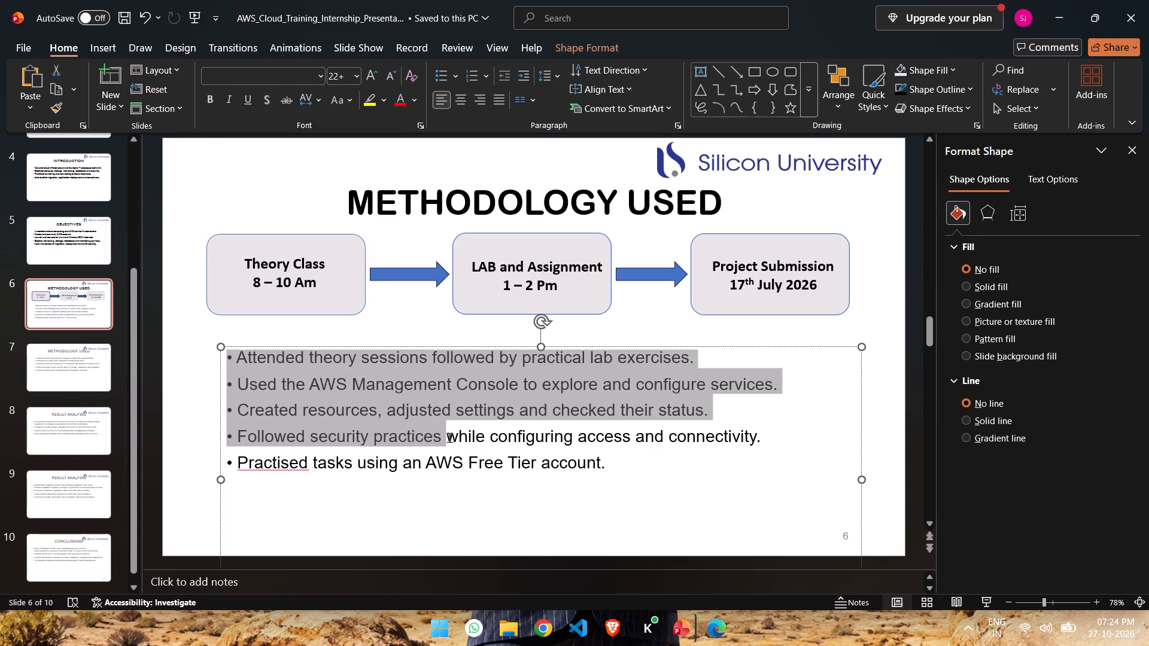
pyautogui.moveTo(449, 437); pyautogui.dragTo(633, 446)
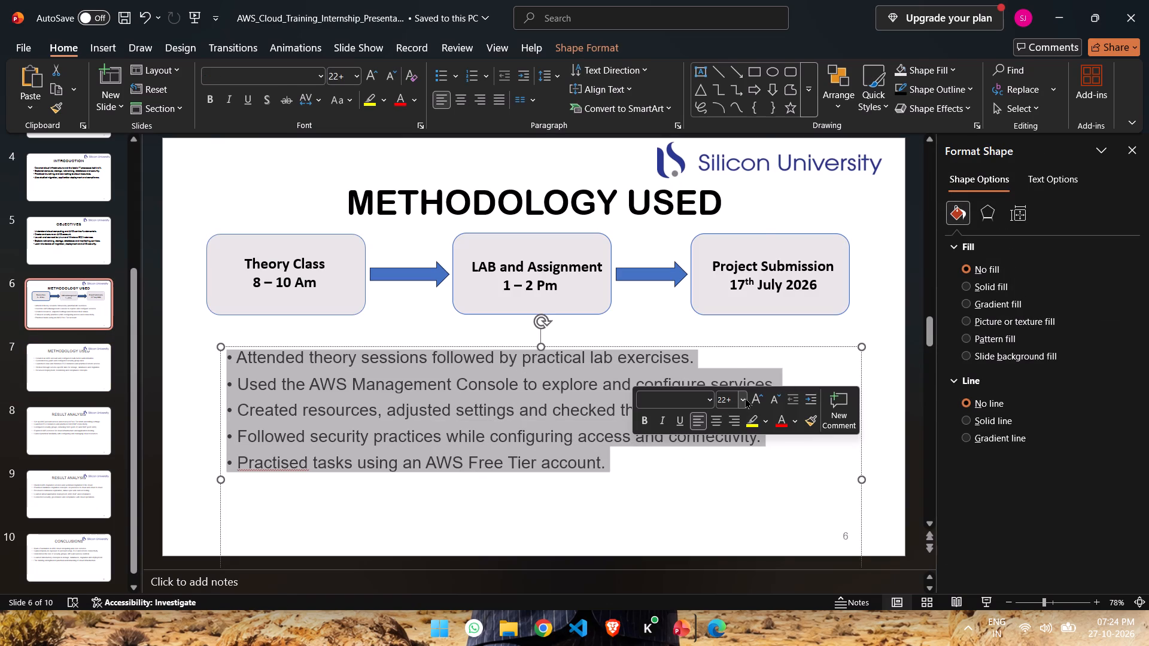
pyautogui.click(744, 398)
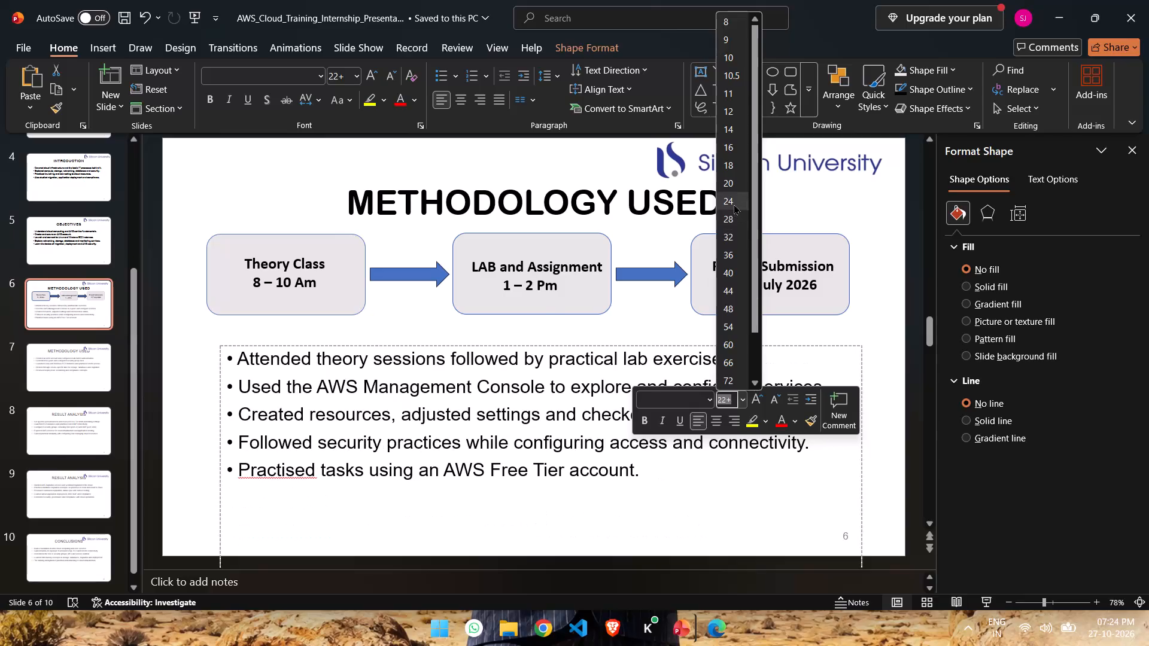
pyautogui.click(734, 204)
pyautogui.click(706, 395)
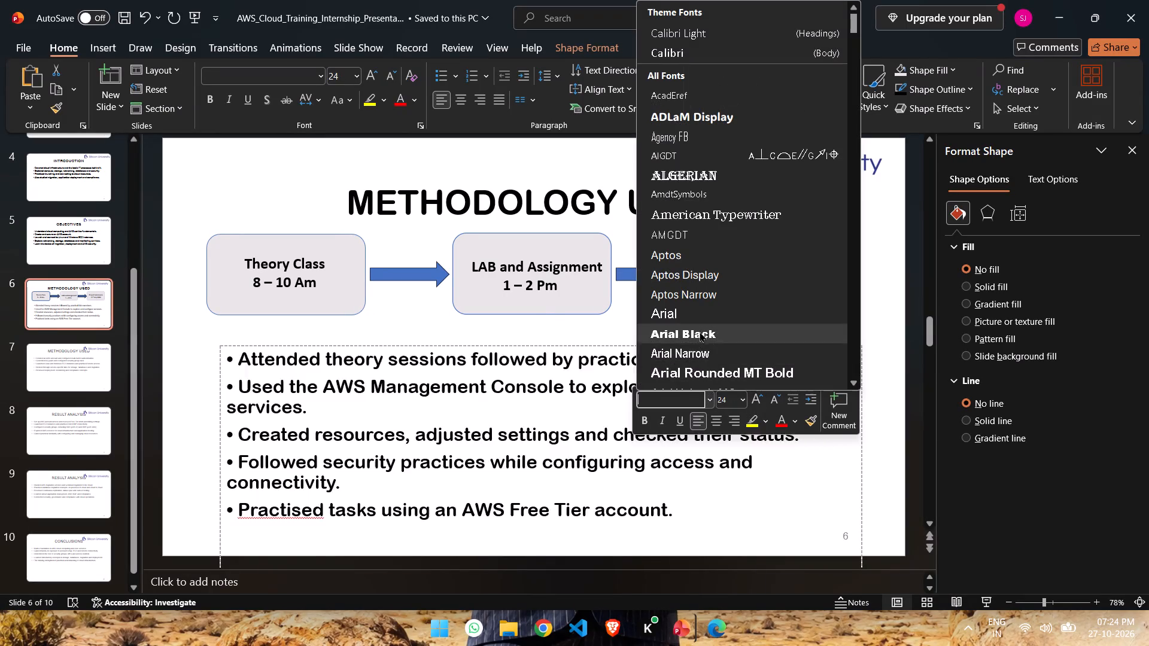
pyautogui.click(721, 368)
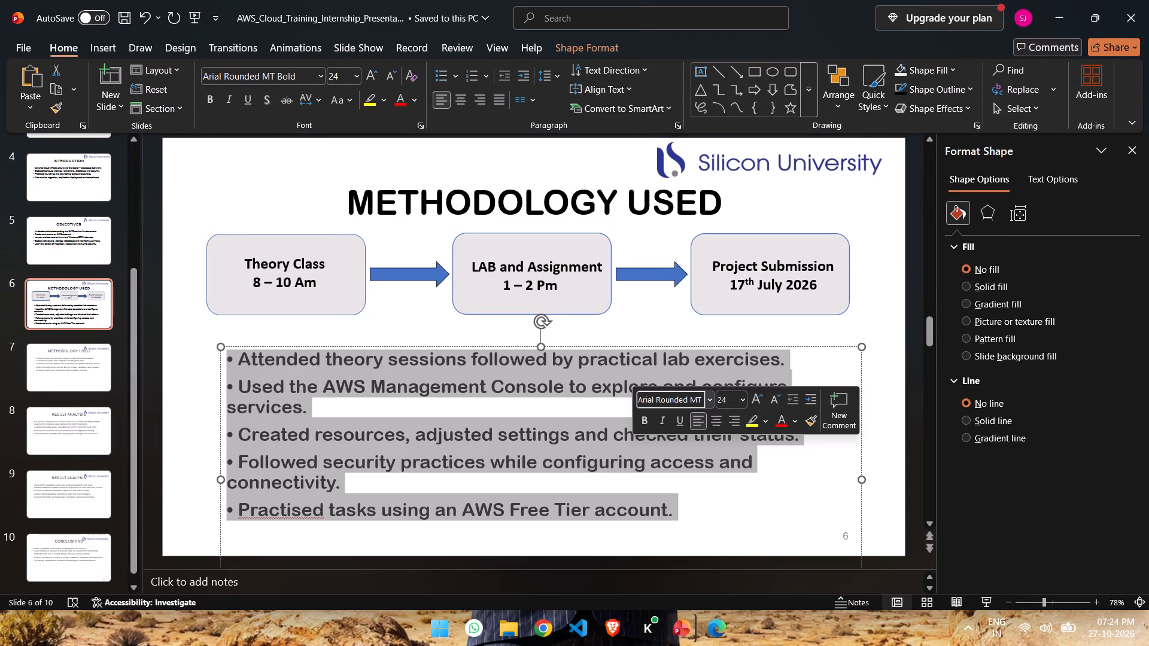
pyautogui.click(210, 361)
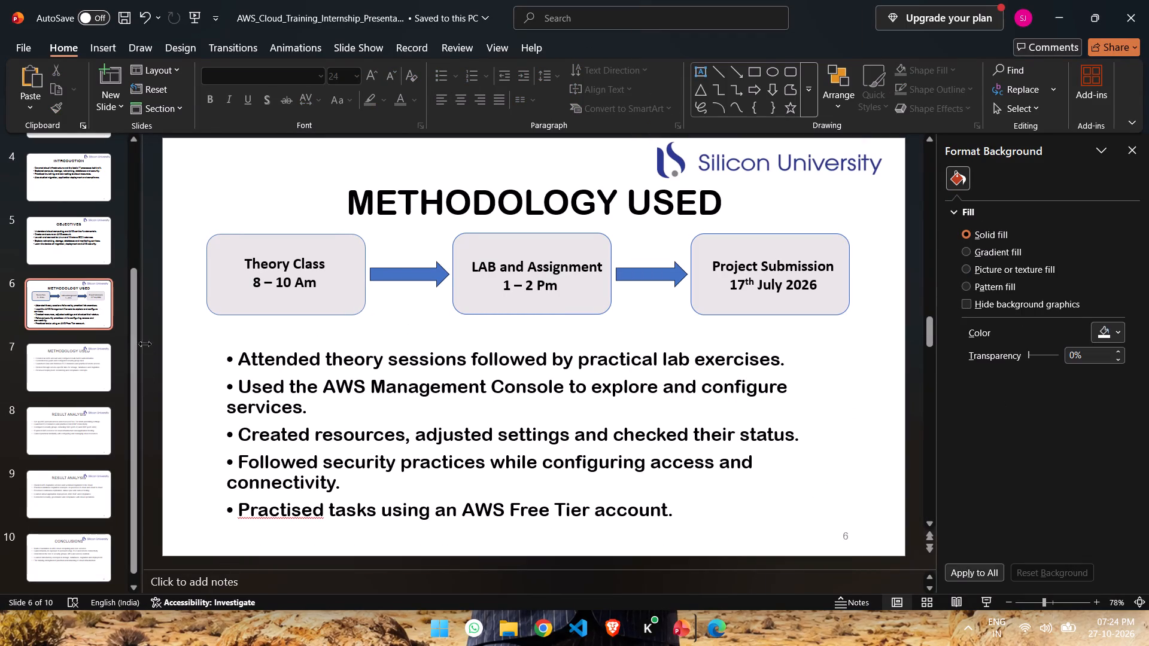
# Remove the duplicate bullet character from each of the five points on slide 7, Methodology Used.
pyautogui.click(72, 365)
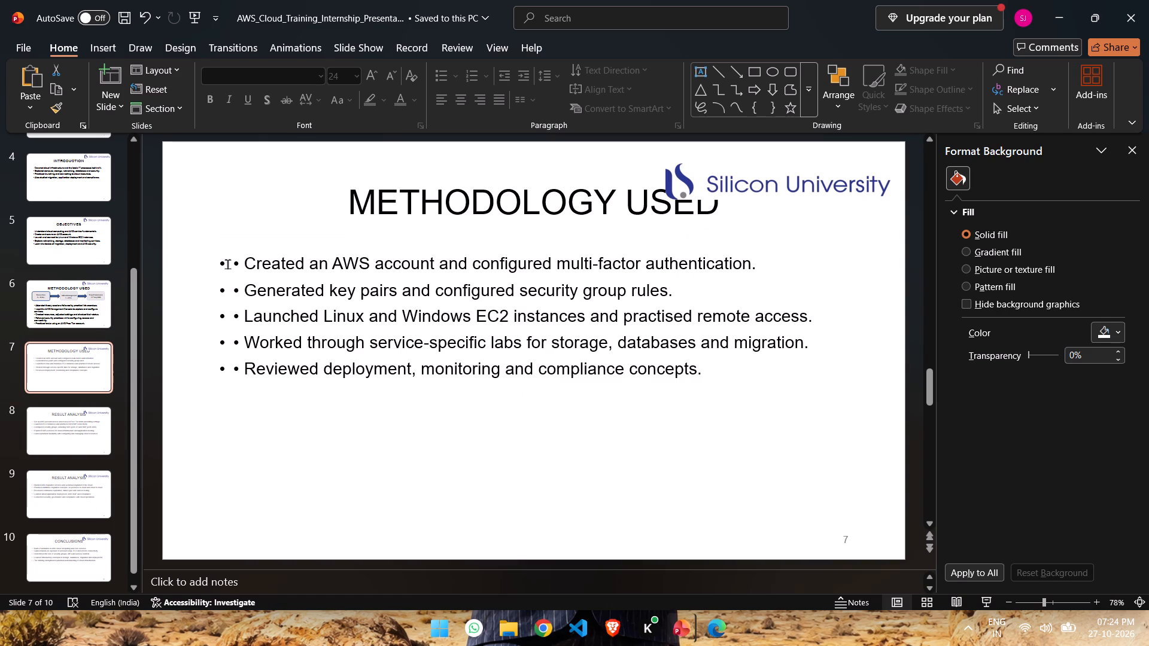
pyautogui.click(227, 264)
pyautogui.press('BackSpace')
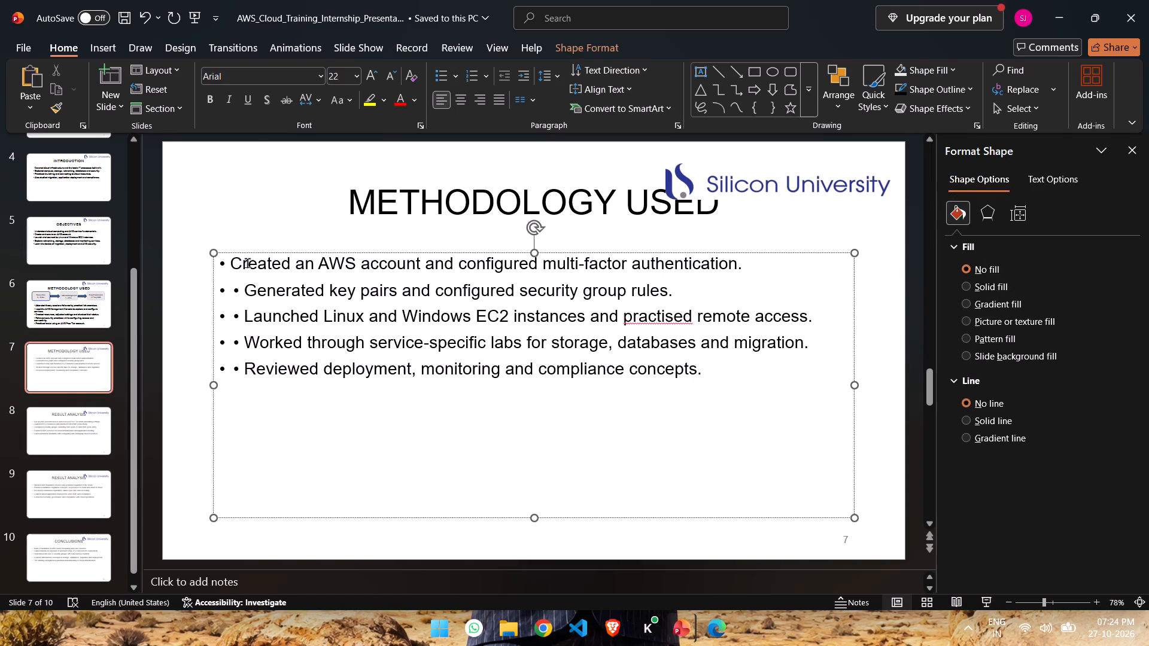
pyautogui.press('Down')
pyautogui.press('BackSpace')
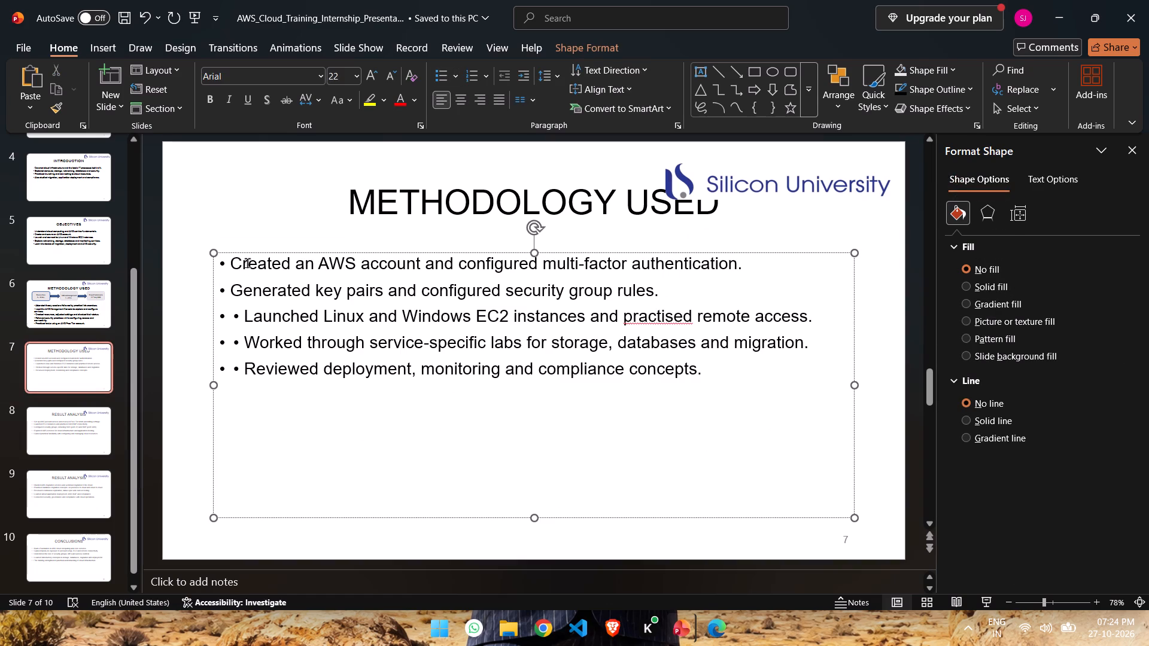
pyautogui.press('Down')
pyautogui.press('BackSpace')
pyautogui.press('Down')
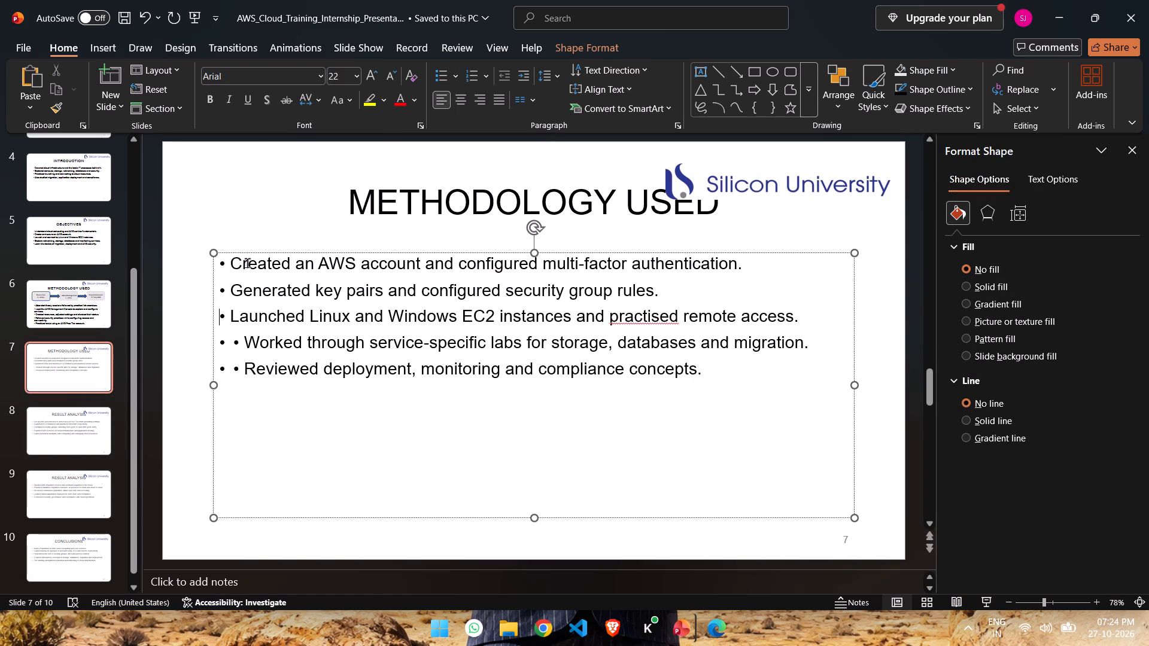
pyautogui.press('BackSpace')
pyautogui.press('Down')
pyautogui.press('BackSpace')
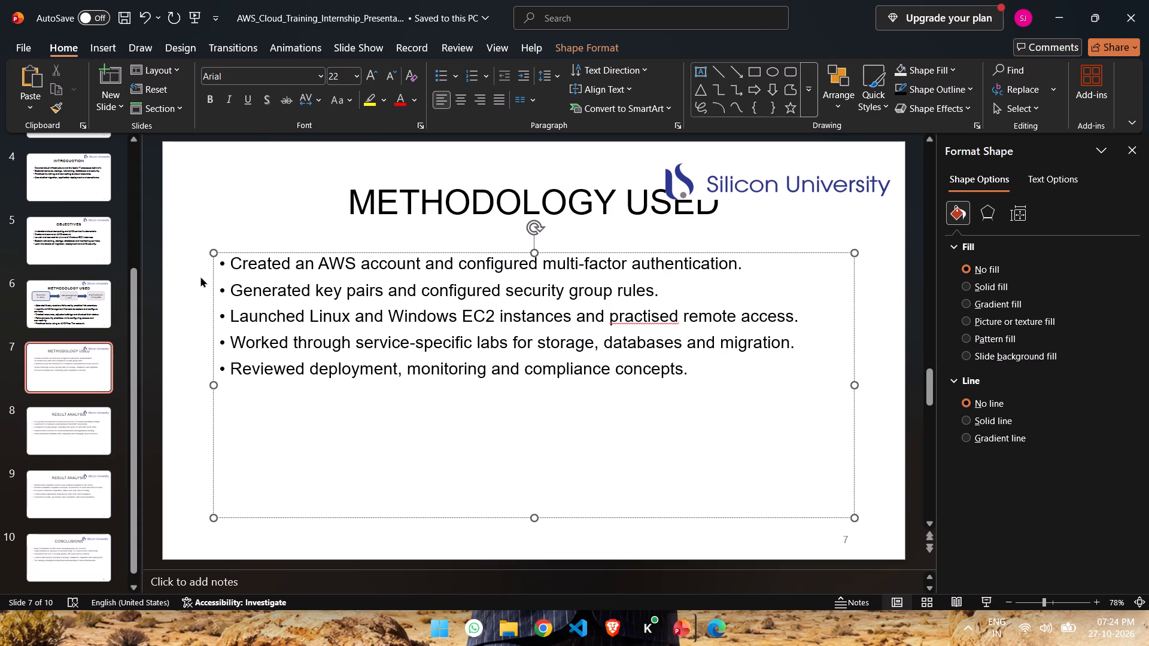
# Move the Silicon University logo on slide 7 up and right into the corner, clear of the title.
pyautogui.click(709, 182)
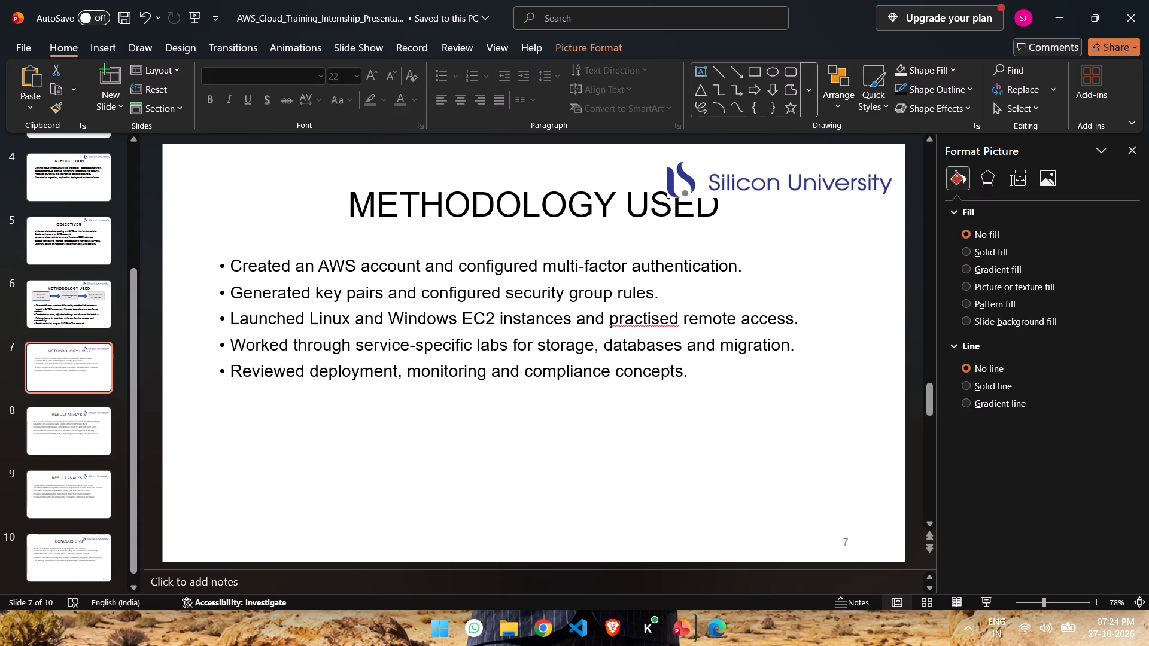
pyautogui.moveTo(713, 177); pyautogui.dragTo(722, 166)
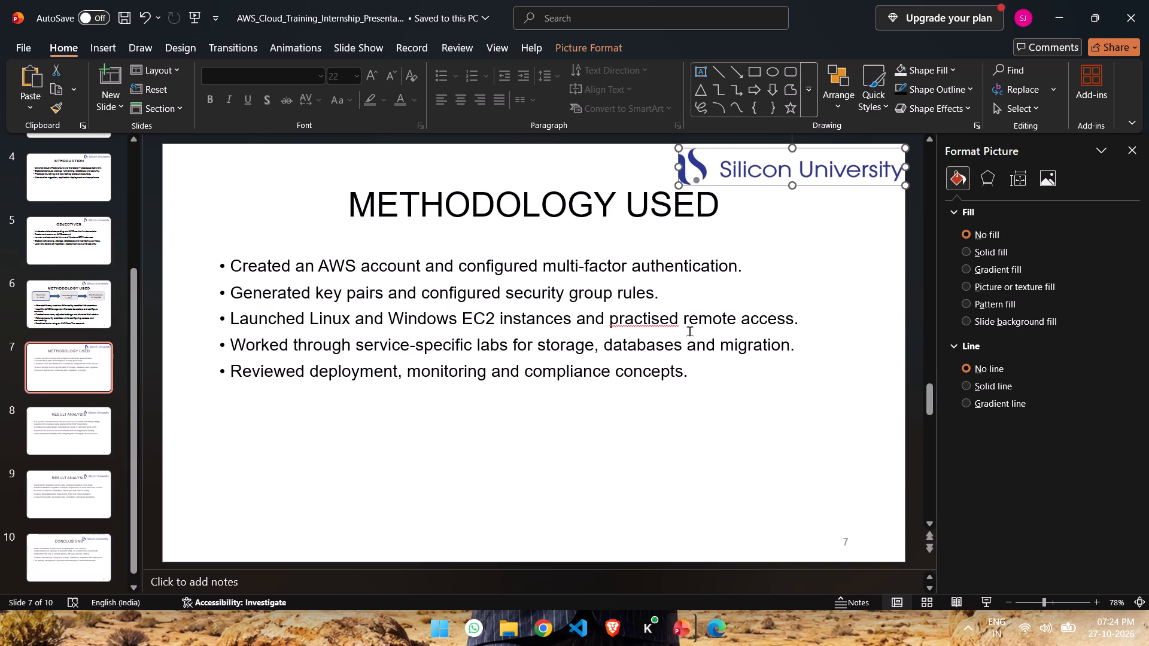
# Move the Methodology Used title box on slide 7 slightly down, away from the logo.
pyautogui.click(375, 211)
pyautogui.moveTo(366, 167); pyautogui.dragTo(366, 166)
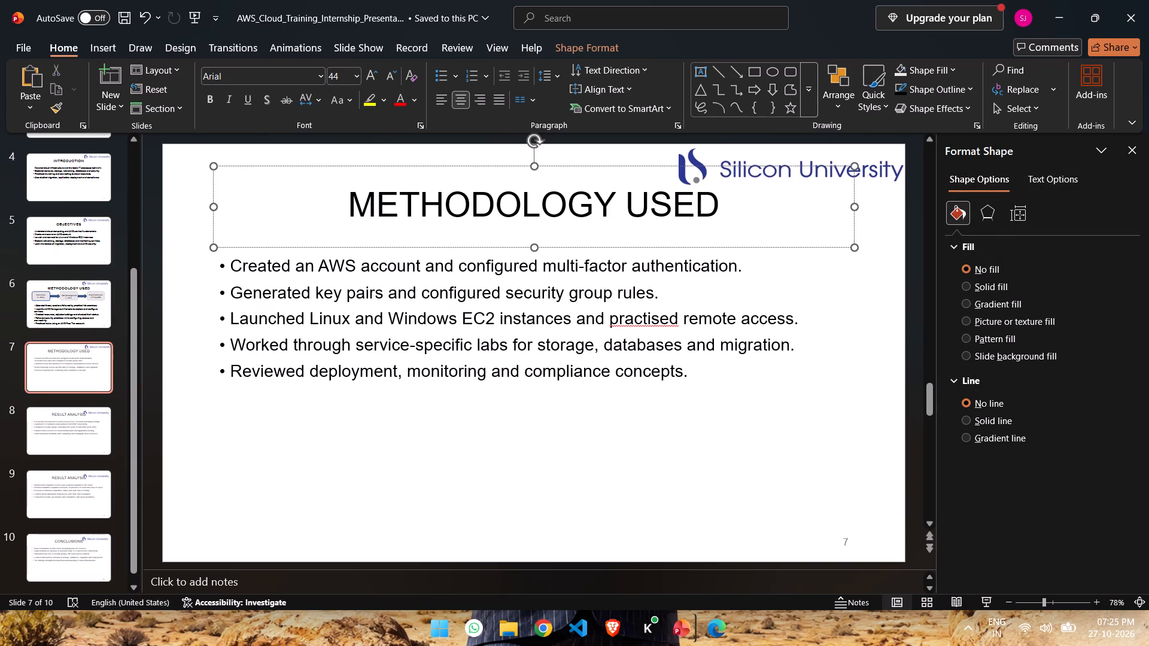
pyautogui.moveTo(366, 166); pyautogui.dragTo(363, 177)
# Set the Methodology Used title on slide 7 in Arial Rounded MT Bold.
pyautogui.click(344, 199)
pyautogui.moveTo(345, 203); pyautogui.dragTo(346, 203)
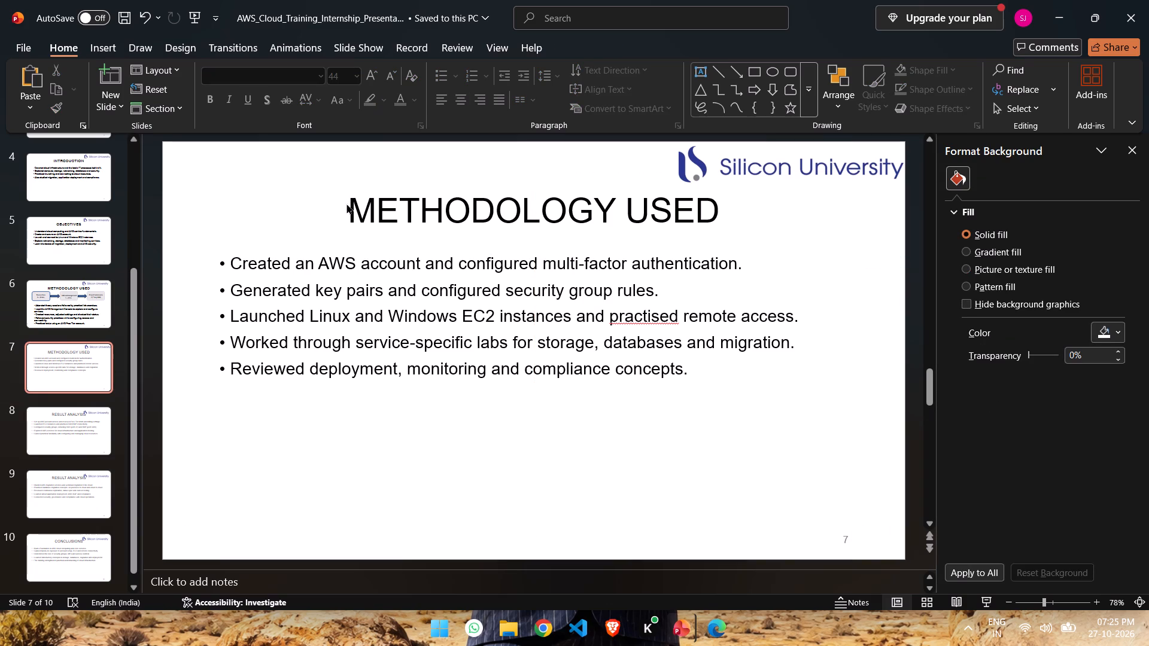
pyautogui.moveTo(346, 203); pyautogui.dragTo(377, 207)
pyautogui.click(362, 205)
pyautogui.moveTo(348, 202); pyautogui.dragTo(375, 201)
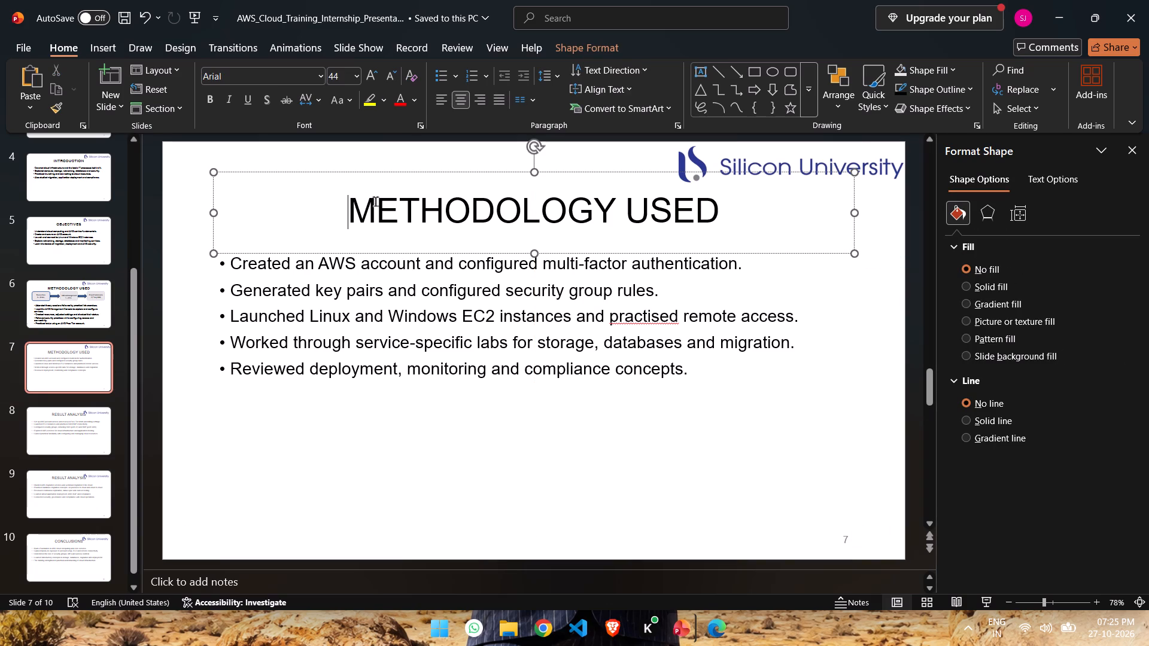
pyautogui.moveTo(375, 201); pyautogui.dragTo(788, 206)
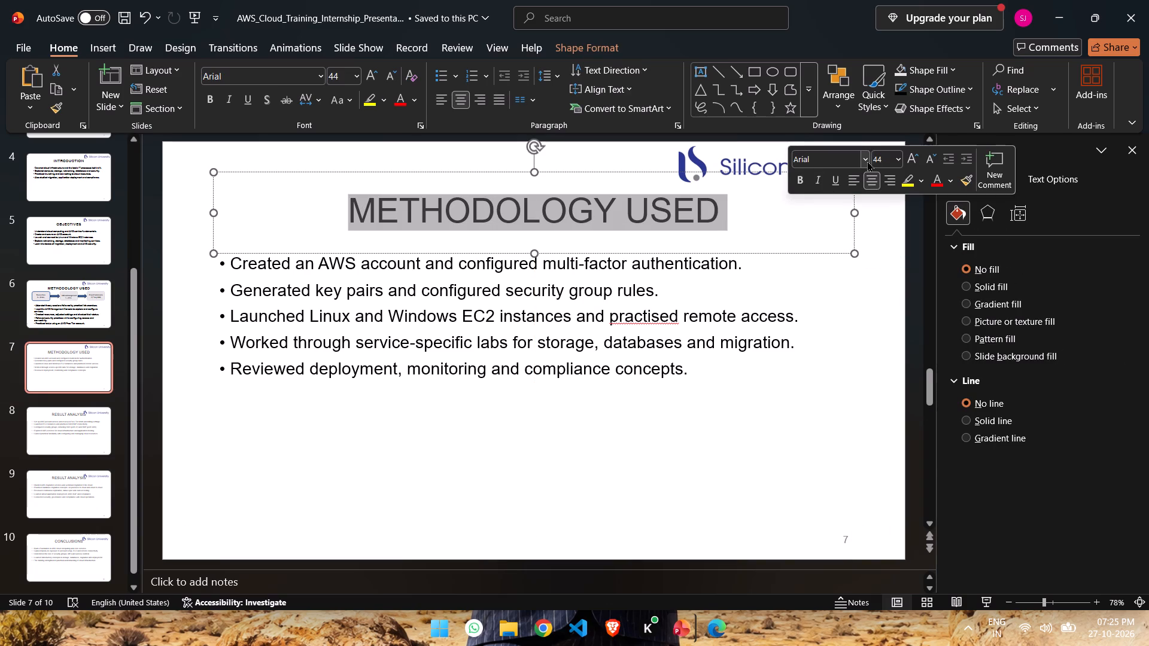
pyautogui.click(867, 161)
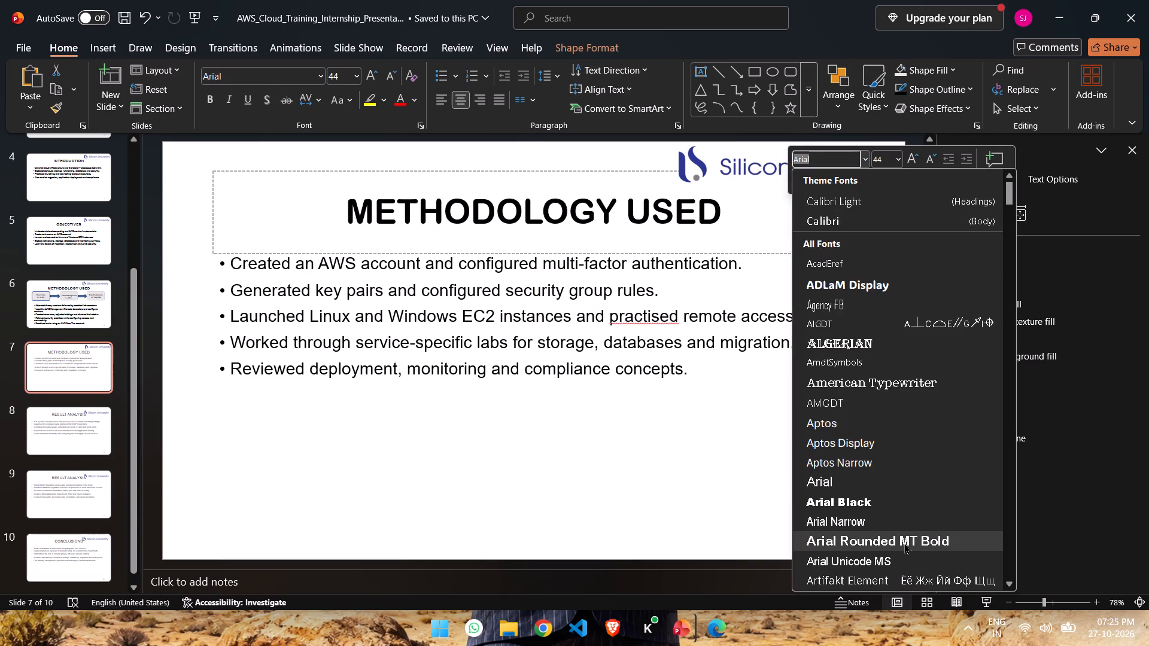
pyautogui.click(904, 543)
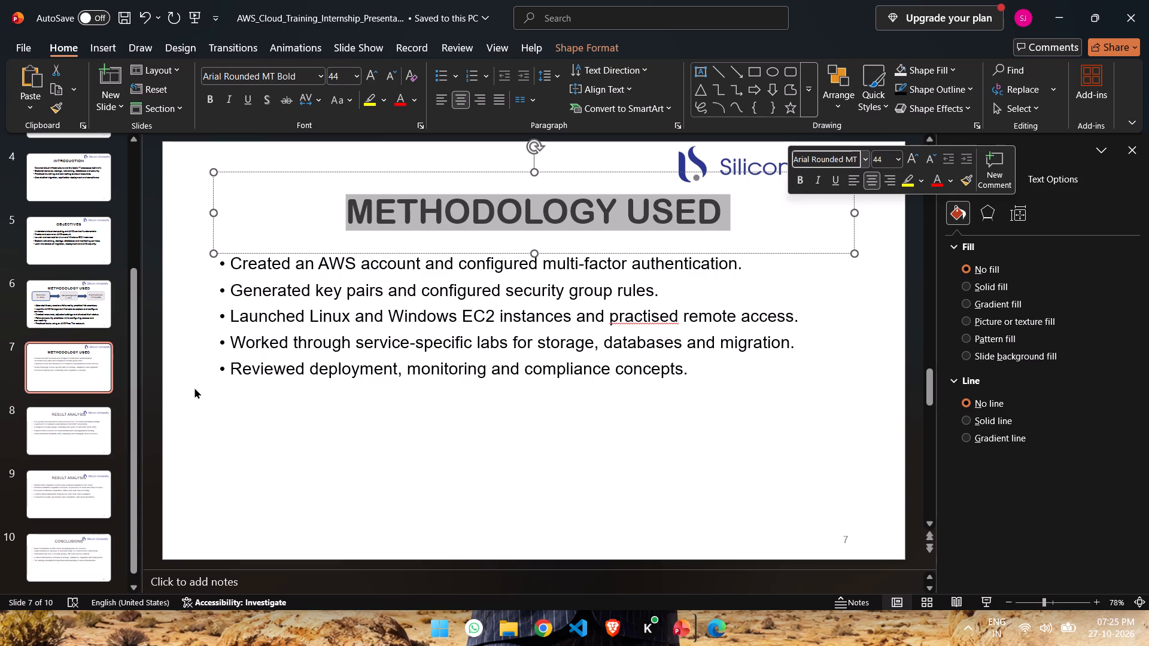
# Format all five bullet points on slide 7 in Arial Rounded MT Bold at 24 pt.
pyautogui.click(194, 388)
pyautogui.moveTo(231, 263); pyautogui.dragTo(609, 386)
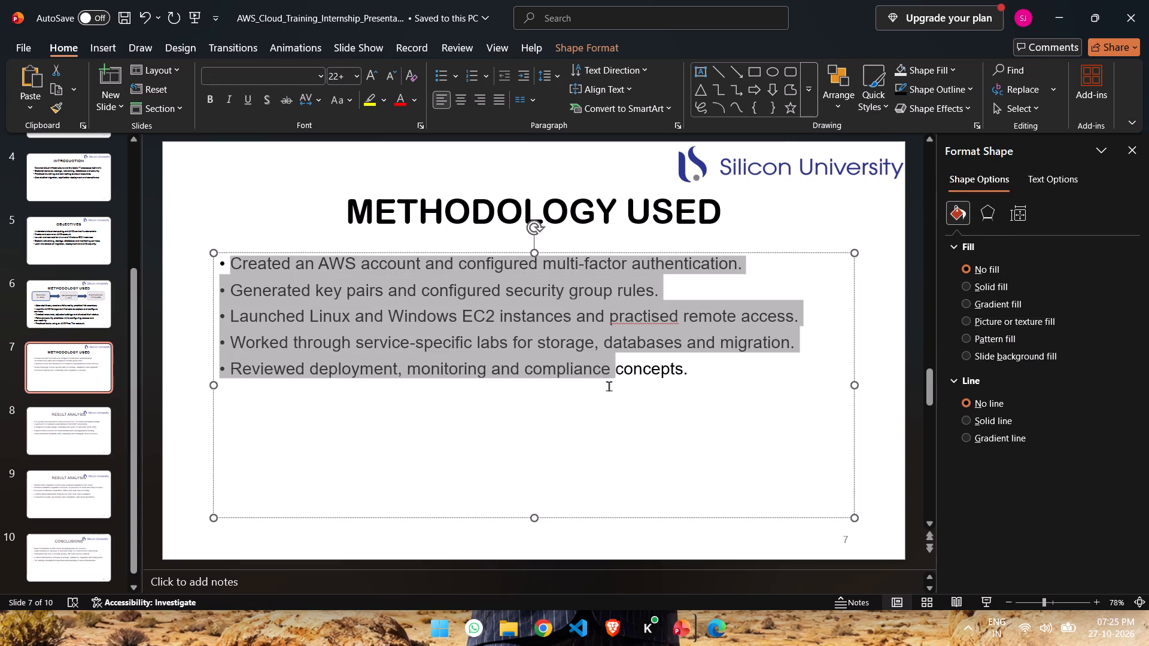
pyautogui.moveTo(609, 386); pyautogui.dragTo(690, 375)
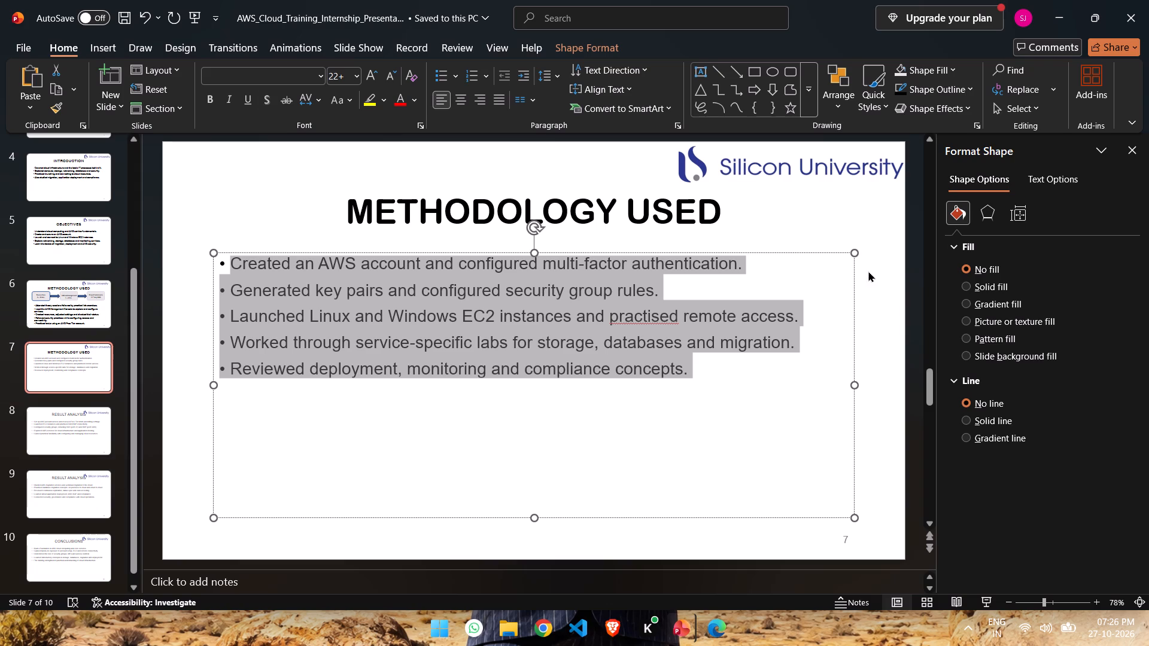
pyautogui.click(1129, 144)
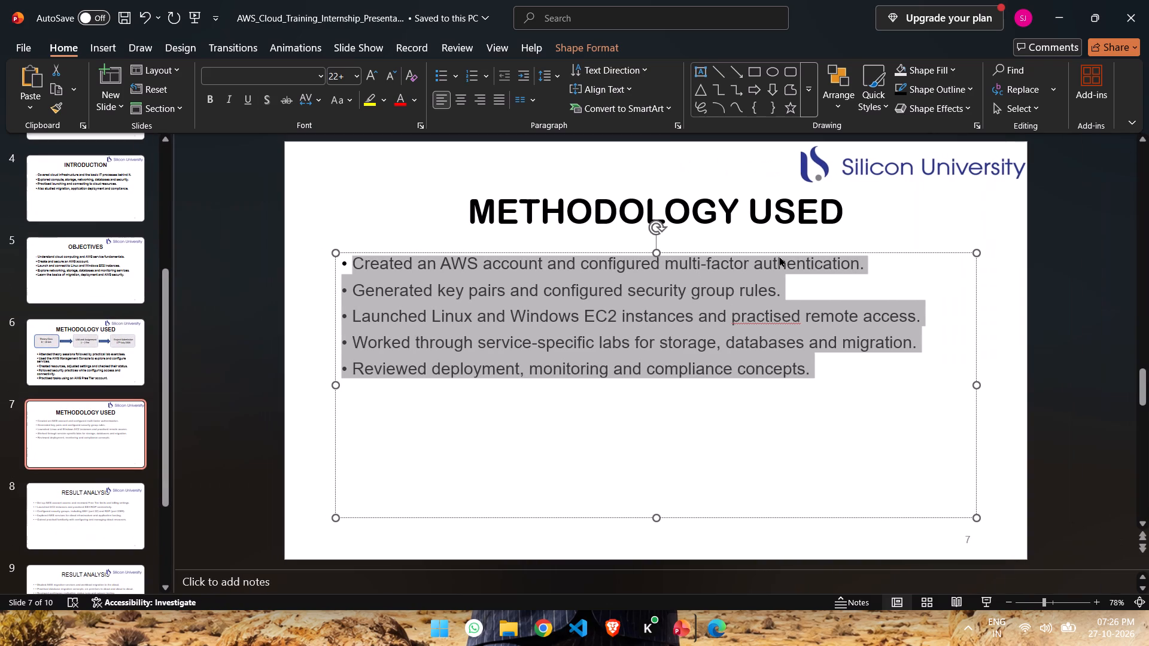
pyautogui.rightClick(598, 281)
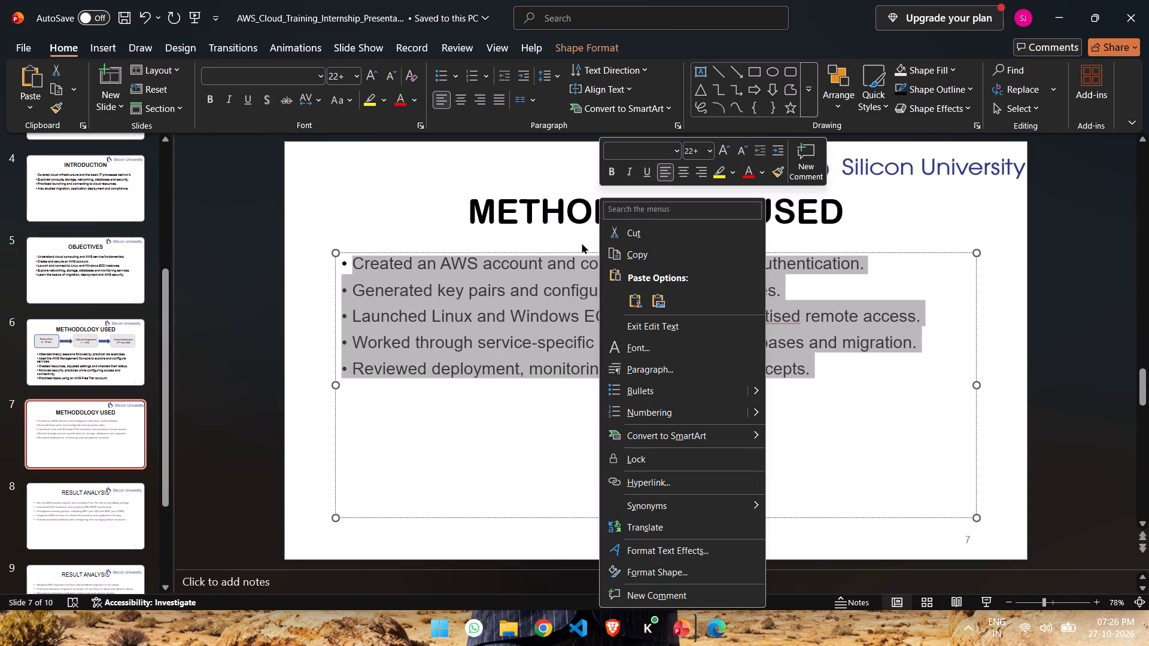
pyautogui.click(708, 148)
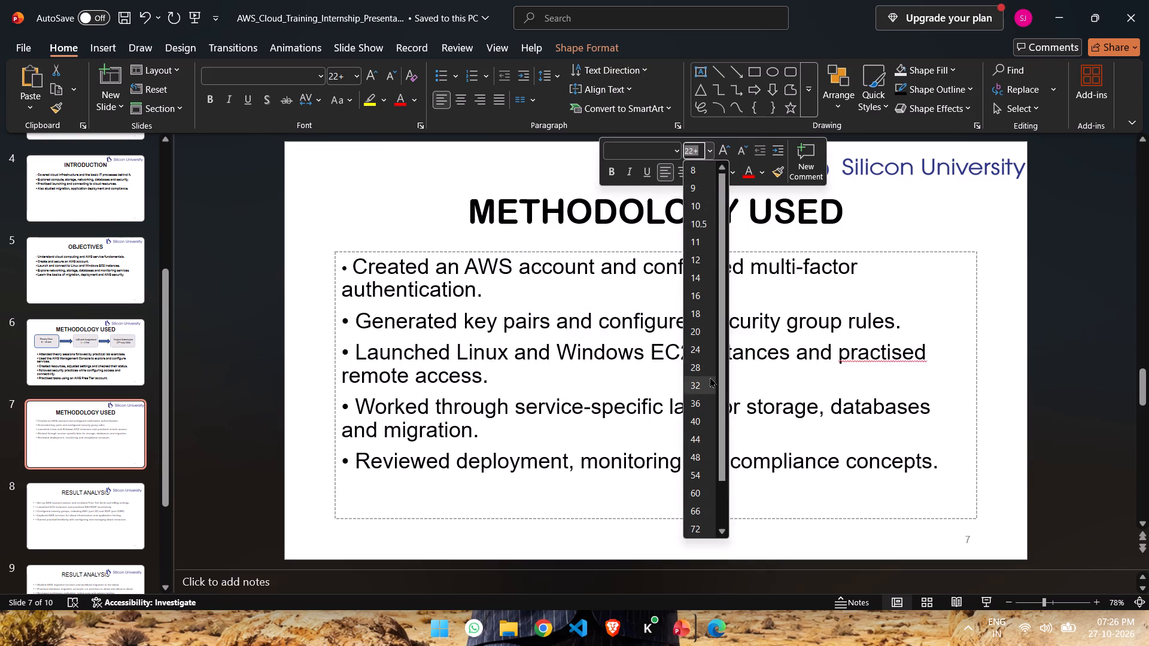
pyautogui.click(709, 354)
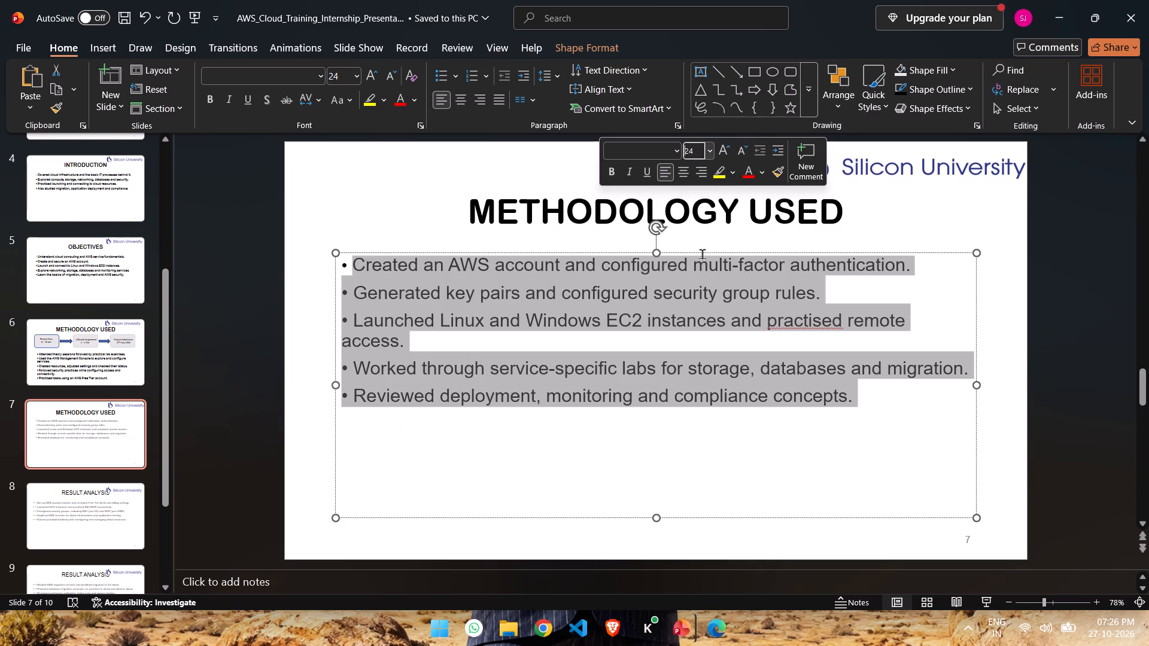
pyautogui.click(674, 152)
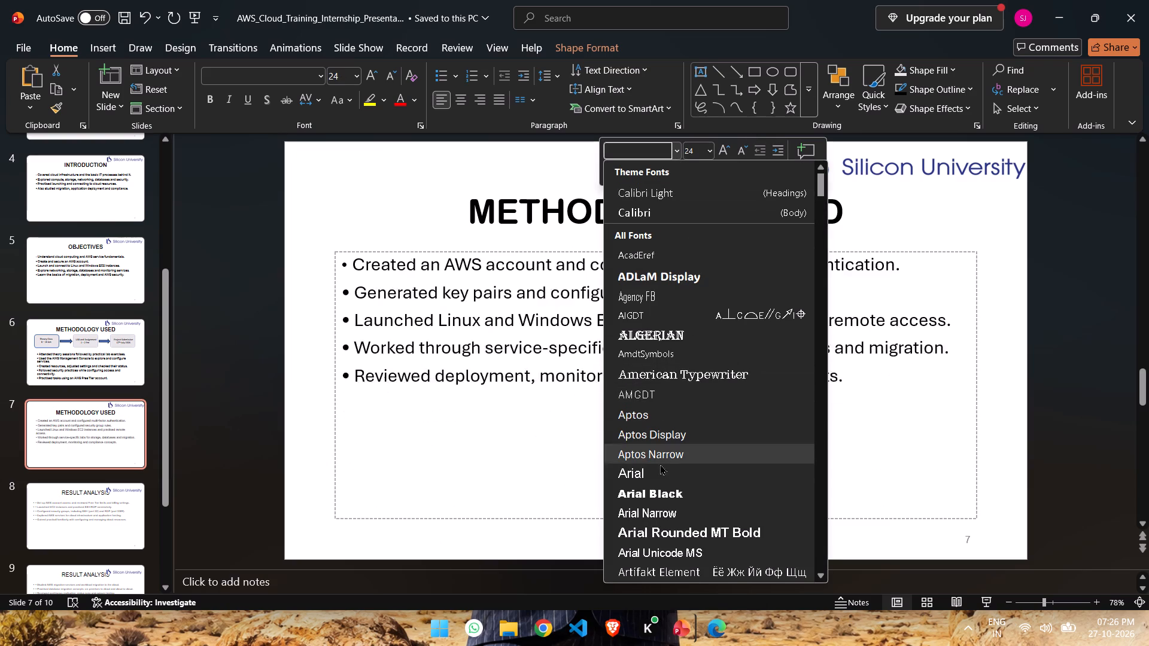
pyautogui.click(686, 530)
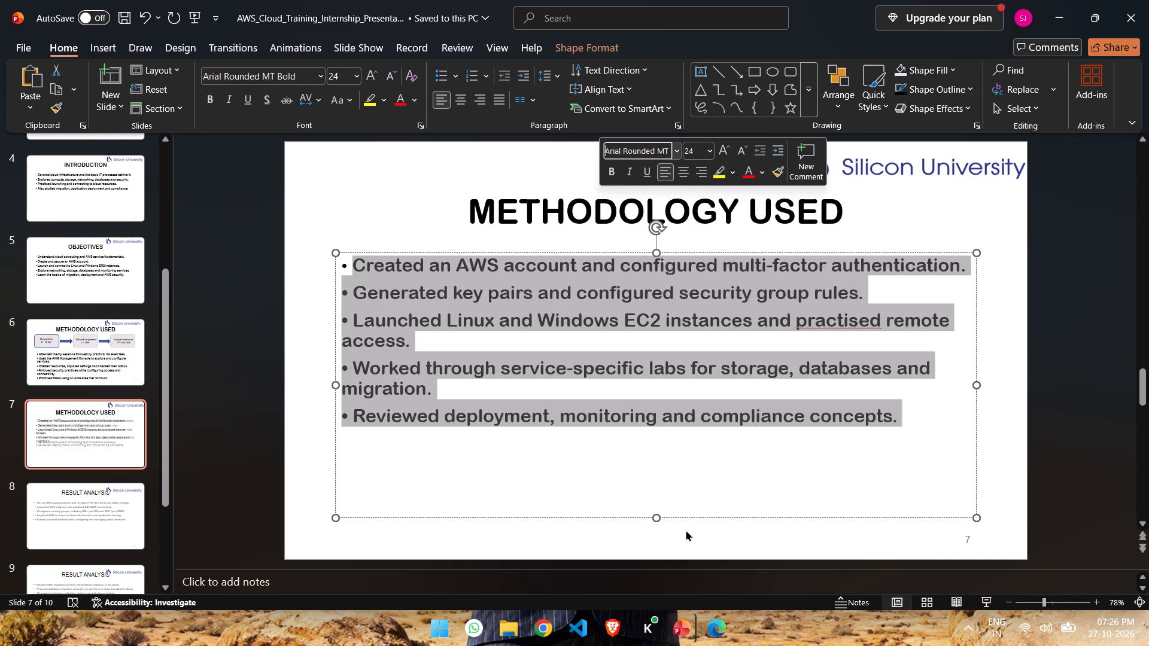
pyautogui.click(421, 228)
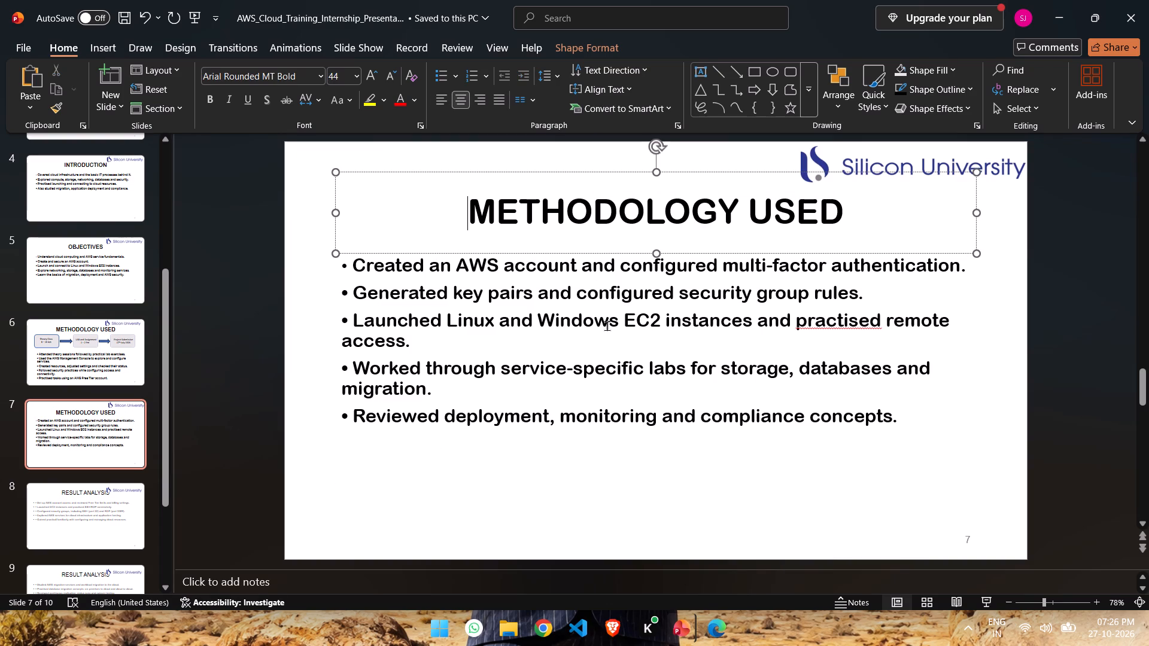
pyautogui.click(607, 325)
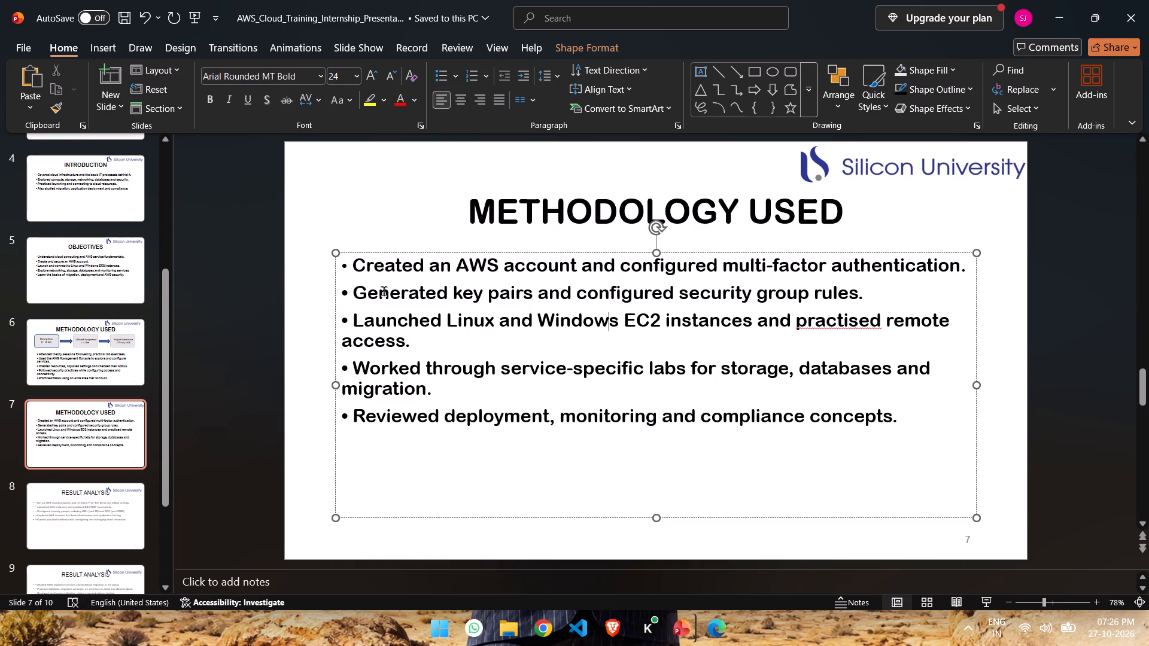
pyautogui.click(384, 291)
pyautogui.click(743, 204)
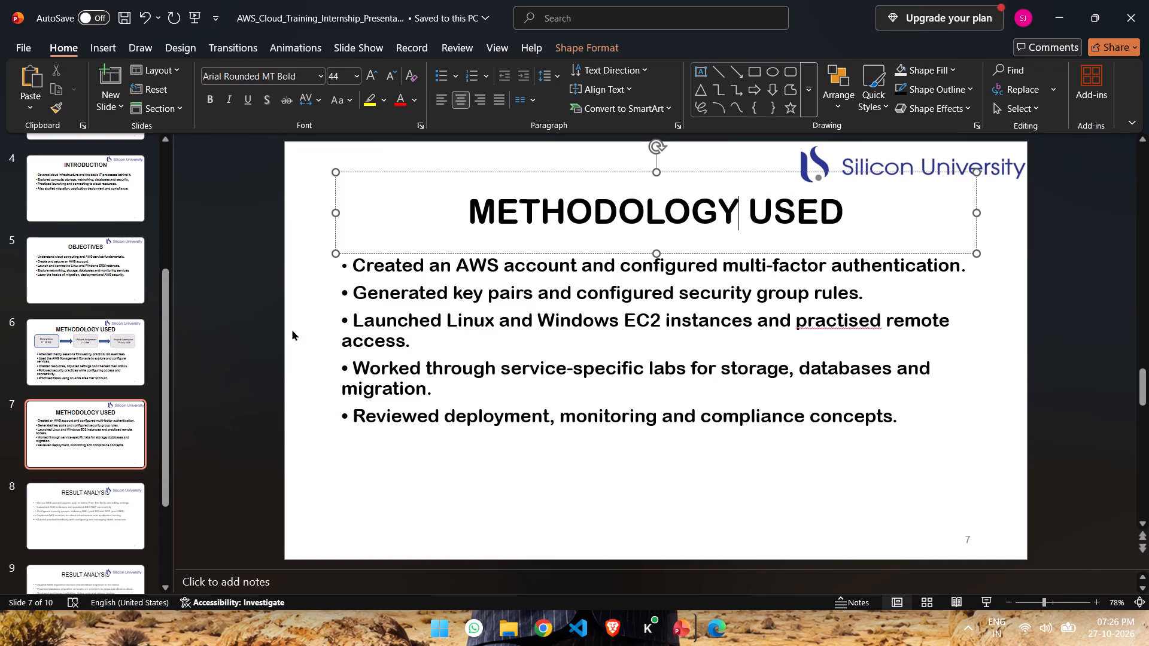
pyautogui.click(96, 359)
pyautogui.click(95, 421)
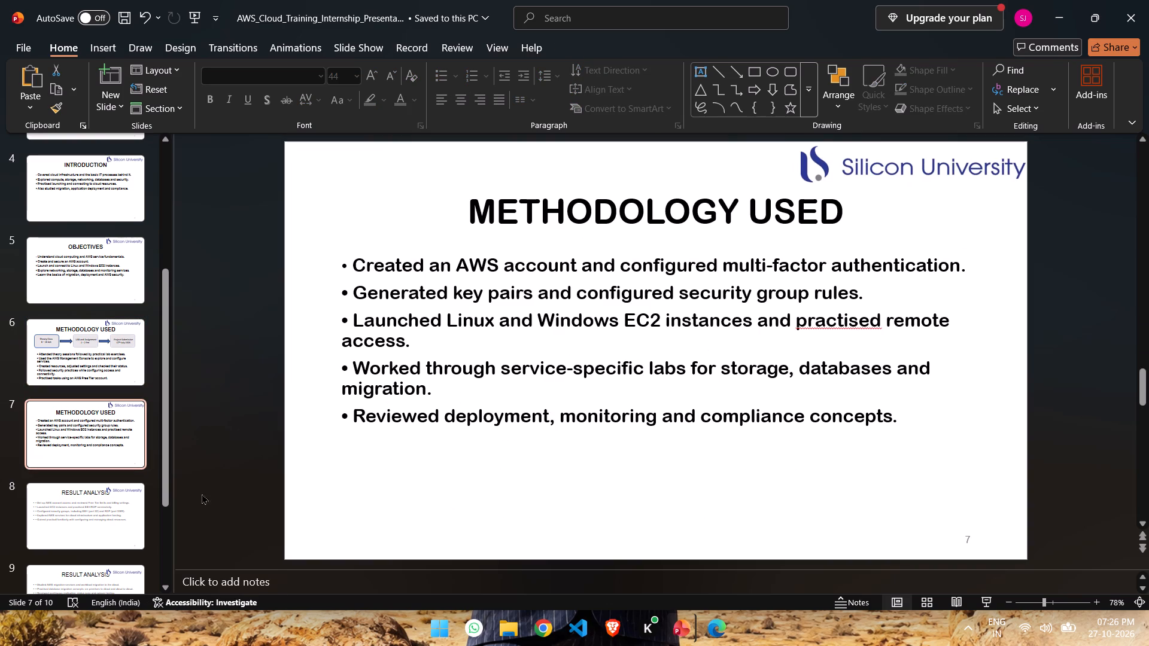
# Open slide 8, the first Result Analysis slide.
pyautogui.click(124, 499)
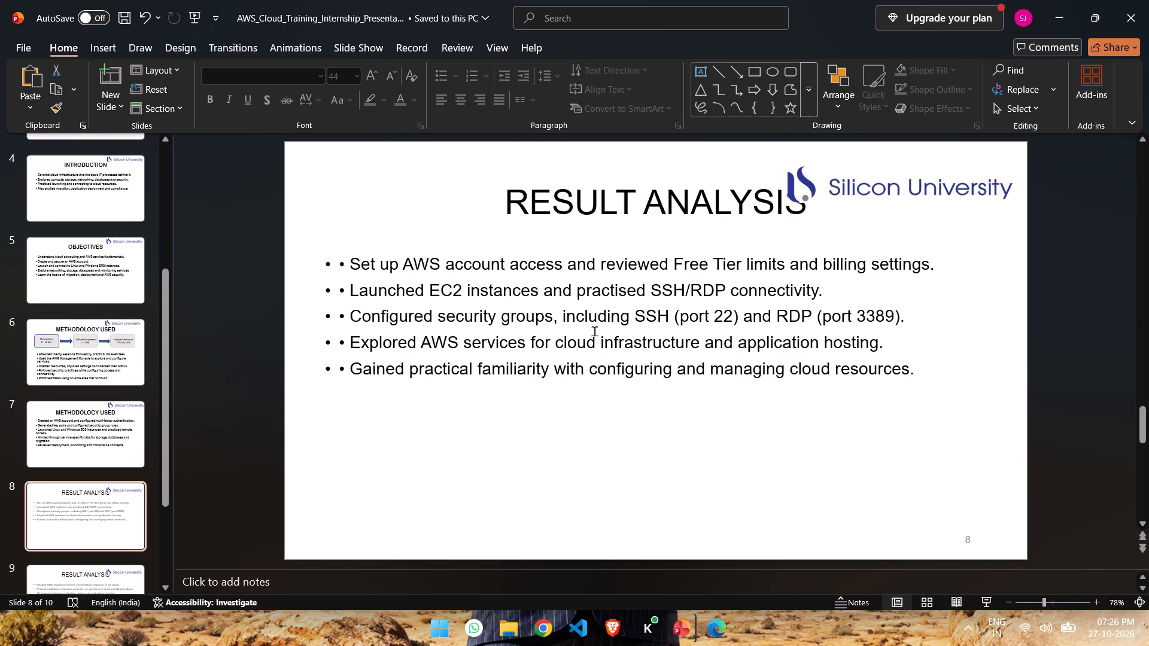
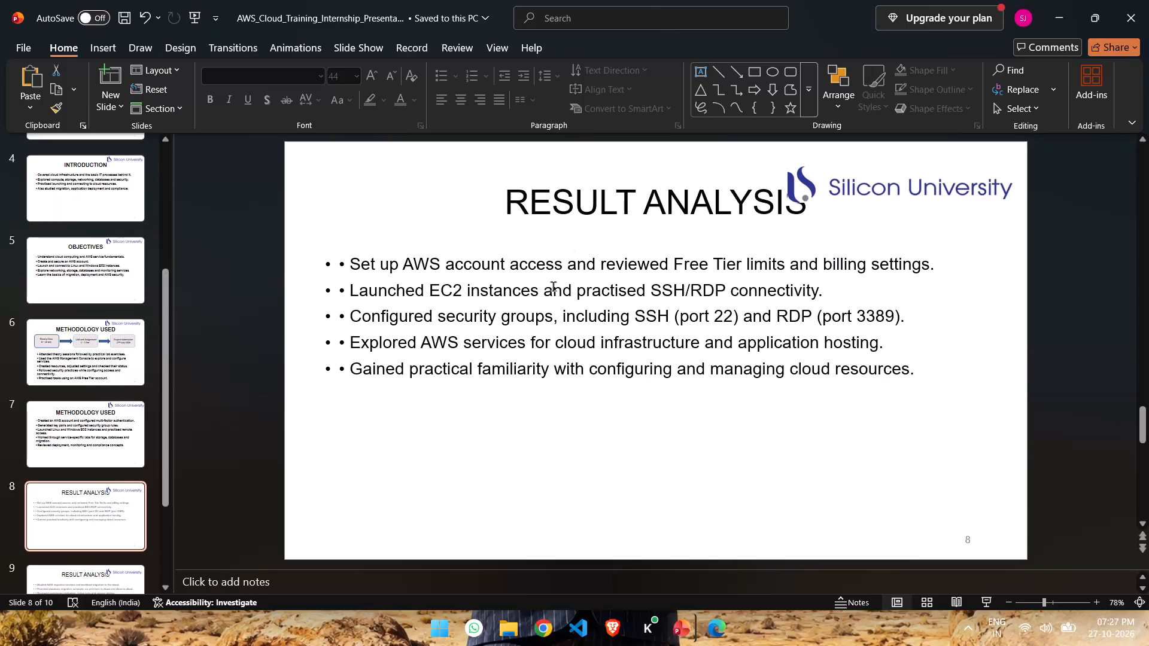
# Go to slide 7, the second Methodology Used slide, to view its content and formatting.
pyautogui.click(68, 435)
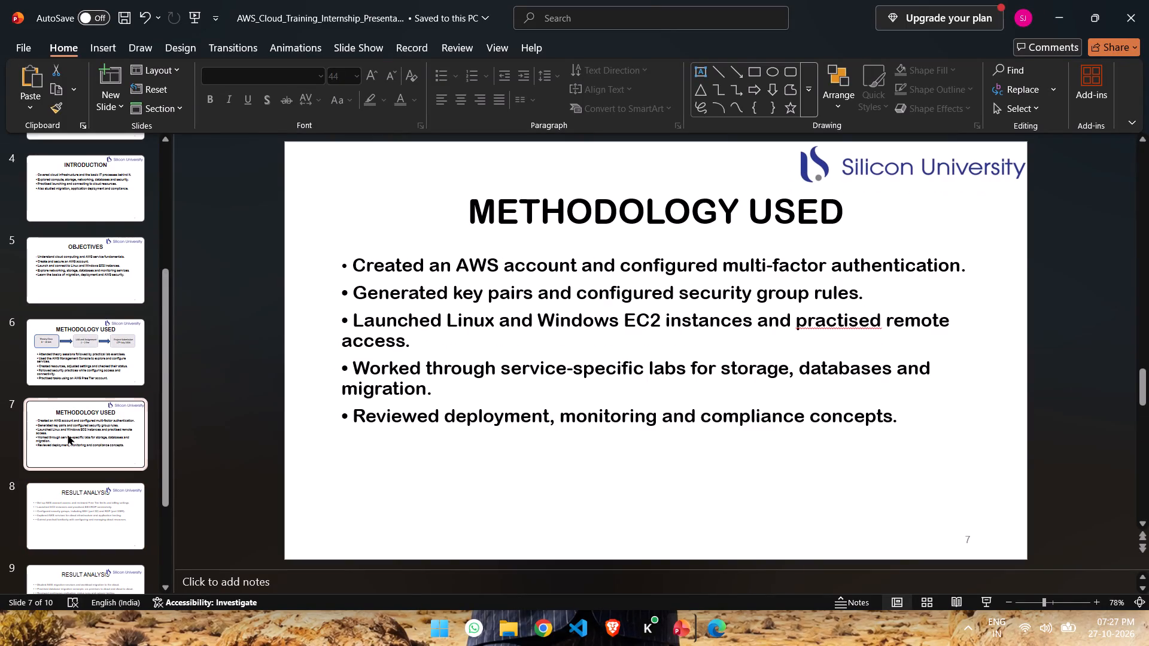
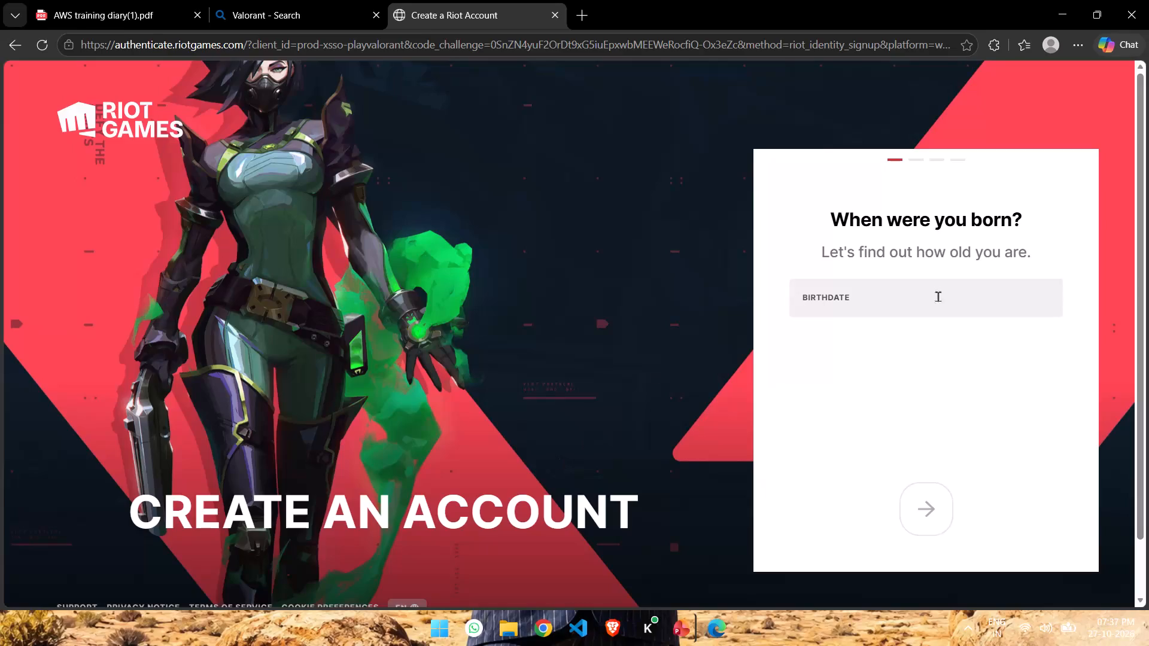
# Enter the date of birth in the Riot account sign-up form and continue to the username stage.
pyautogui.click(855, 296)
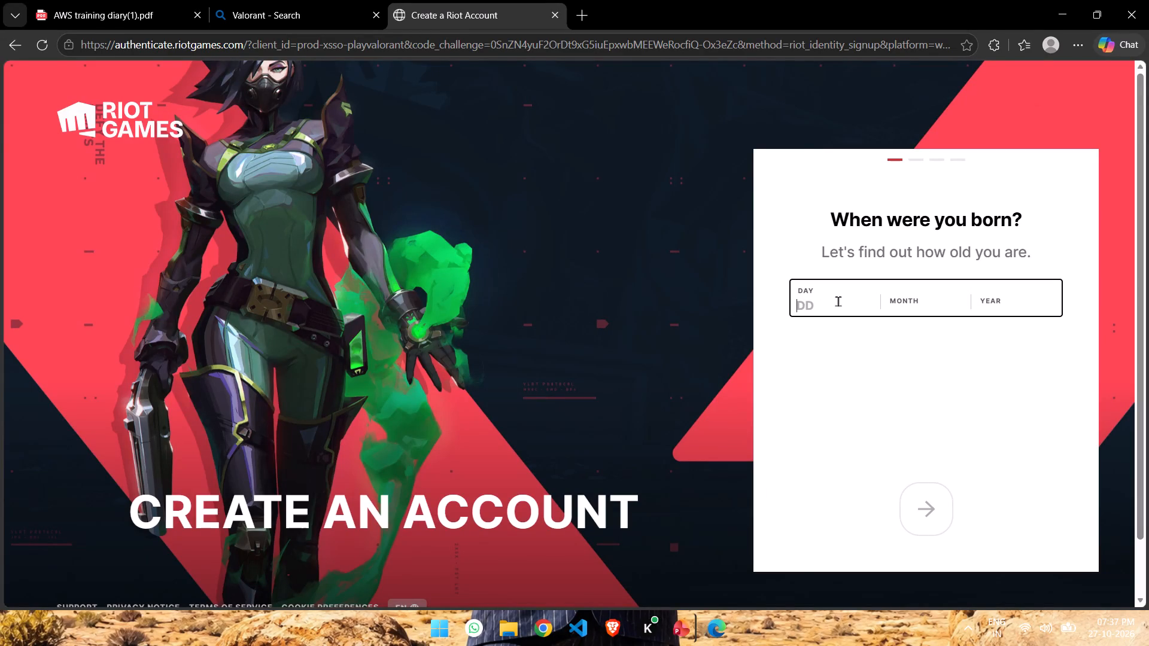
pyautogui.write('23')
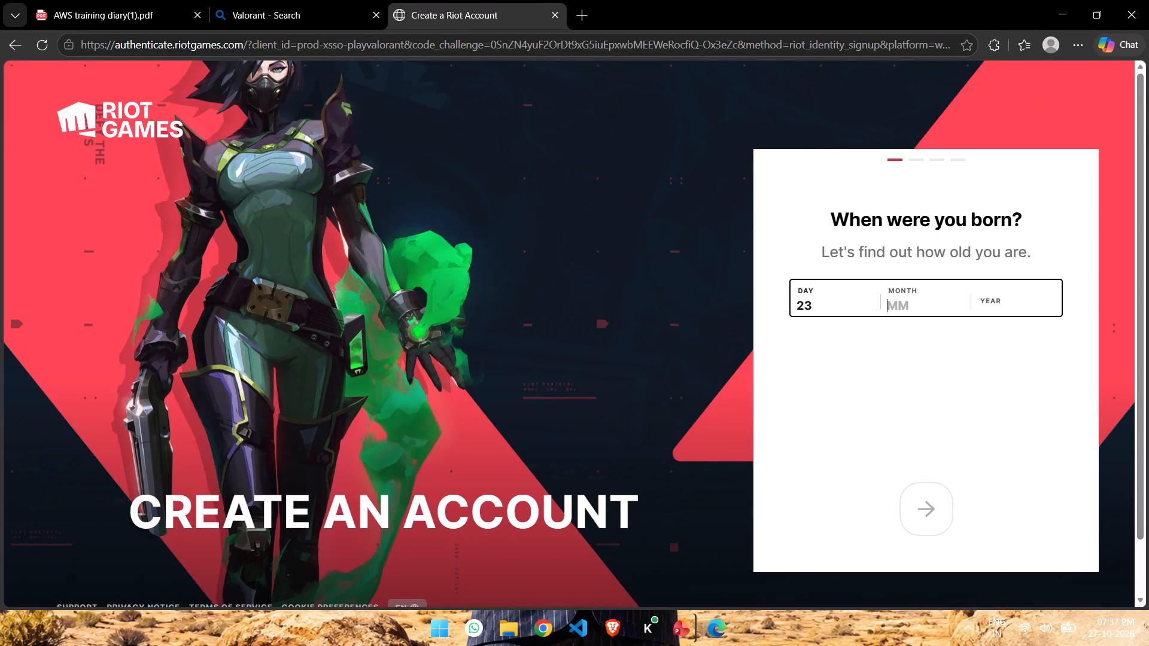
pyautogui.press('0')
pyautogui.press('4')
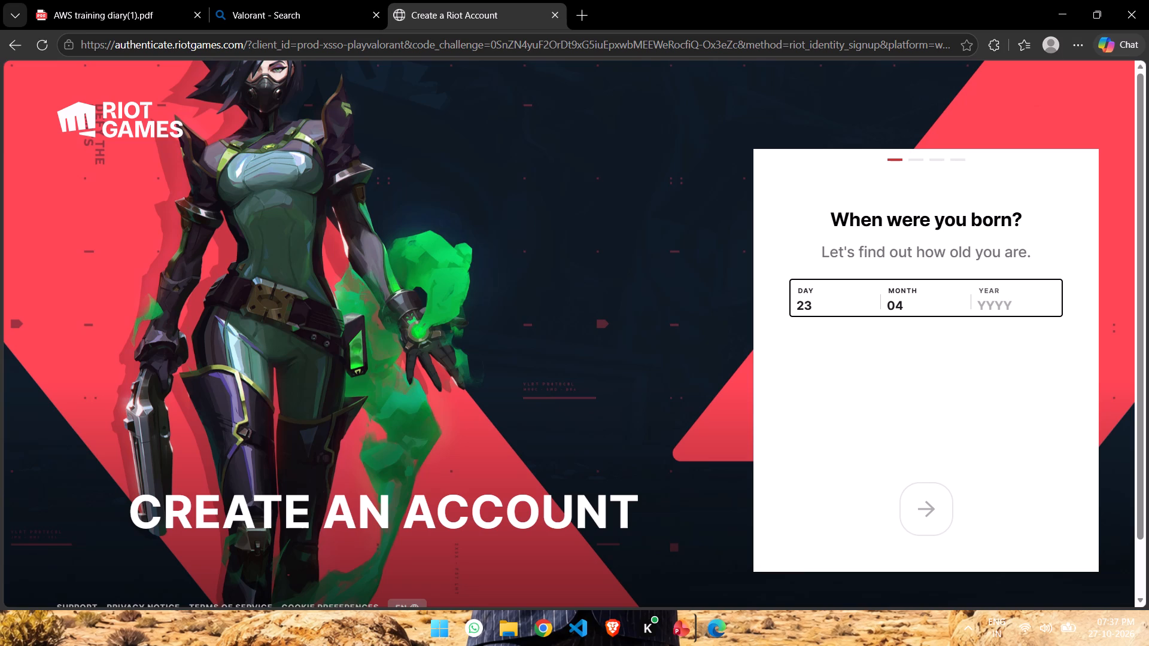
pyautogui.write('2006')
pyautogui.click(916, 531)
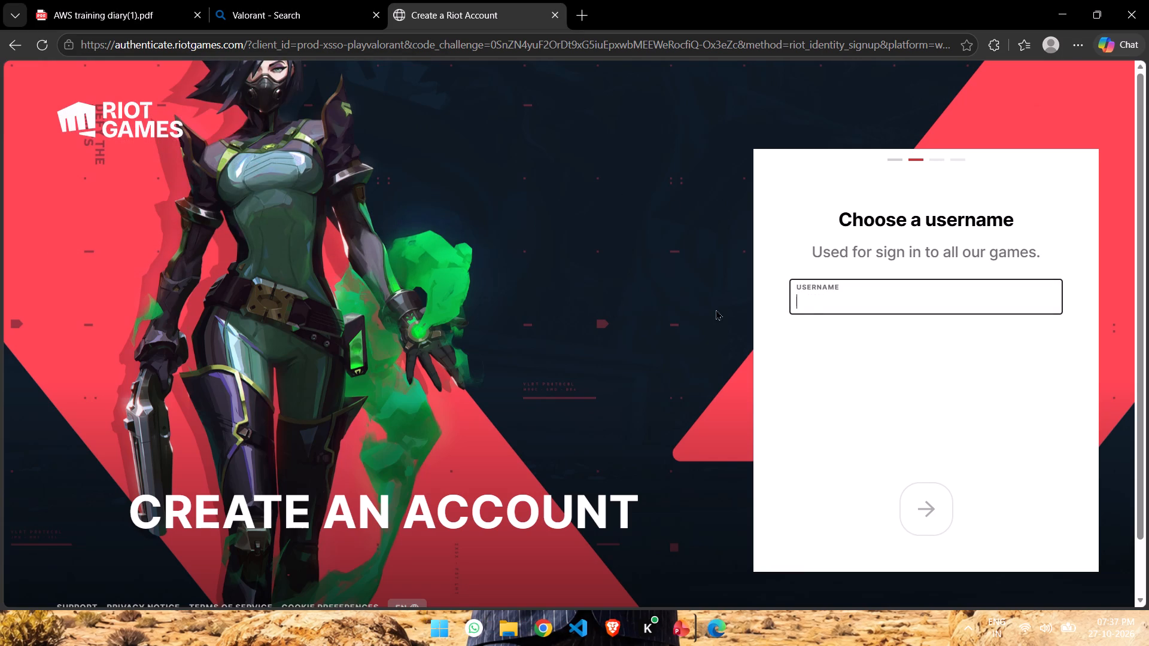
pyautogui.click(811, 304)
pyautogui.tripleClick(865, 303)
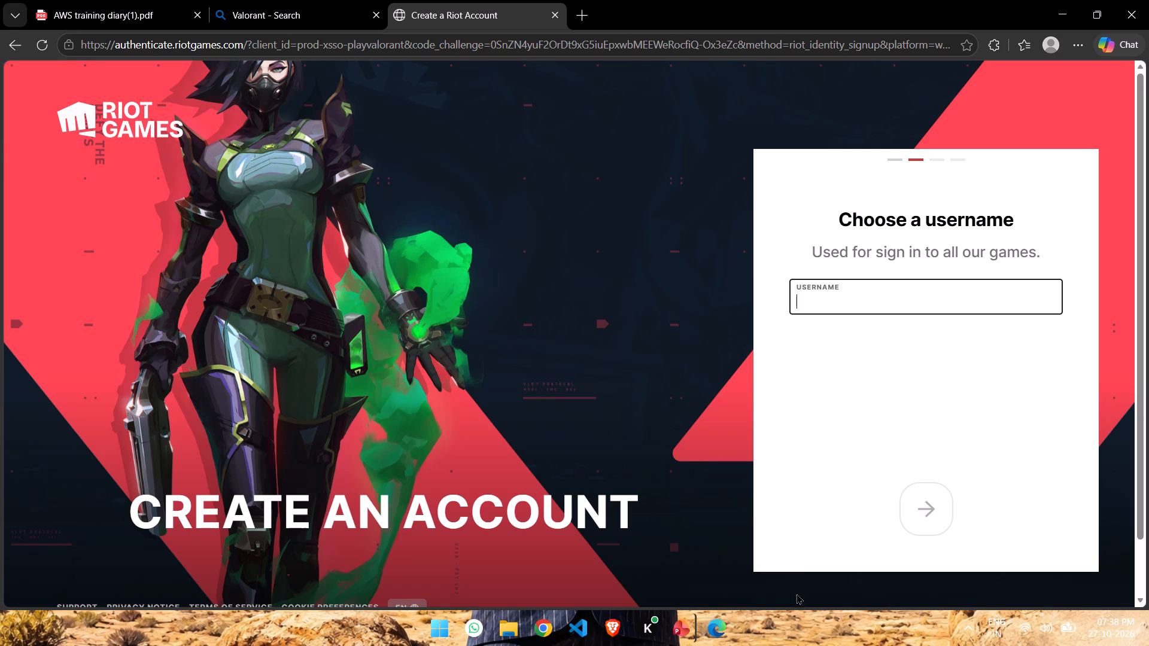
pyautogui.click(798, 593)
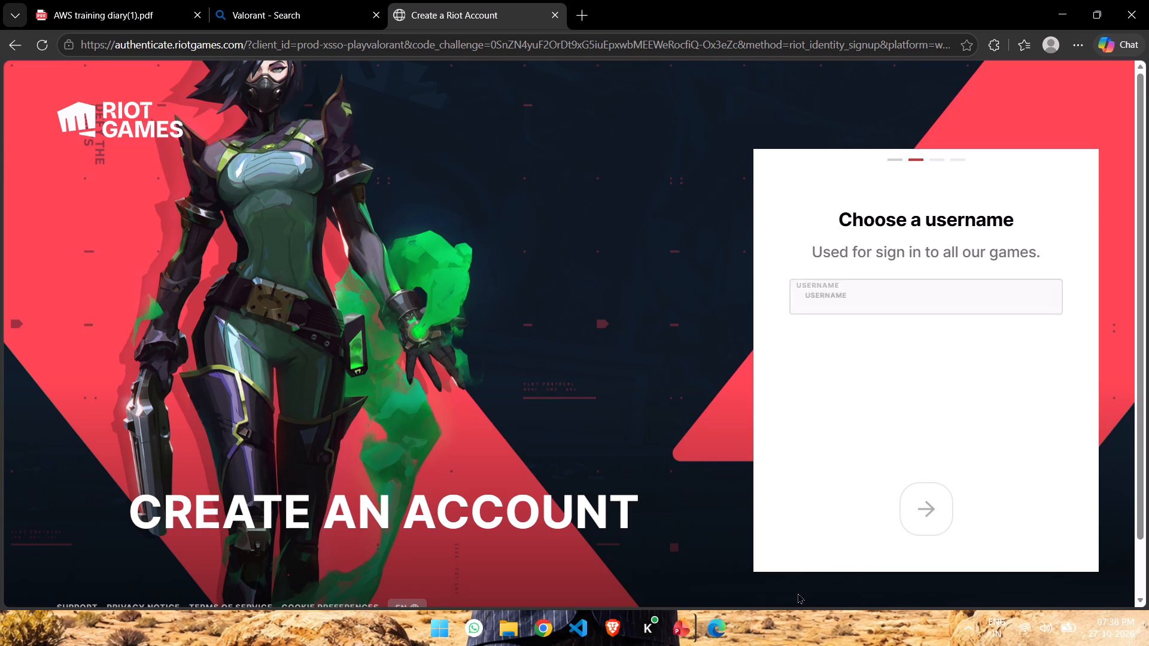
# Switch to the AWS_Cloud_Training_Internship presentation in PowerPoint to view its Methodology Used slide.
pyautogui.click(689, 619)
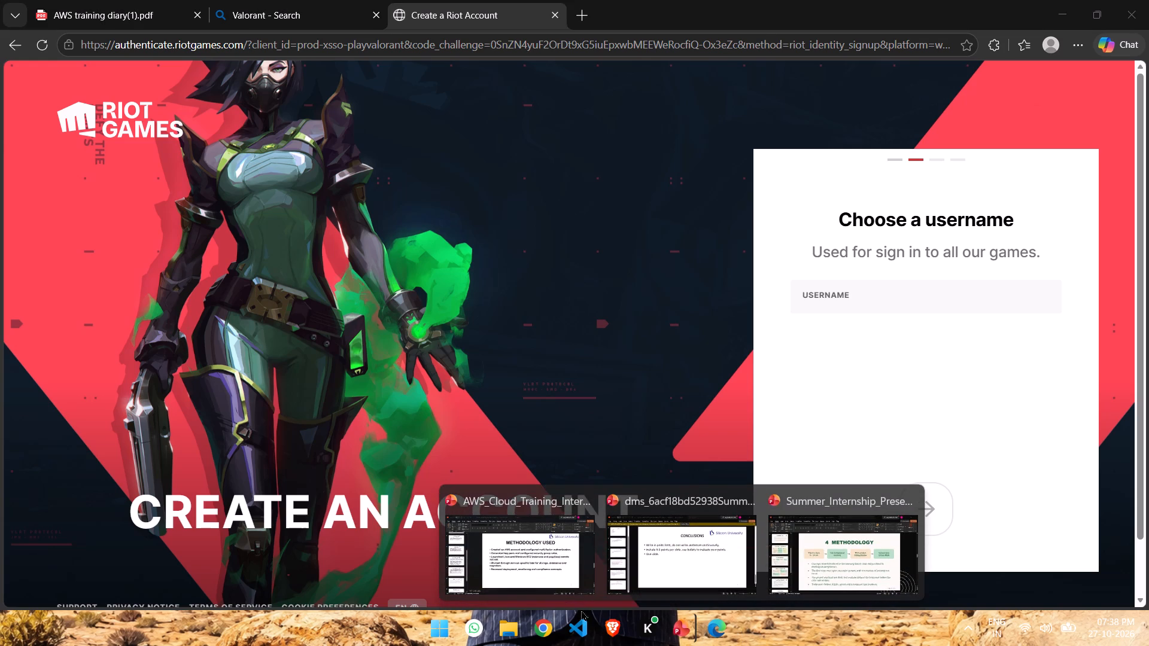
pyautogui.click(537, 557)
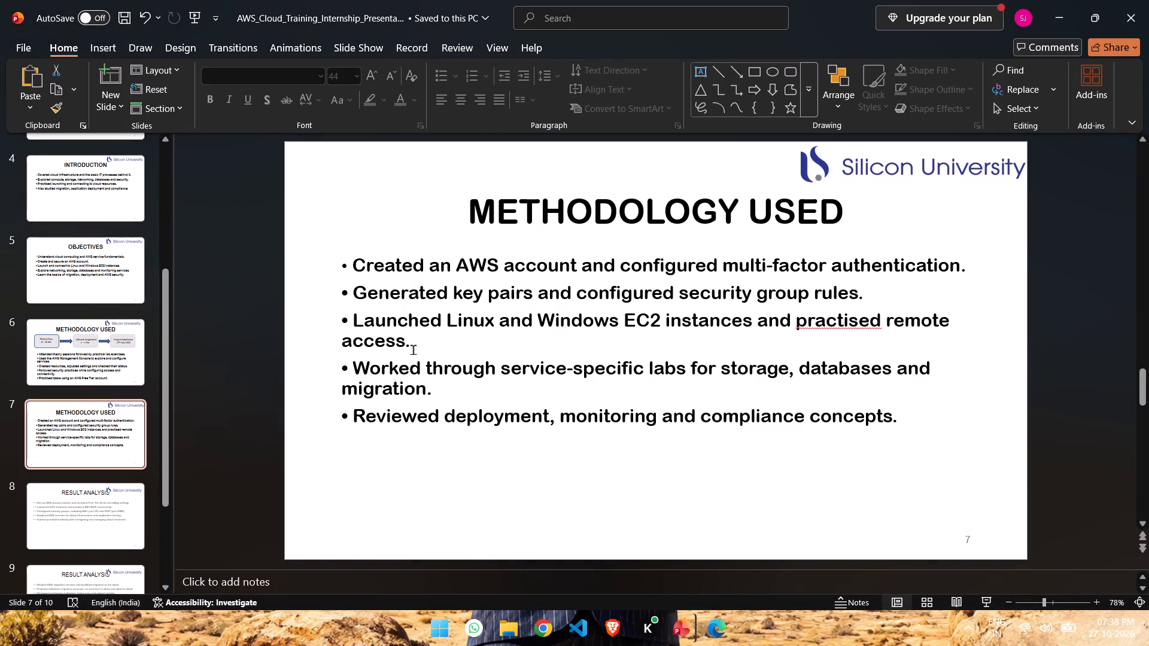